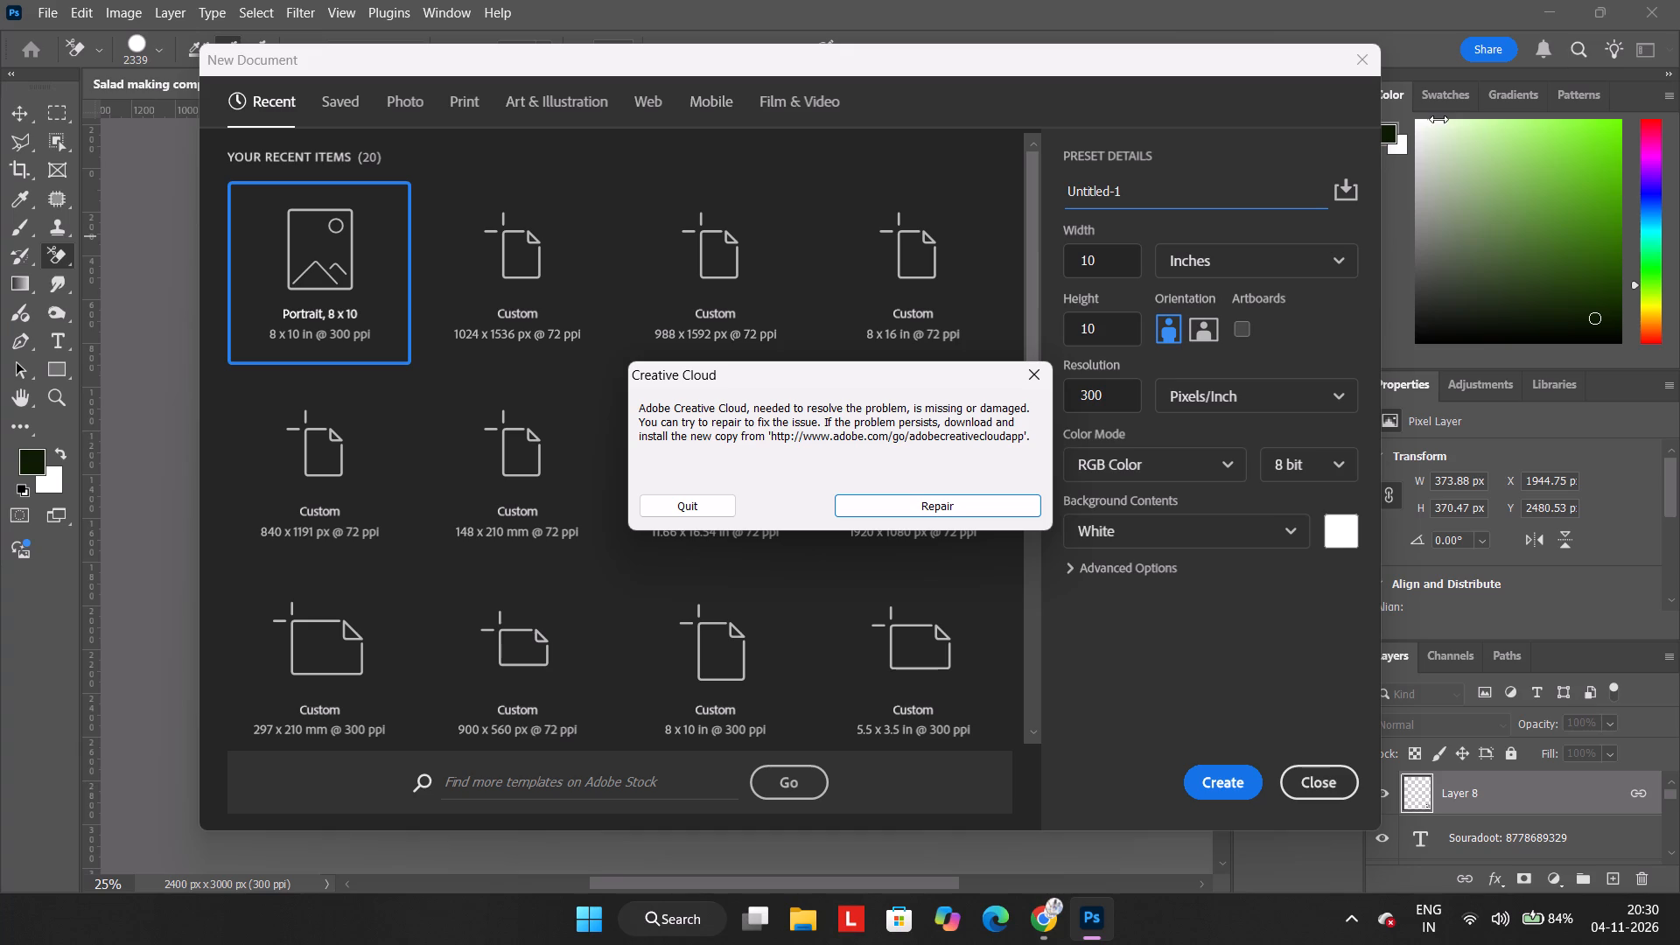
# Dismiss the Creative Cloud repair message and create a white 10 x 10 inch, 300 ppi RGB document named bg.
pyautogui.click(1028, 363)
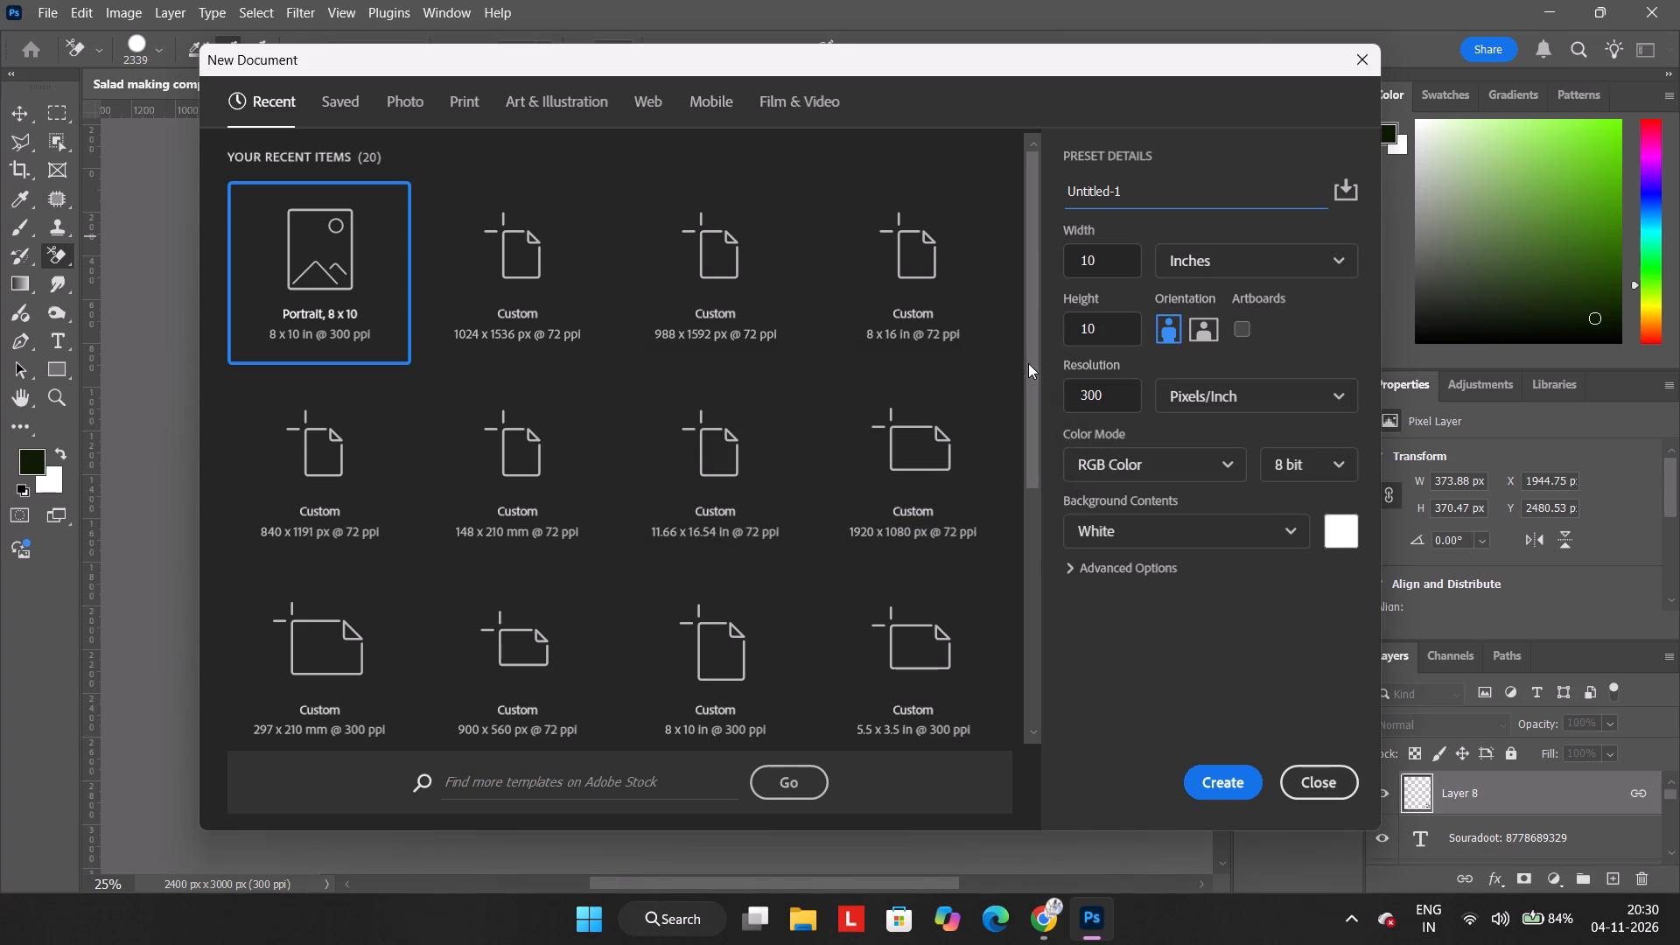
pyautogui.moveTo(1166, 199); pyautogui.dragTo(1018, 178)
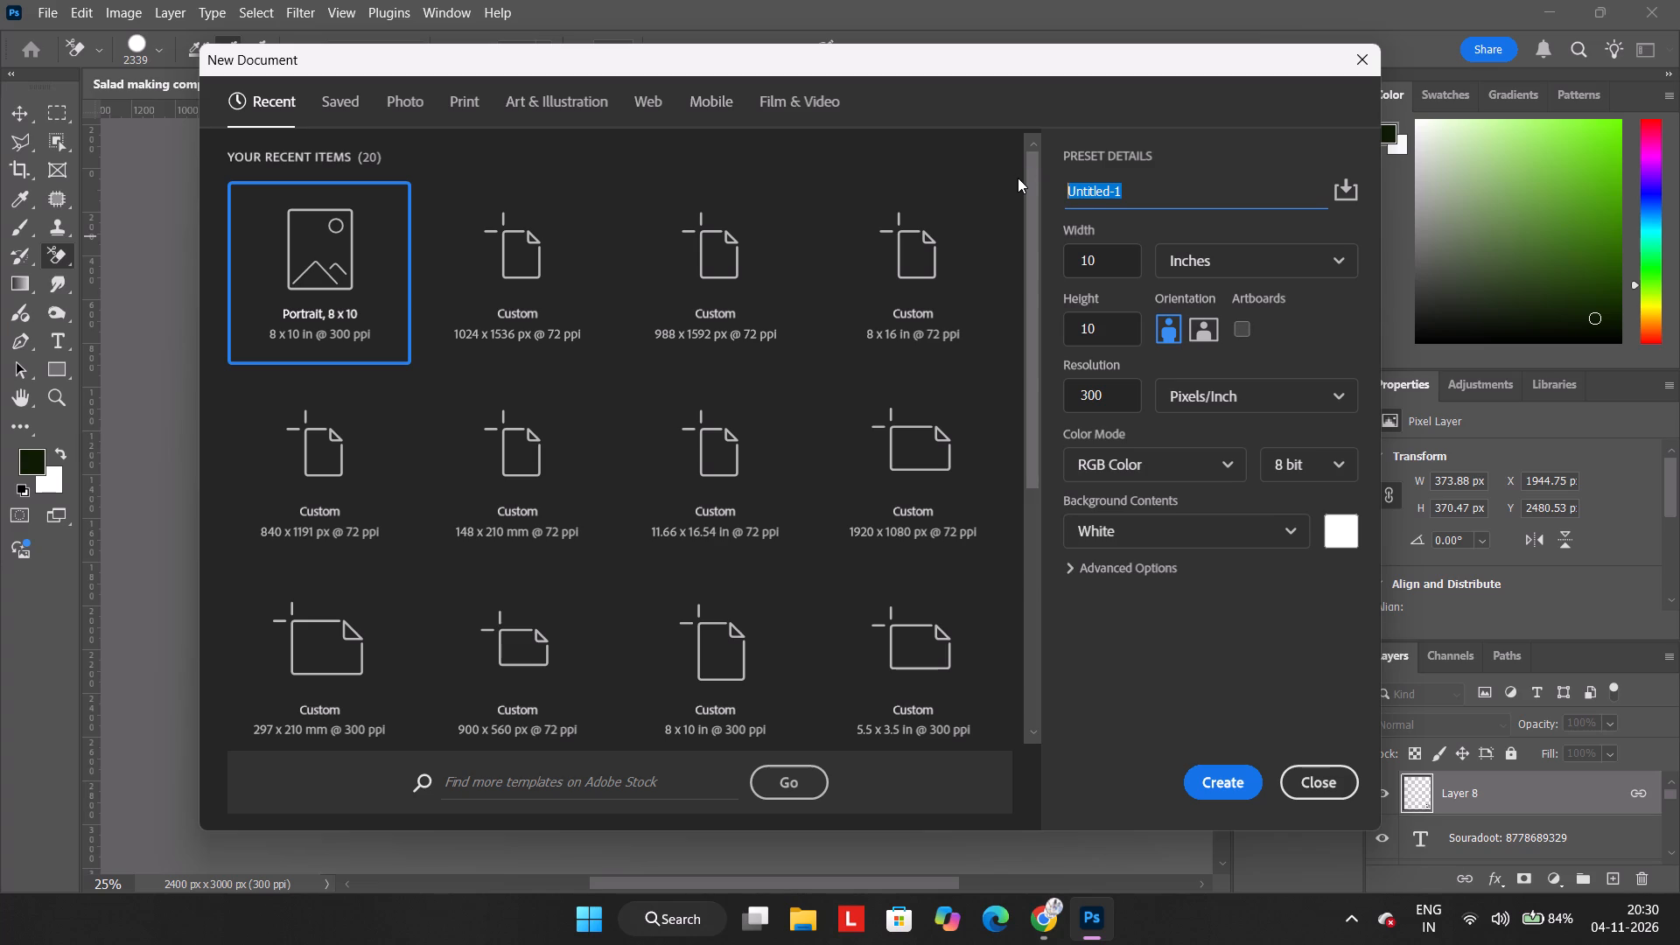
pyautogui.write('bg')
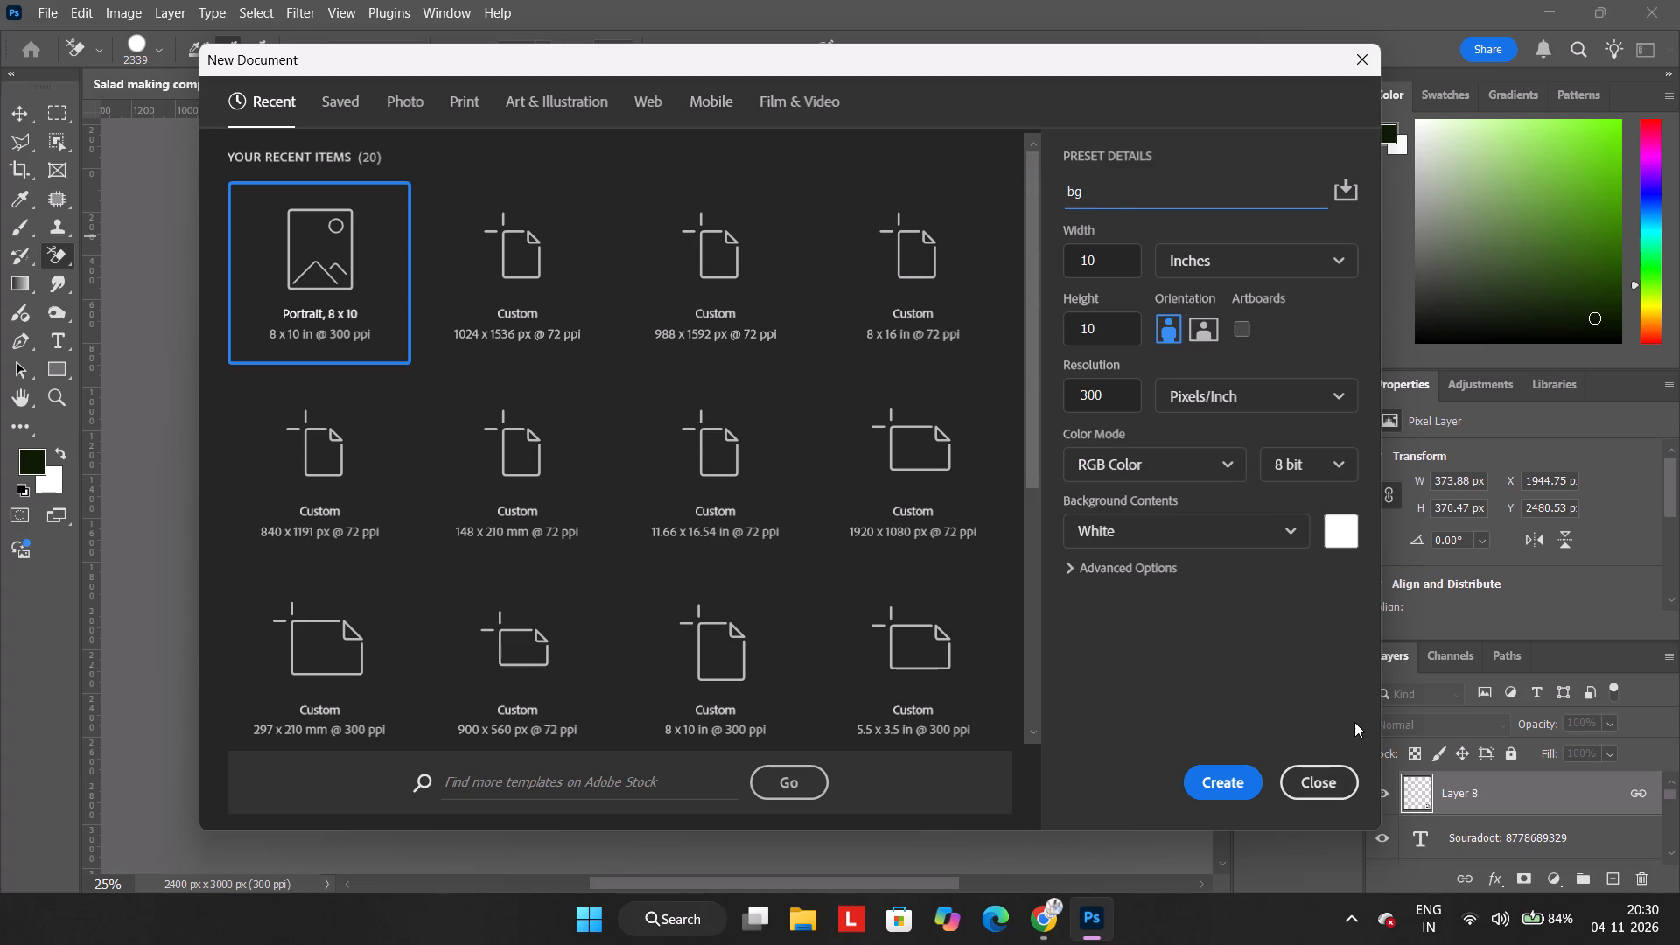
pyautogui.click(1227, 769)
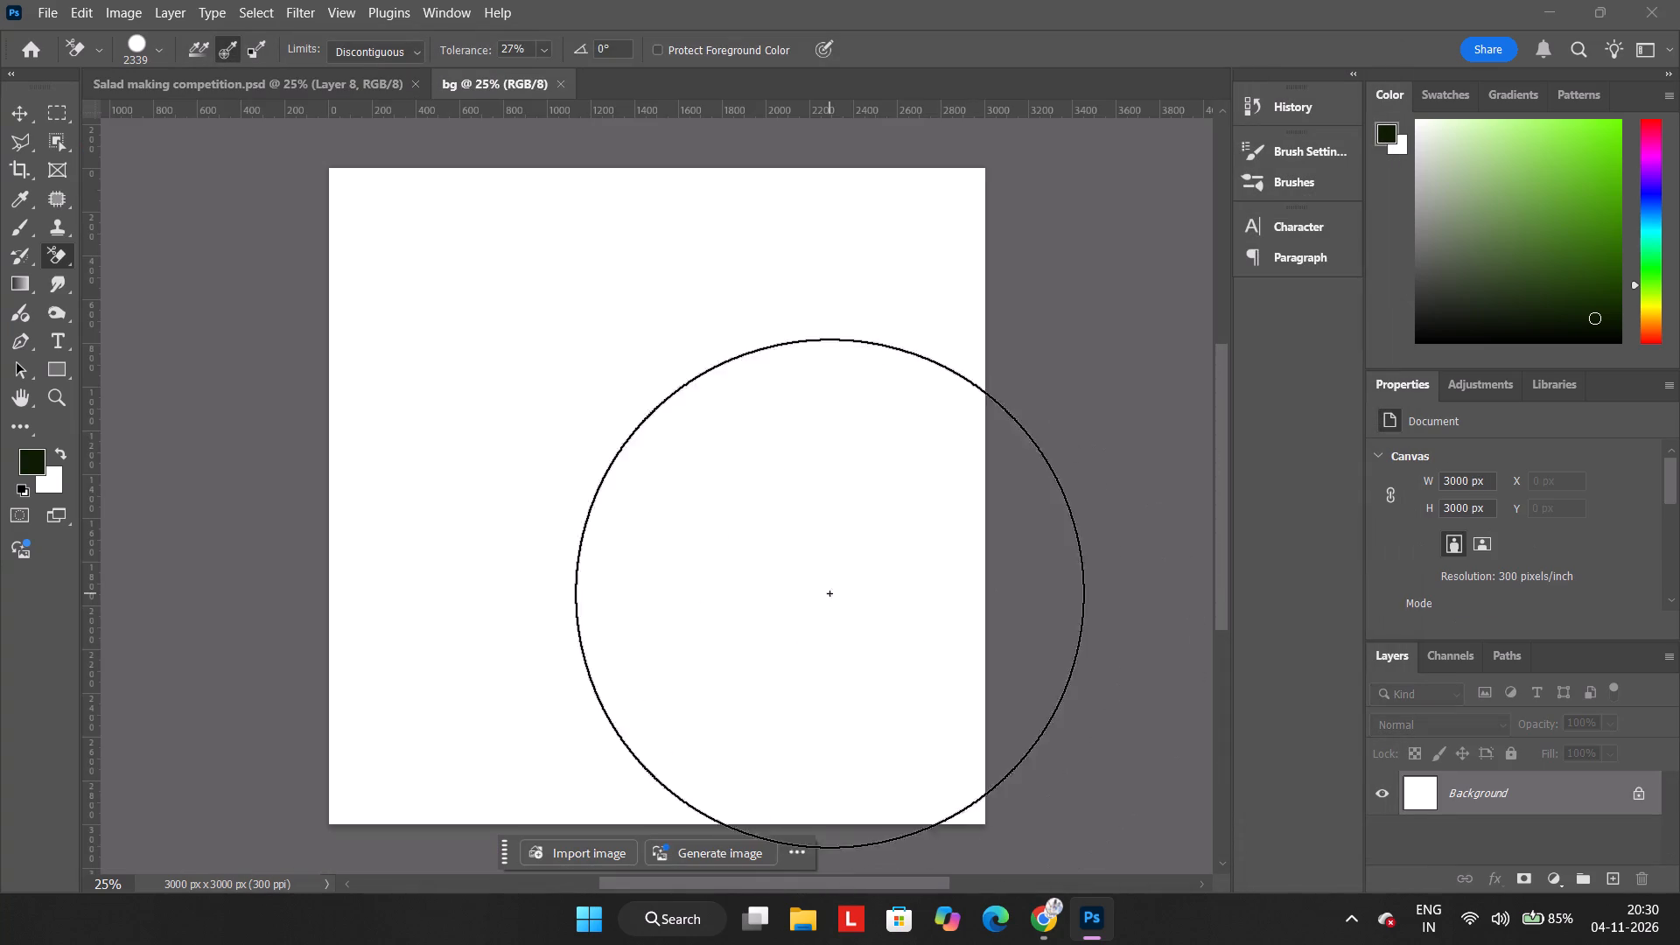
# Open the Windows search.
pyautogui.click(640, 906)
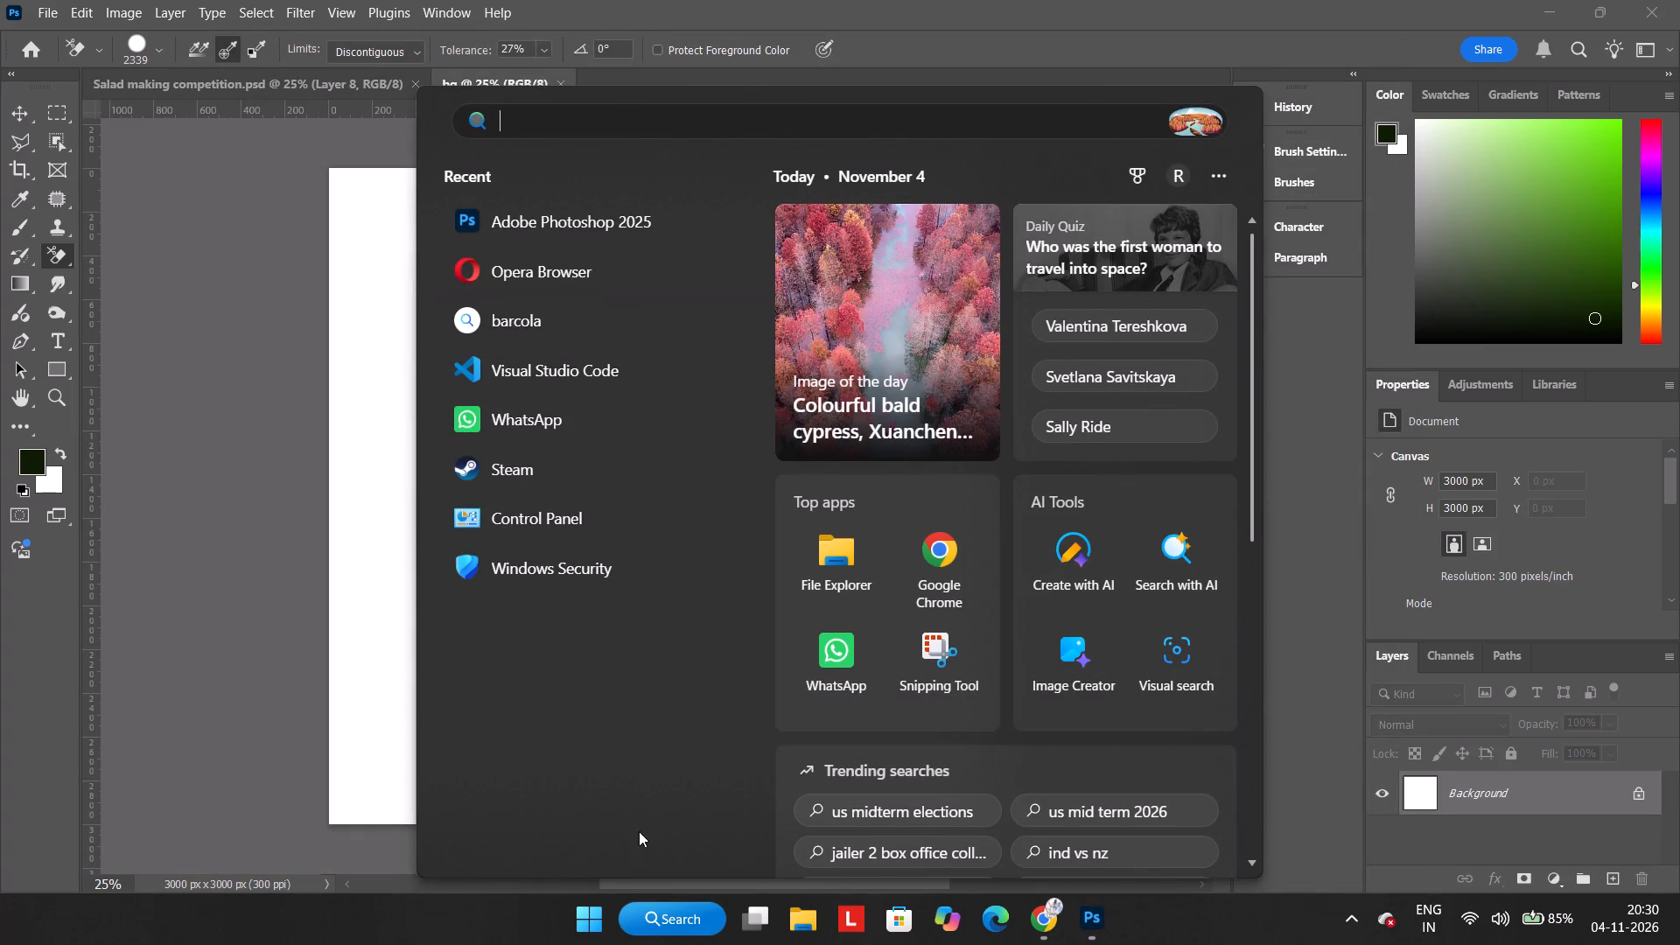
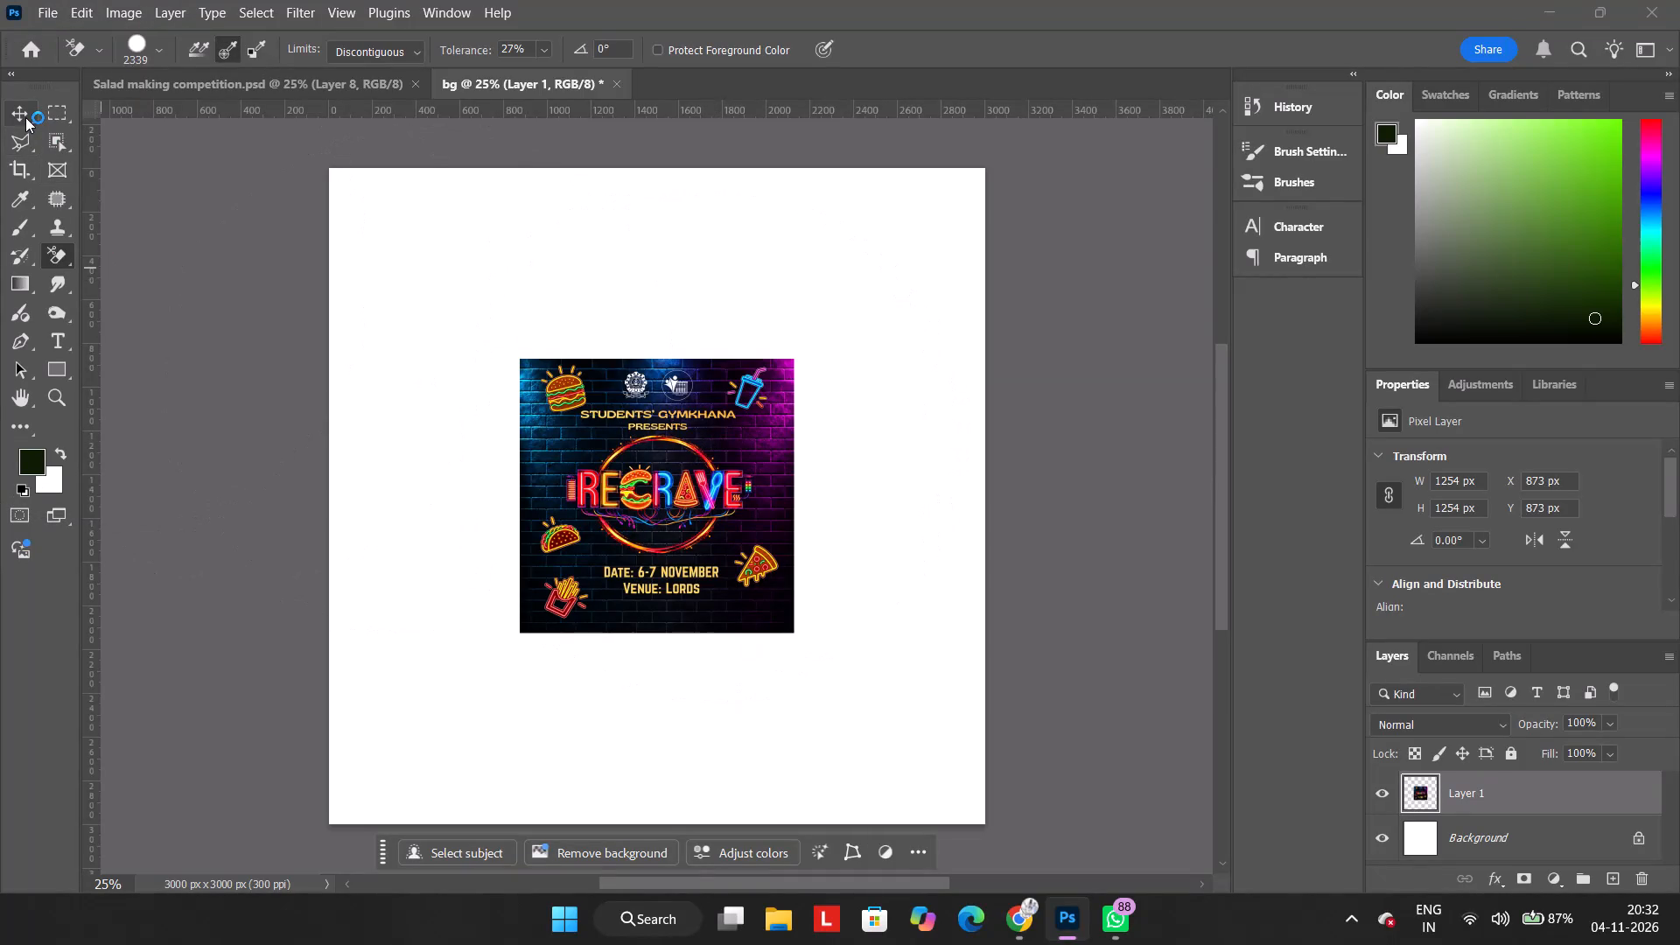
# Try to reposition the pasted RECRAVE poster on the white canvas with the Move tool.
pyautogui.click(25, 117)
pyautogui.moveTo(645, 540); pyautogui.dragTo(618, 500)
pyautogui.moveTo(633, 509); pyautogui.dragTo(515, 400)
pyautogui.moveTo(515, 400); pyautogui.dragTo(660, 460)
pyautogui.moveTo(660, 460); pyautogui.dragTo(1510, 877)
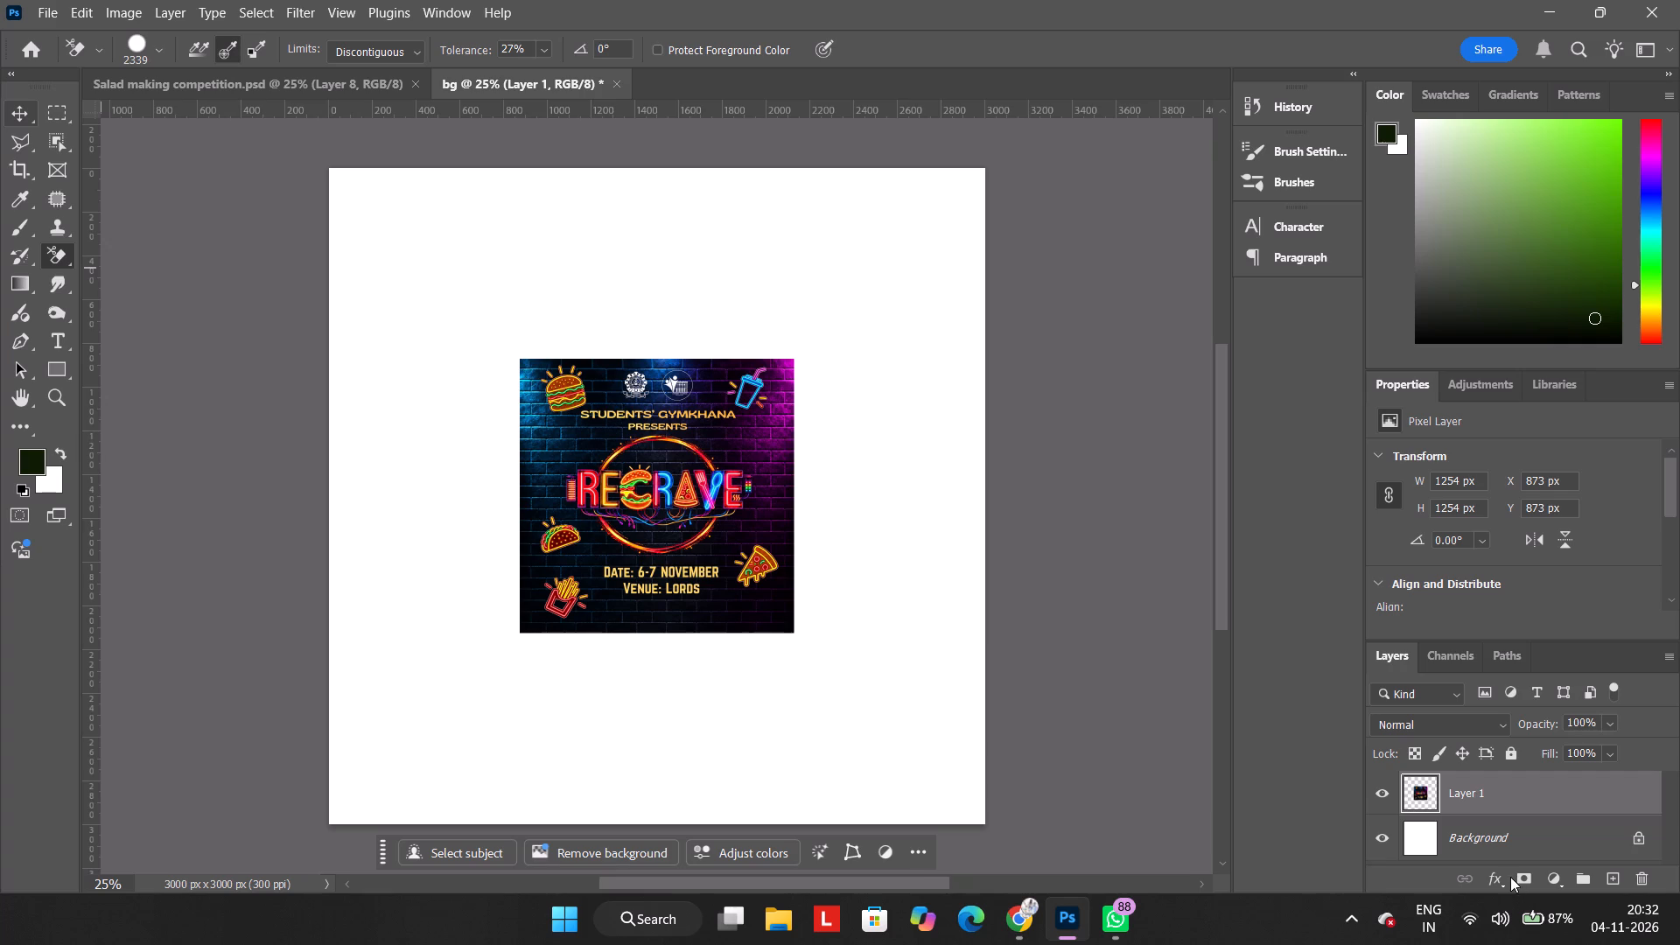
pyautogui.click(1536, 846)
# Switch to WhatsApp, where the RECRAVE poster image is open.
pyautogui.click(1105, 898)
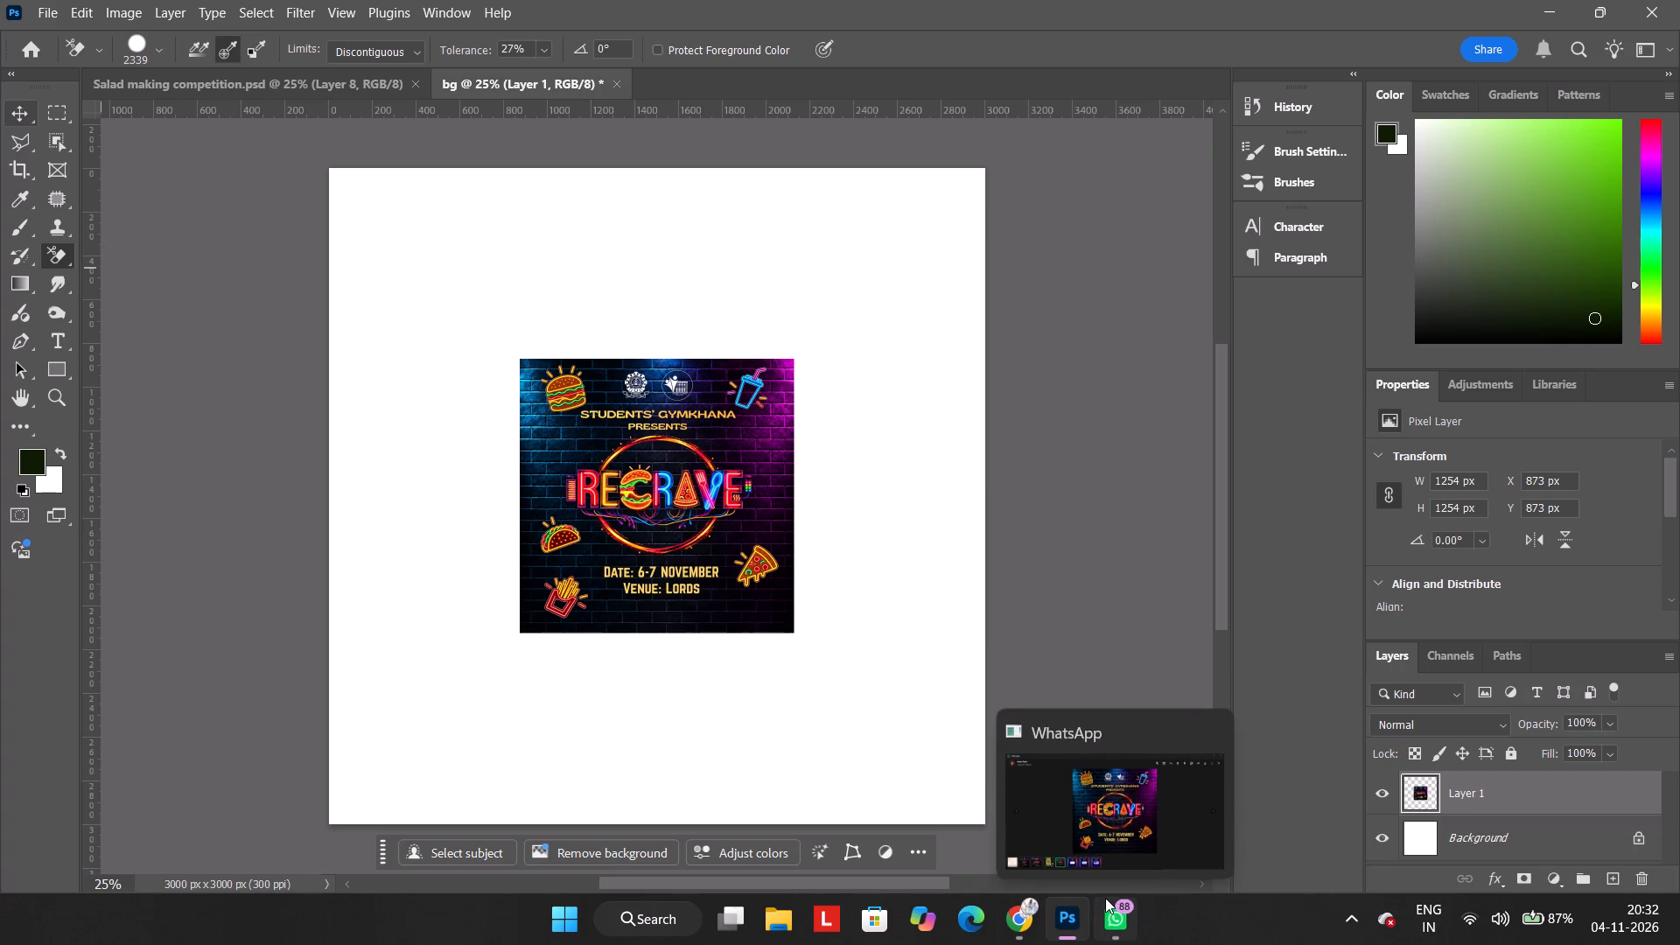
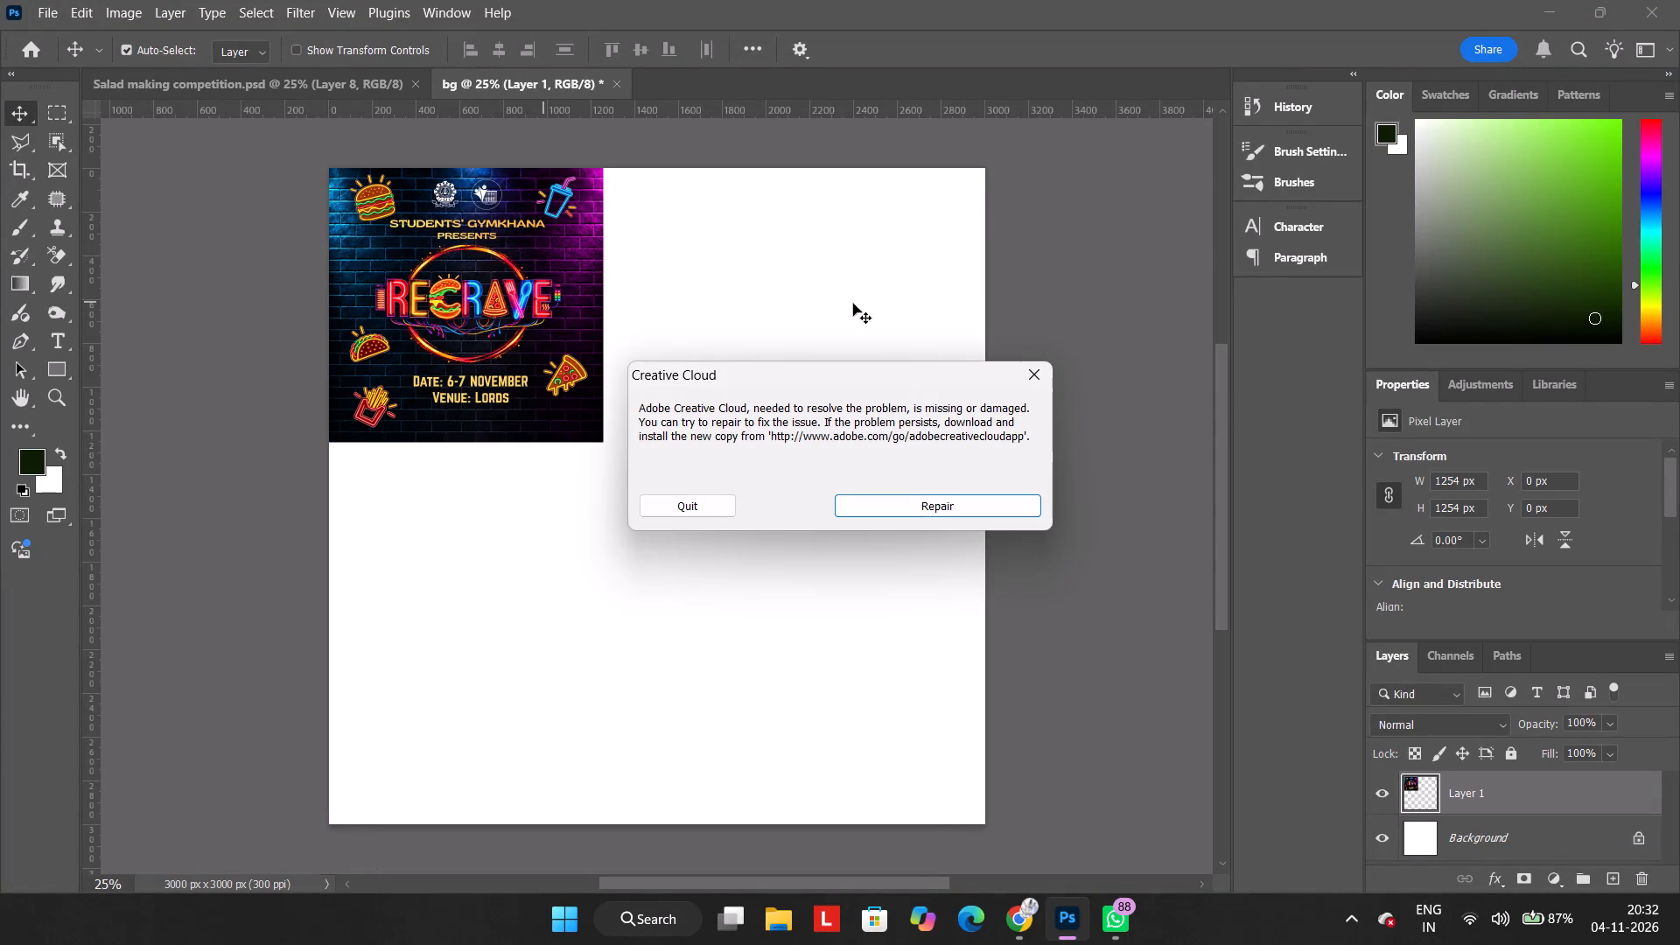
# Scale the RECRAVE poster layer proportionally to about 3008 x 3008 px so it fills the canvas.
pyautogui.click(1032, 378)
pyautogui.hotkey('ctrl', 't')
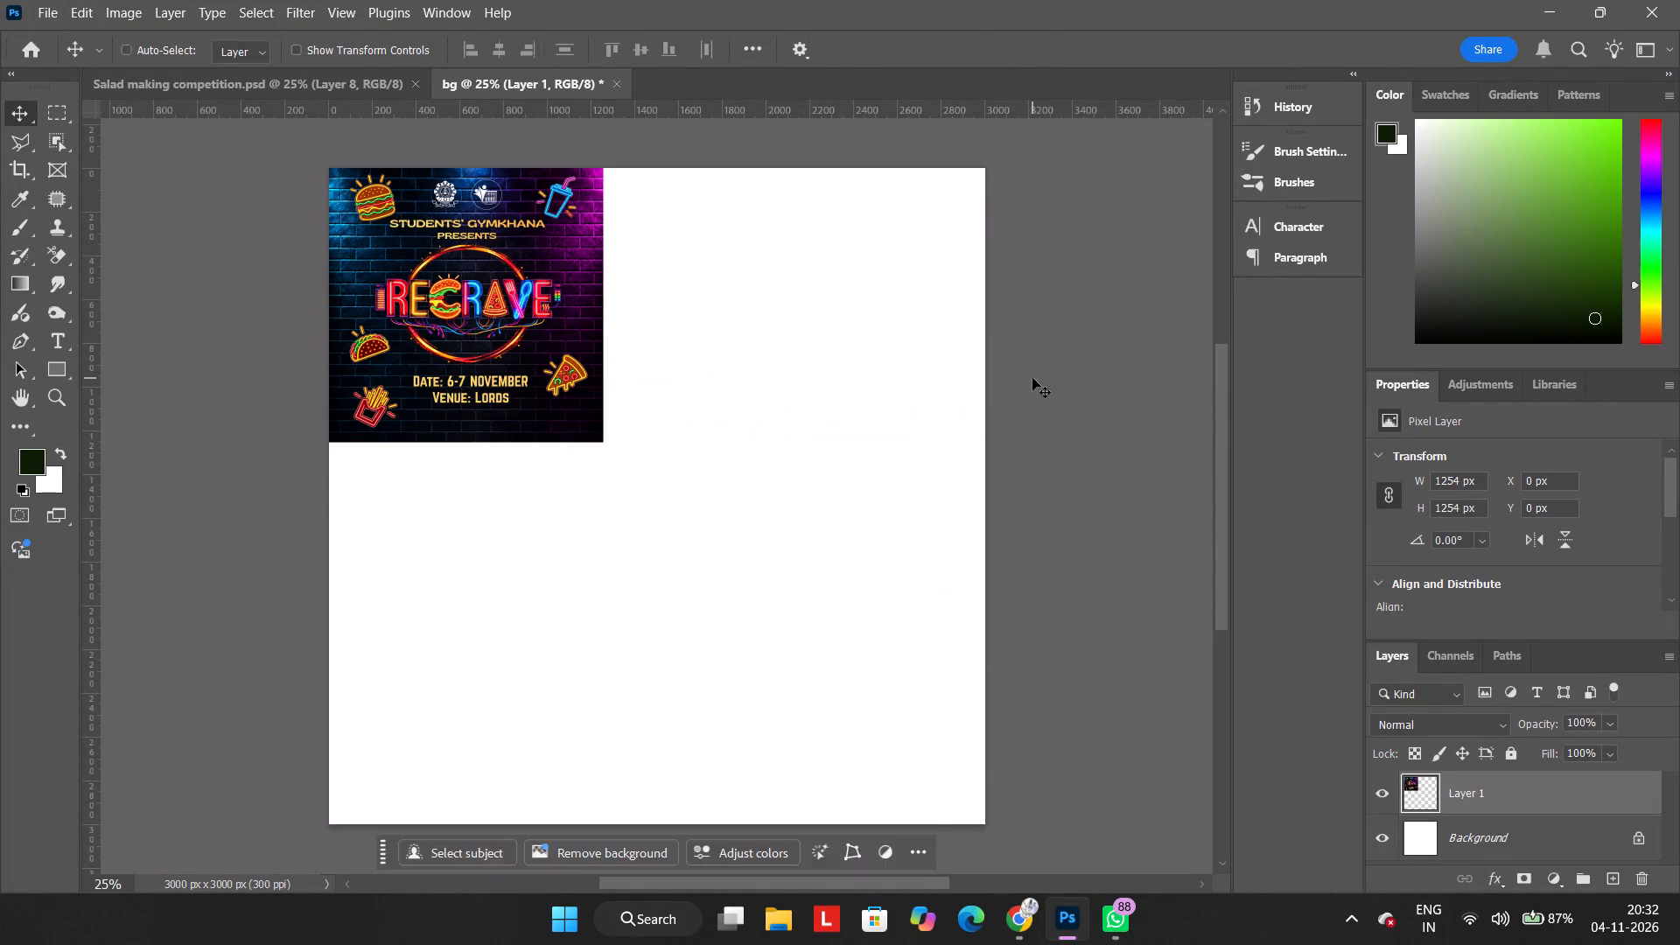
pyautogui.moveTo(605, 442); pyautogui.dragTo(944, 739)
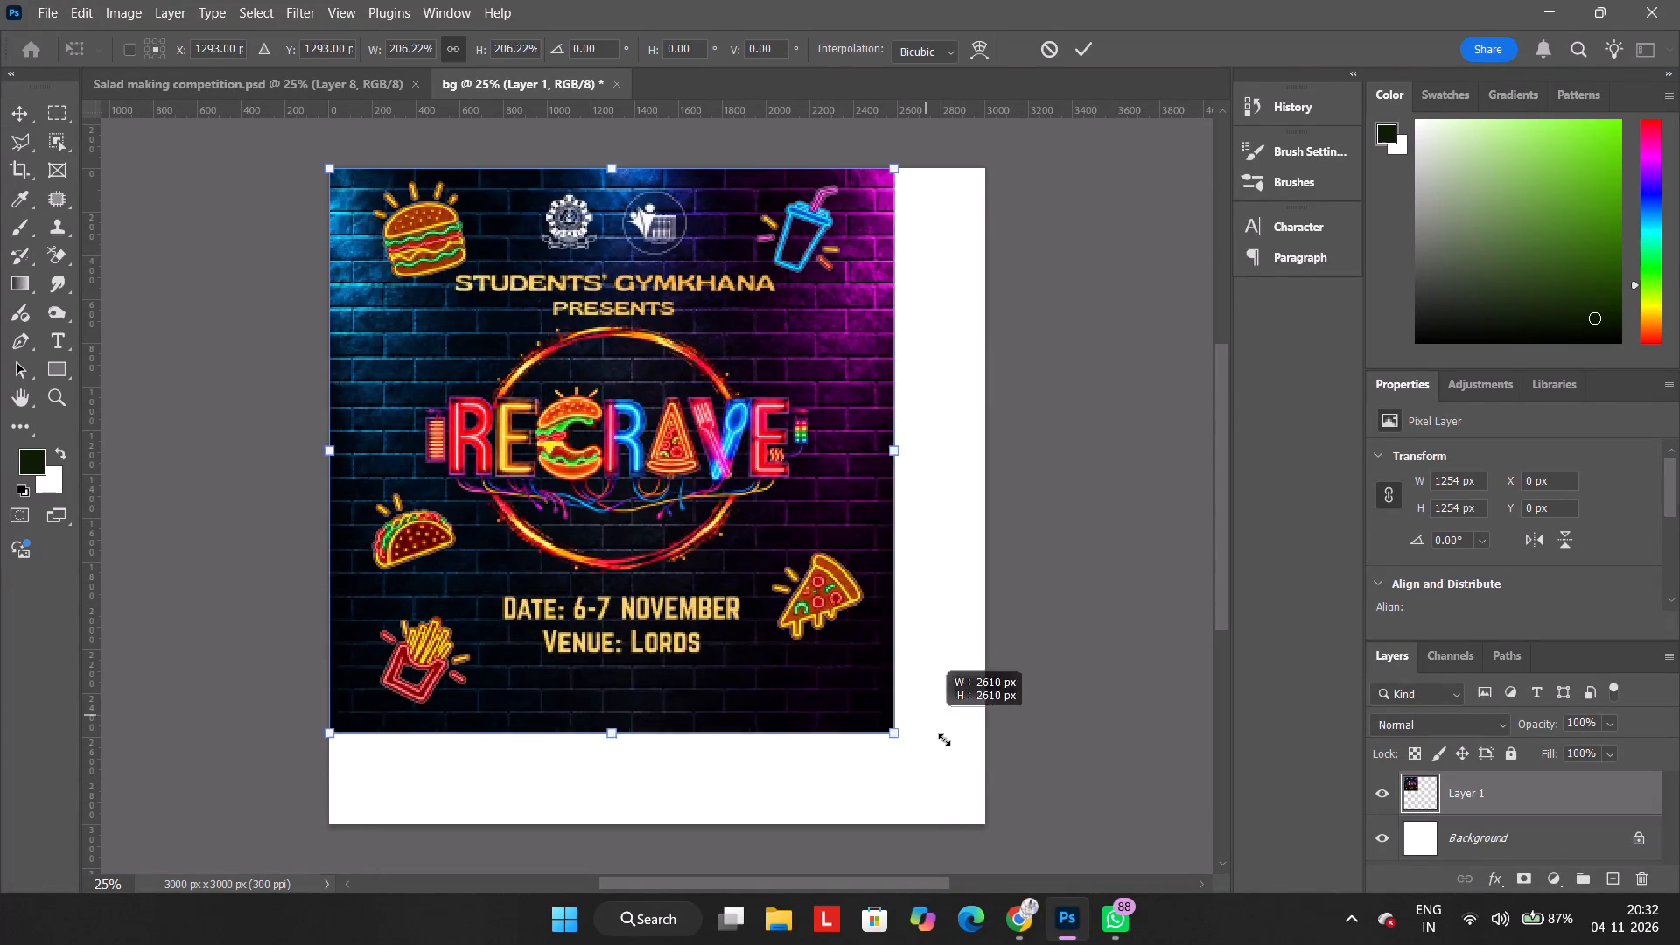
pyautogui.moveTo(944, 739); pyautogui.dragTo(1008, 805)
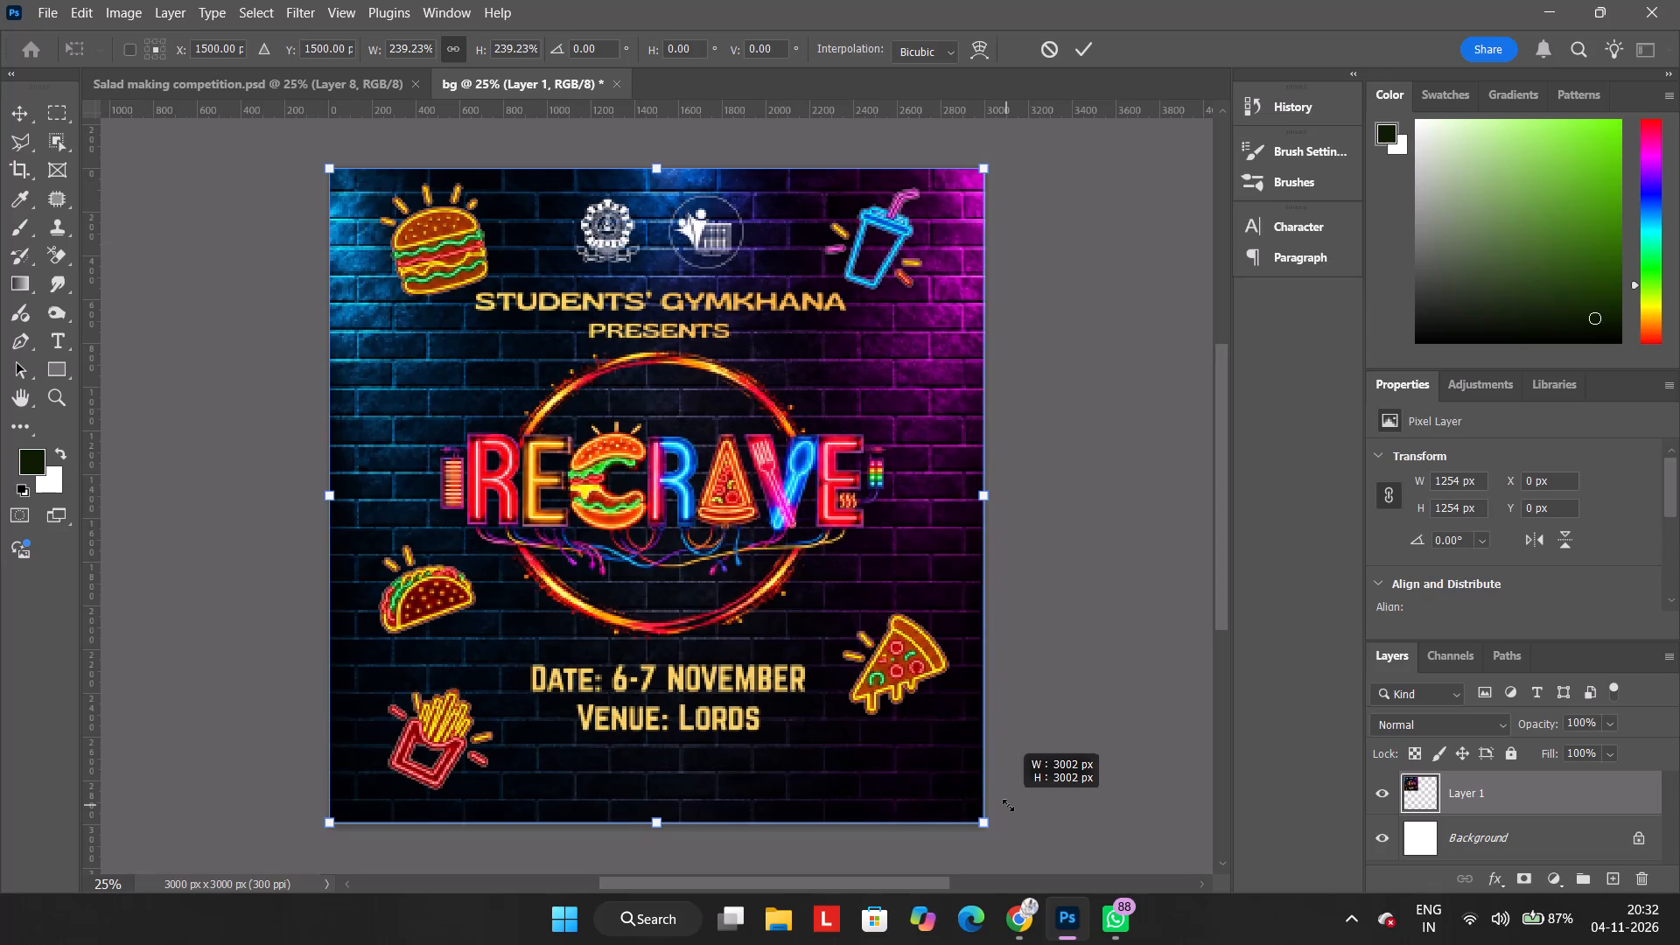
pyautogui.moveTo(1008, 805); pyautogui.dragTo(1009, 806)
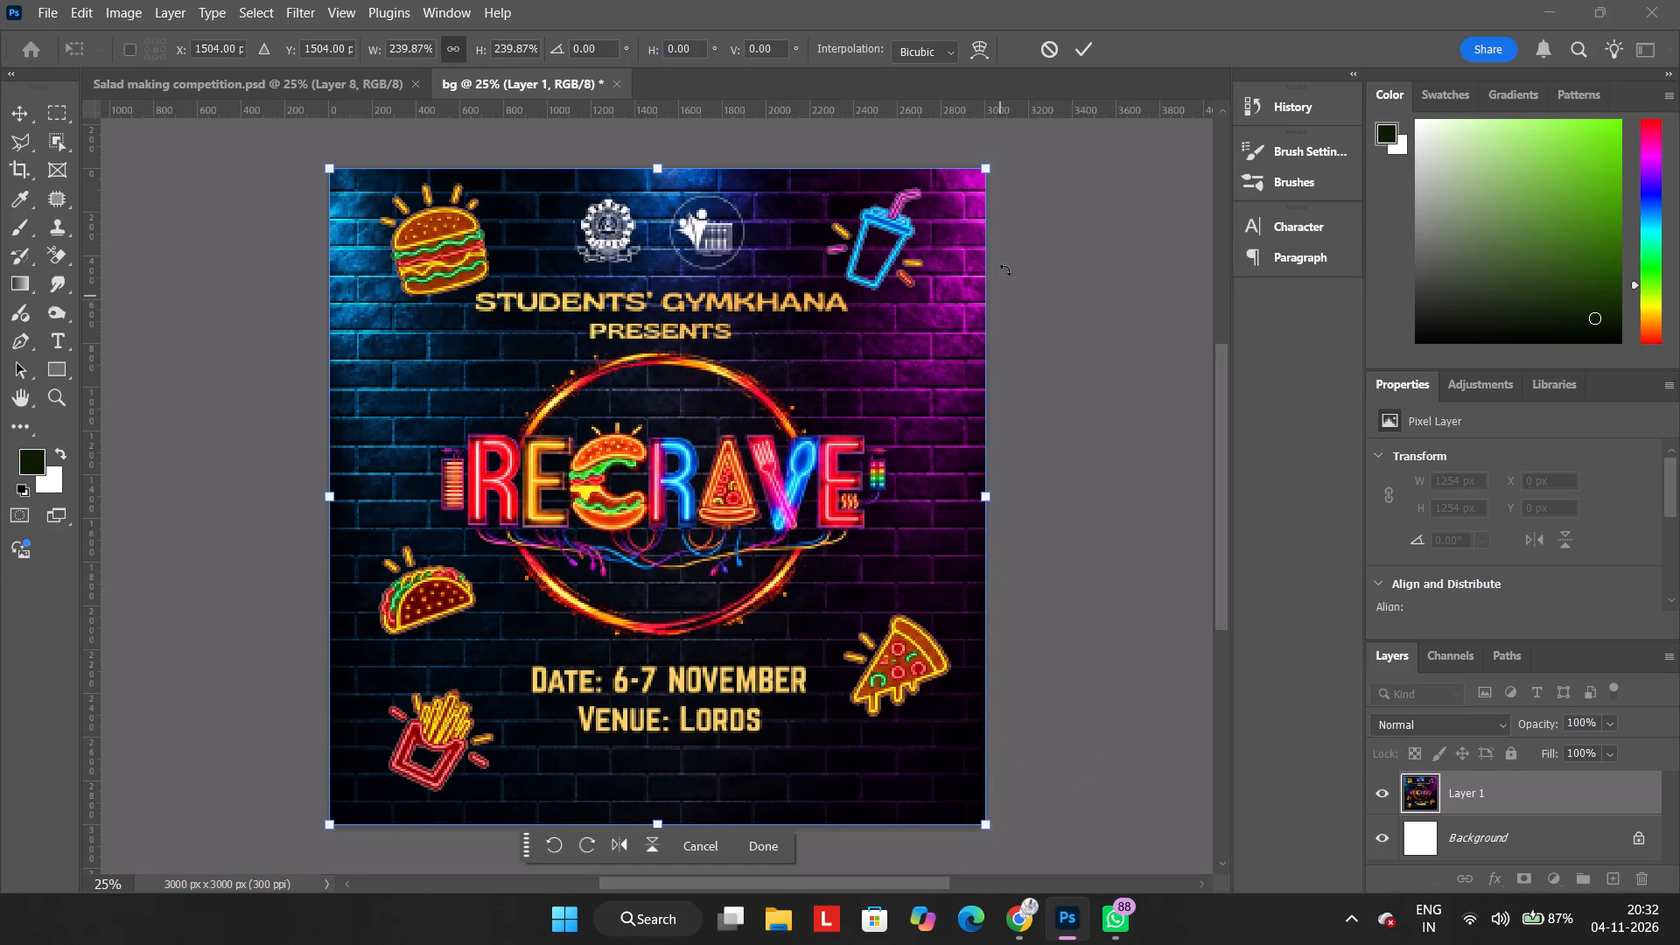
pyautogui.click(1089, 46)
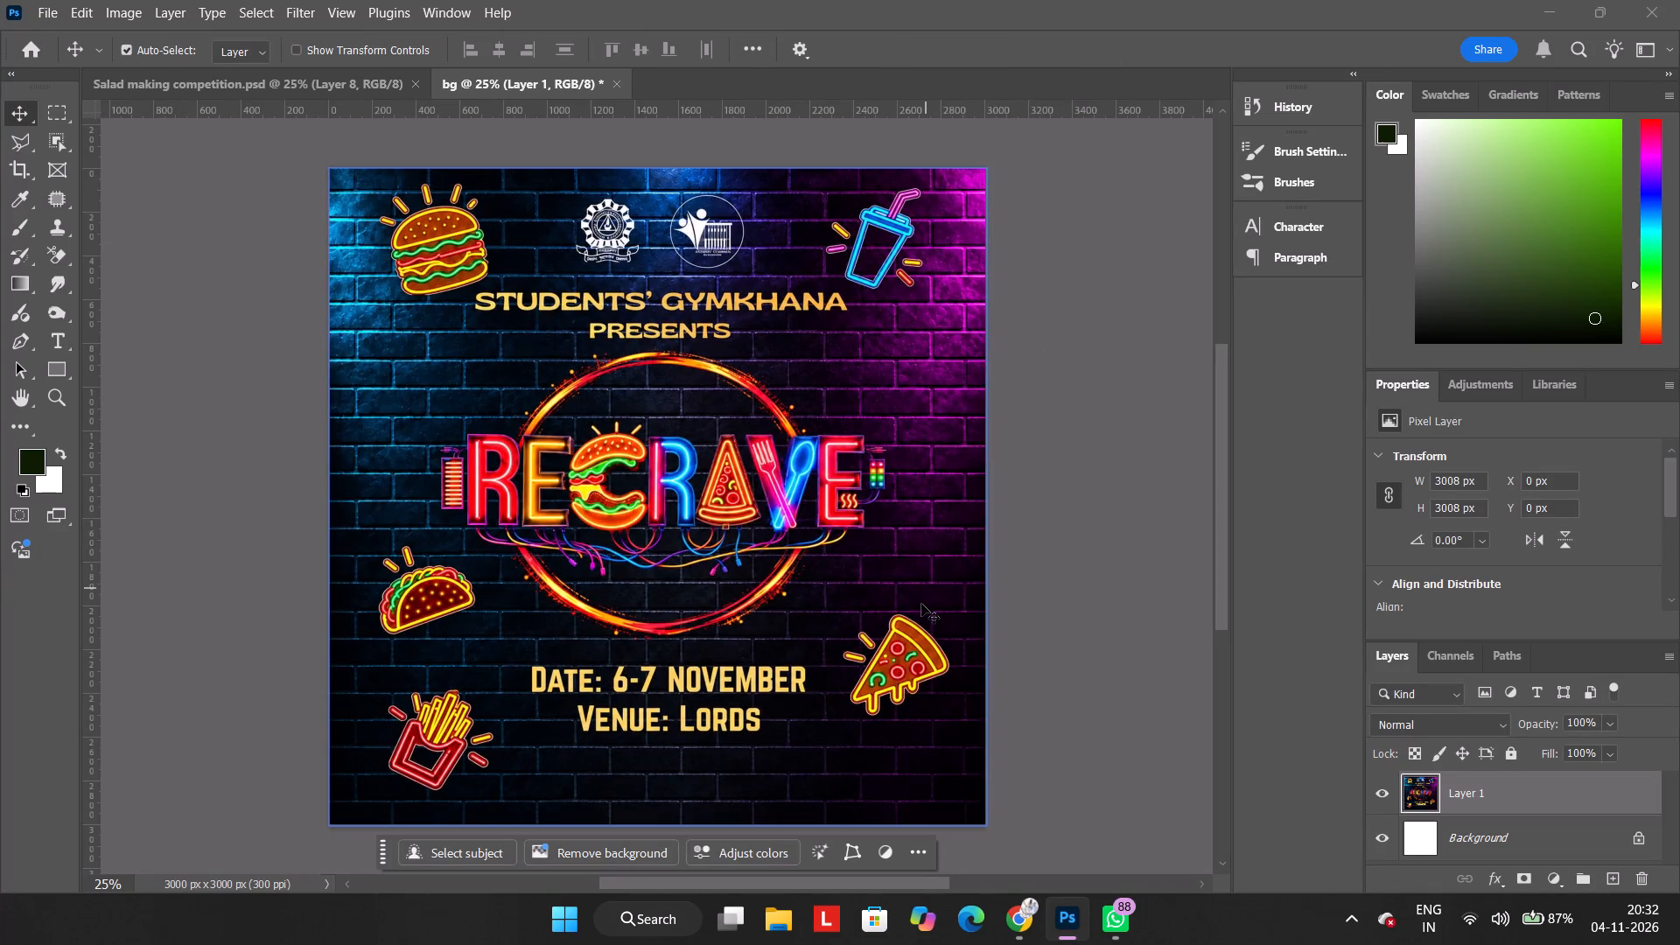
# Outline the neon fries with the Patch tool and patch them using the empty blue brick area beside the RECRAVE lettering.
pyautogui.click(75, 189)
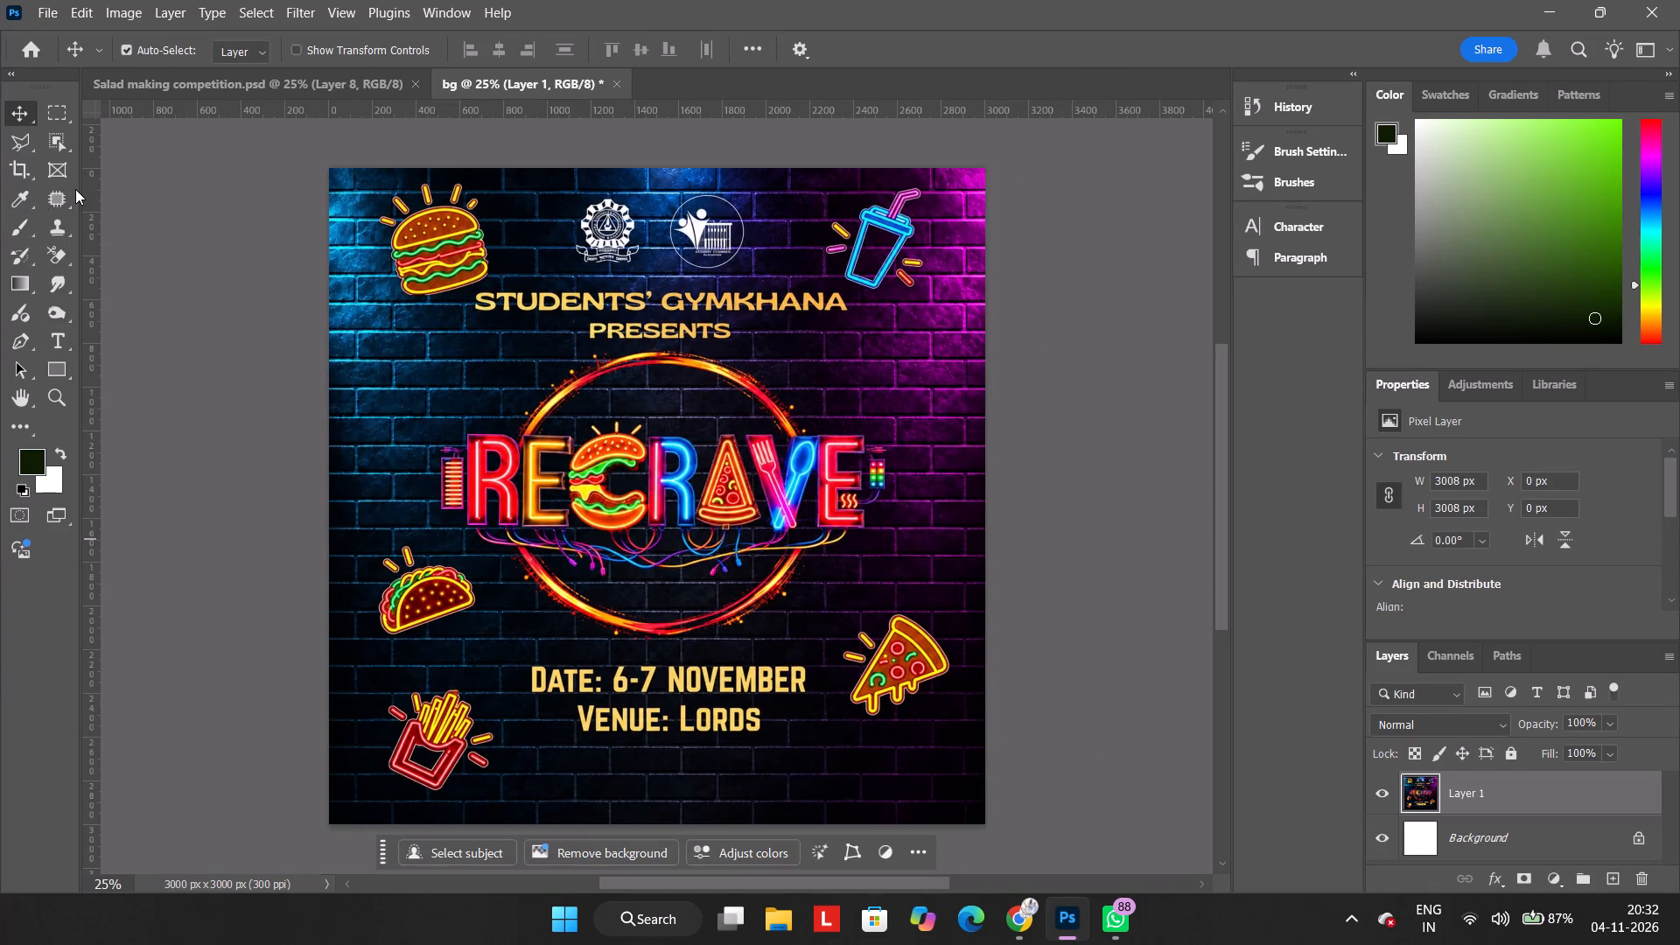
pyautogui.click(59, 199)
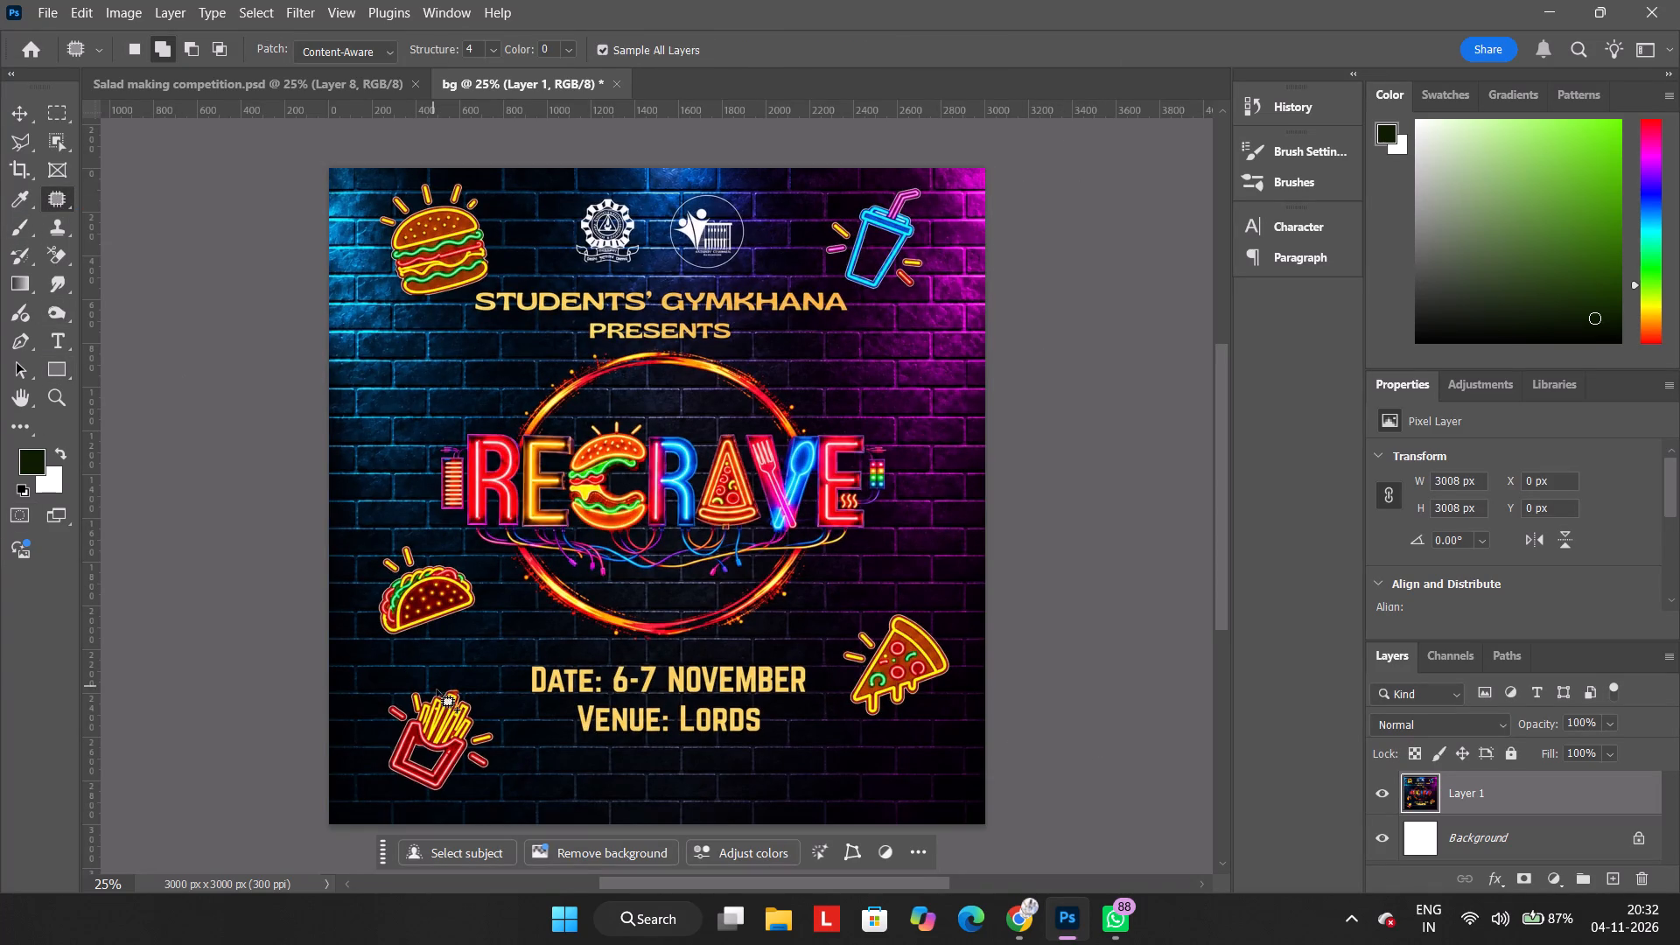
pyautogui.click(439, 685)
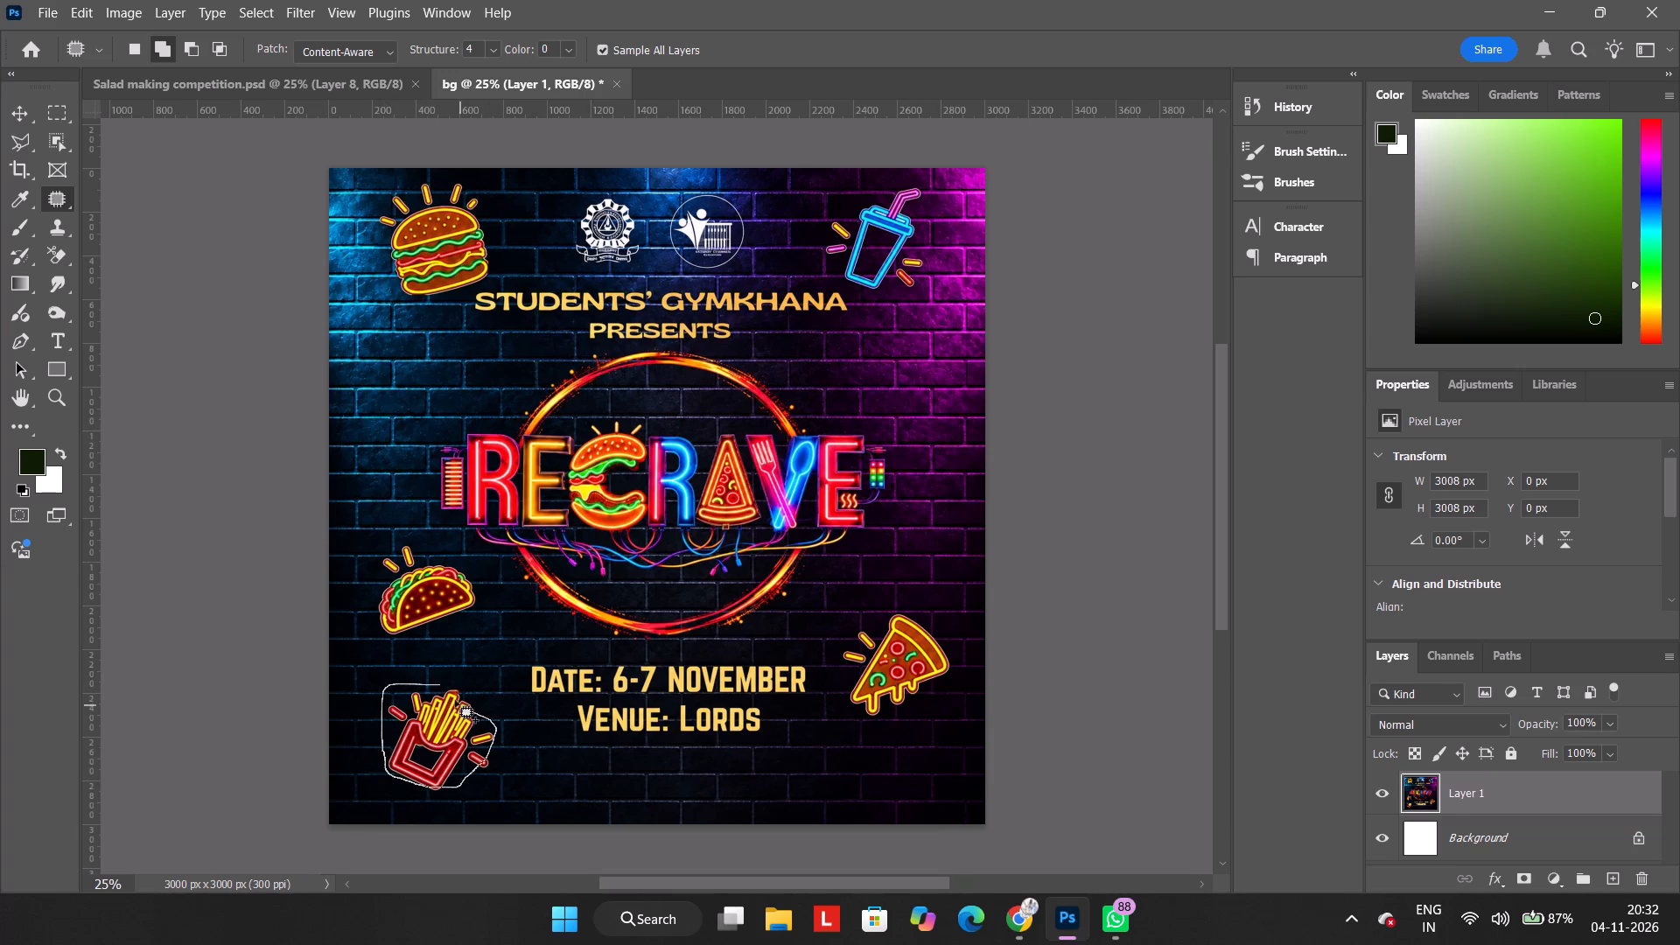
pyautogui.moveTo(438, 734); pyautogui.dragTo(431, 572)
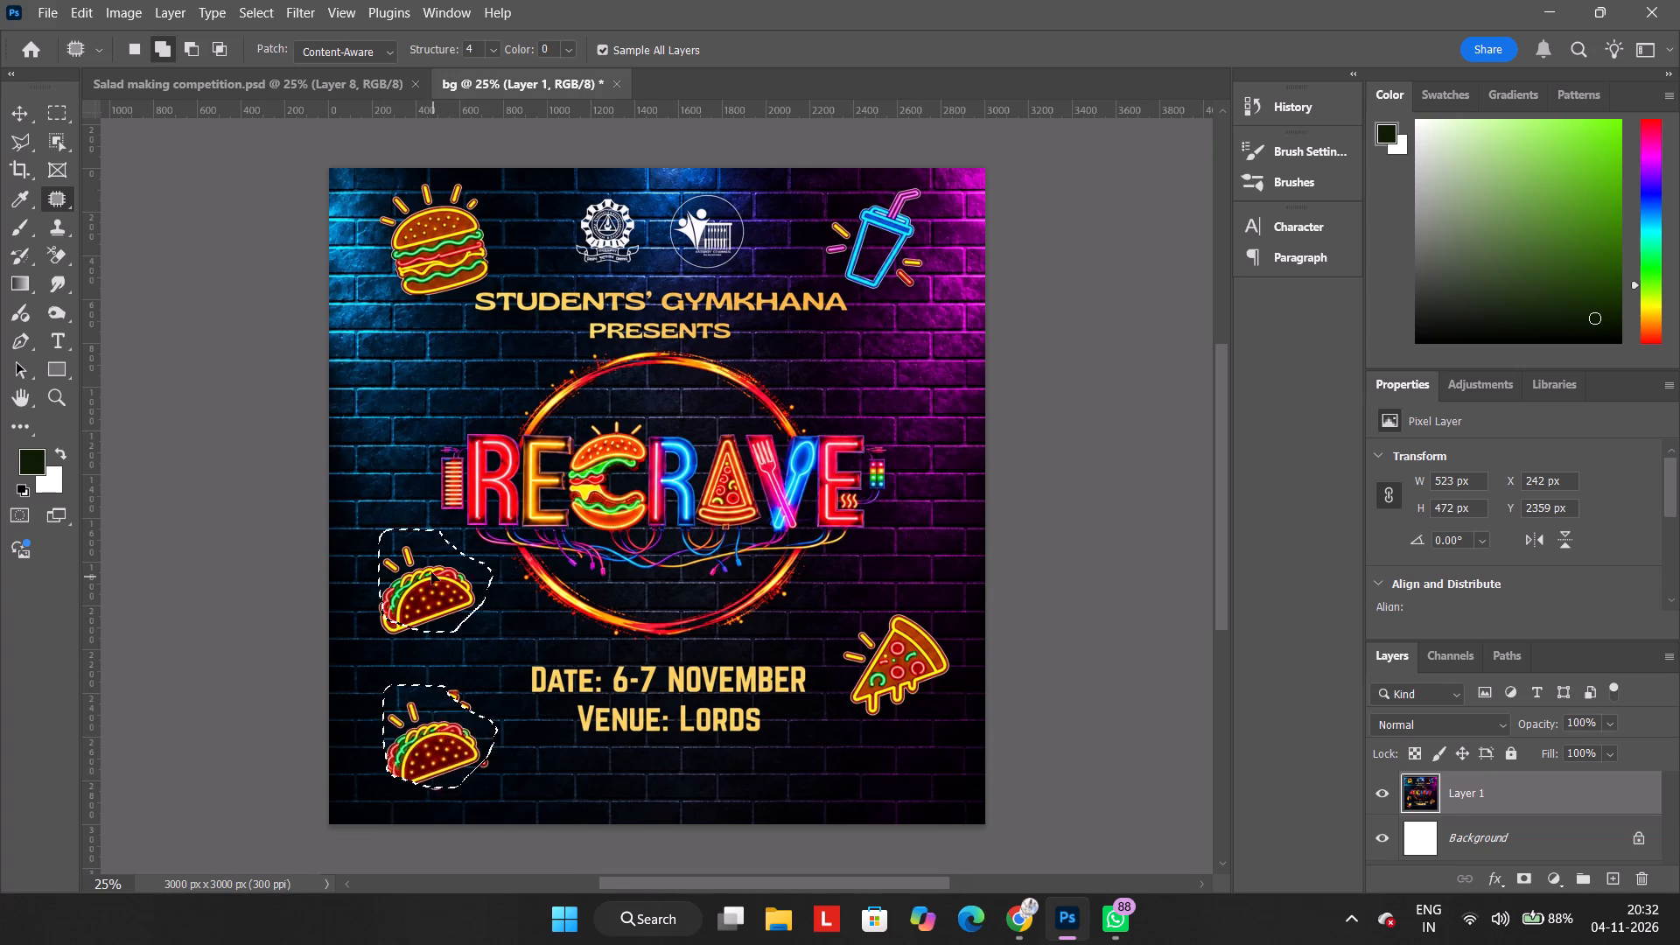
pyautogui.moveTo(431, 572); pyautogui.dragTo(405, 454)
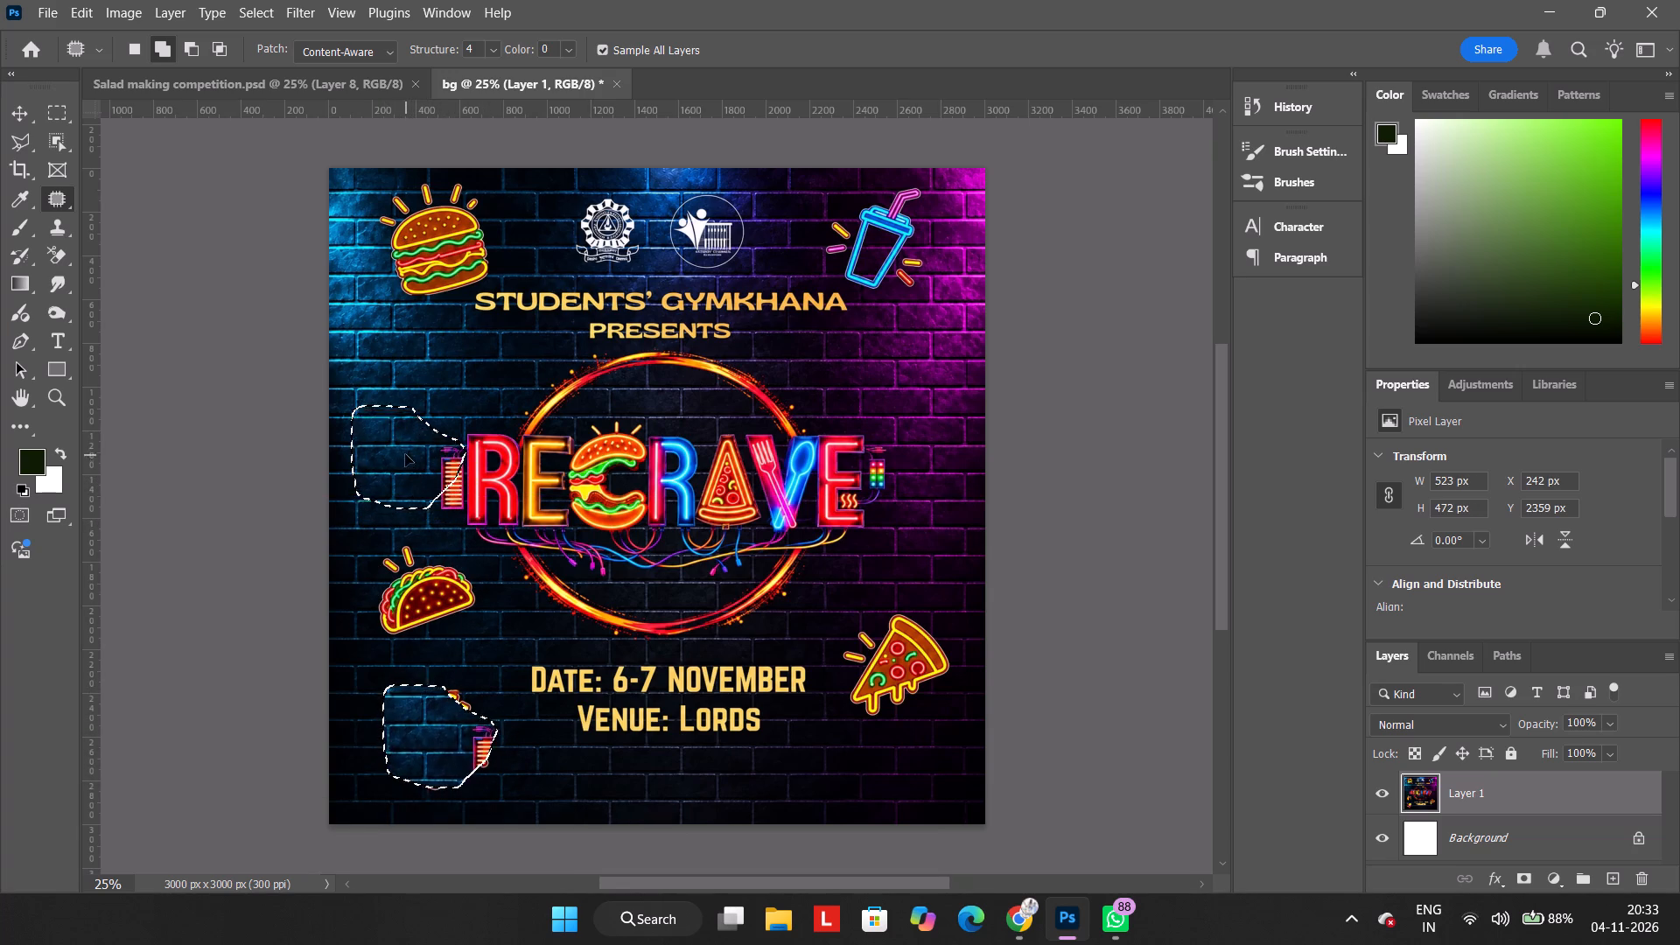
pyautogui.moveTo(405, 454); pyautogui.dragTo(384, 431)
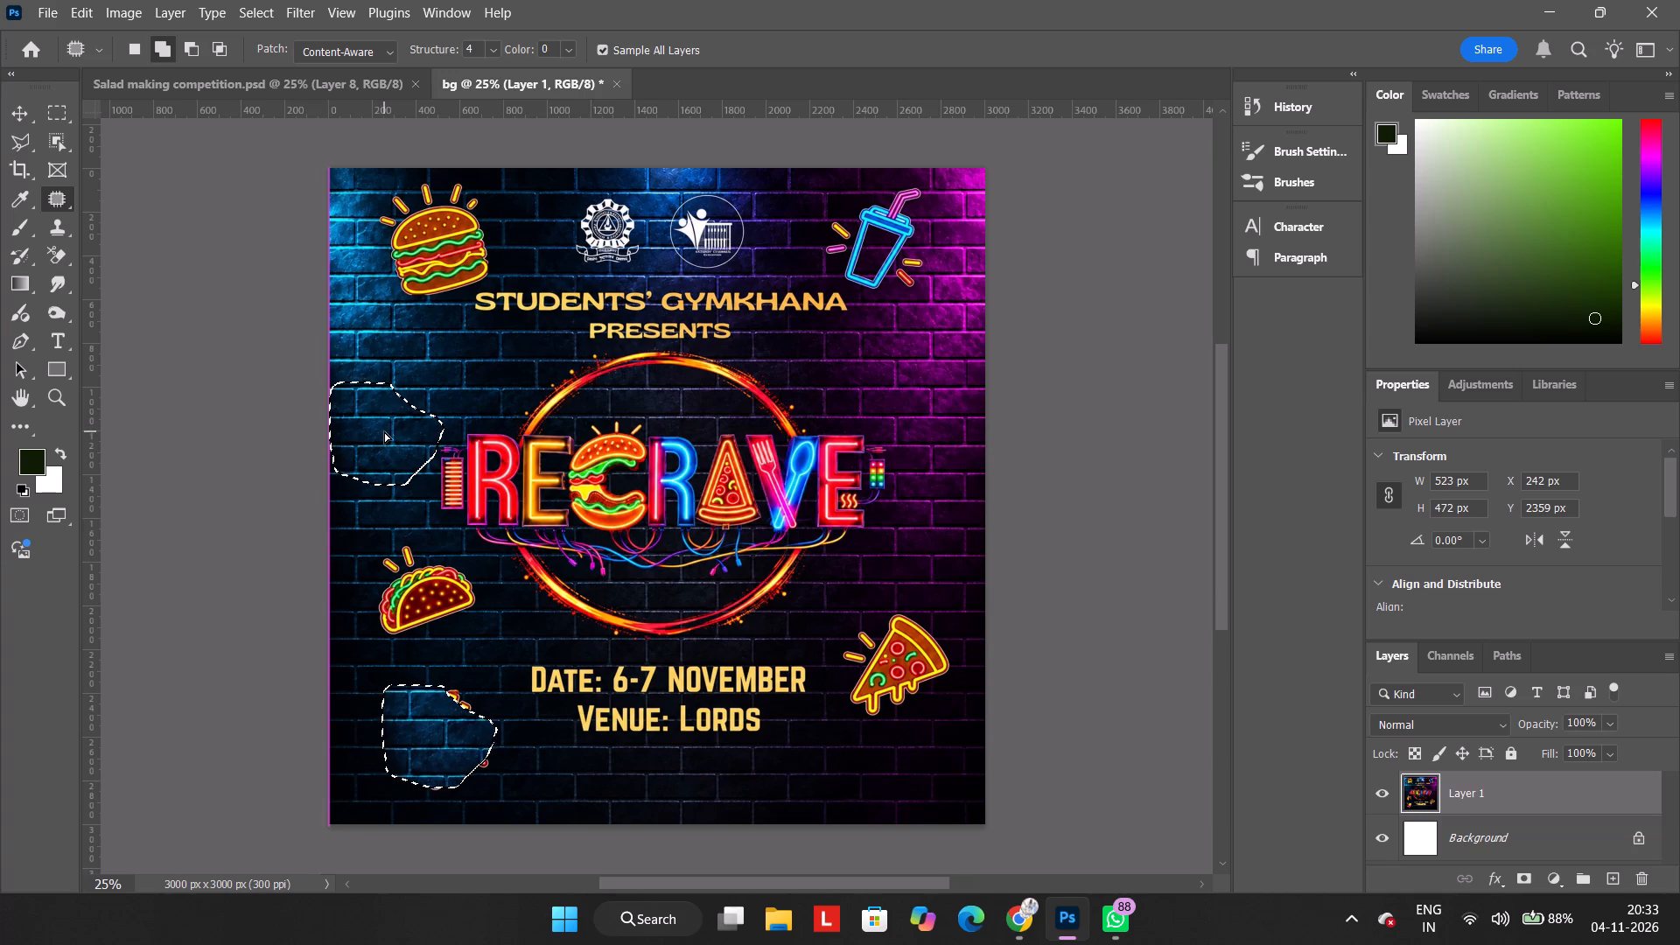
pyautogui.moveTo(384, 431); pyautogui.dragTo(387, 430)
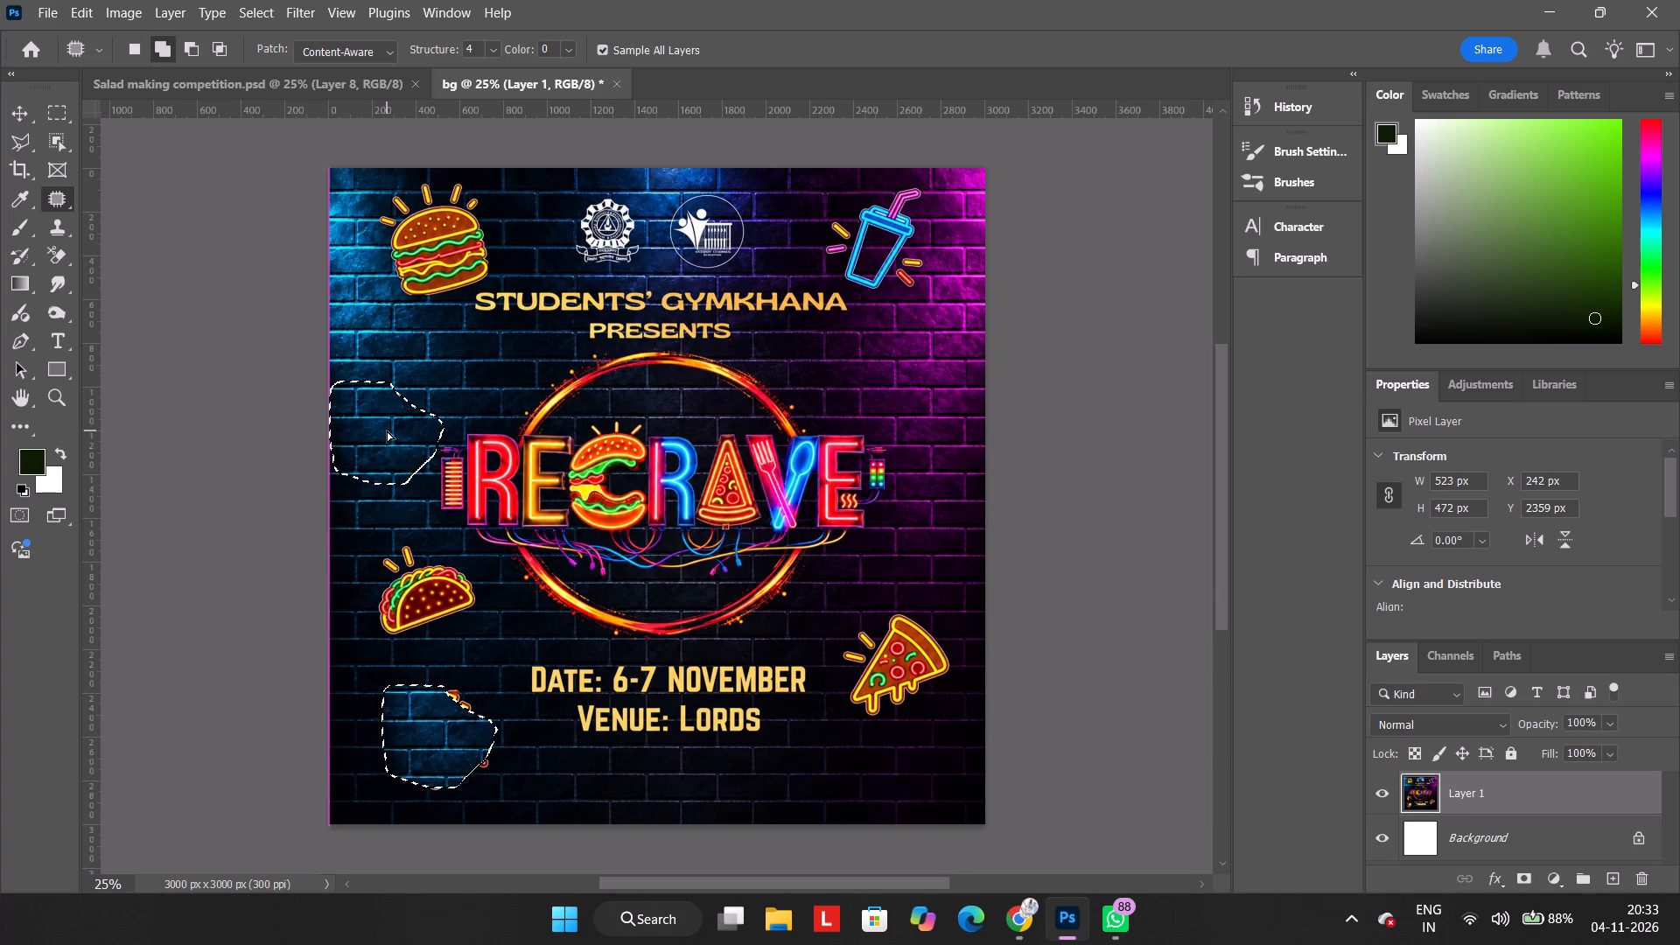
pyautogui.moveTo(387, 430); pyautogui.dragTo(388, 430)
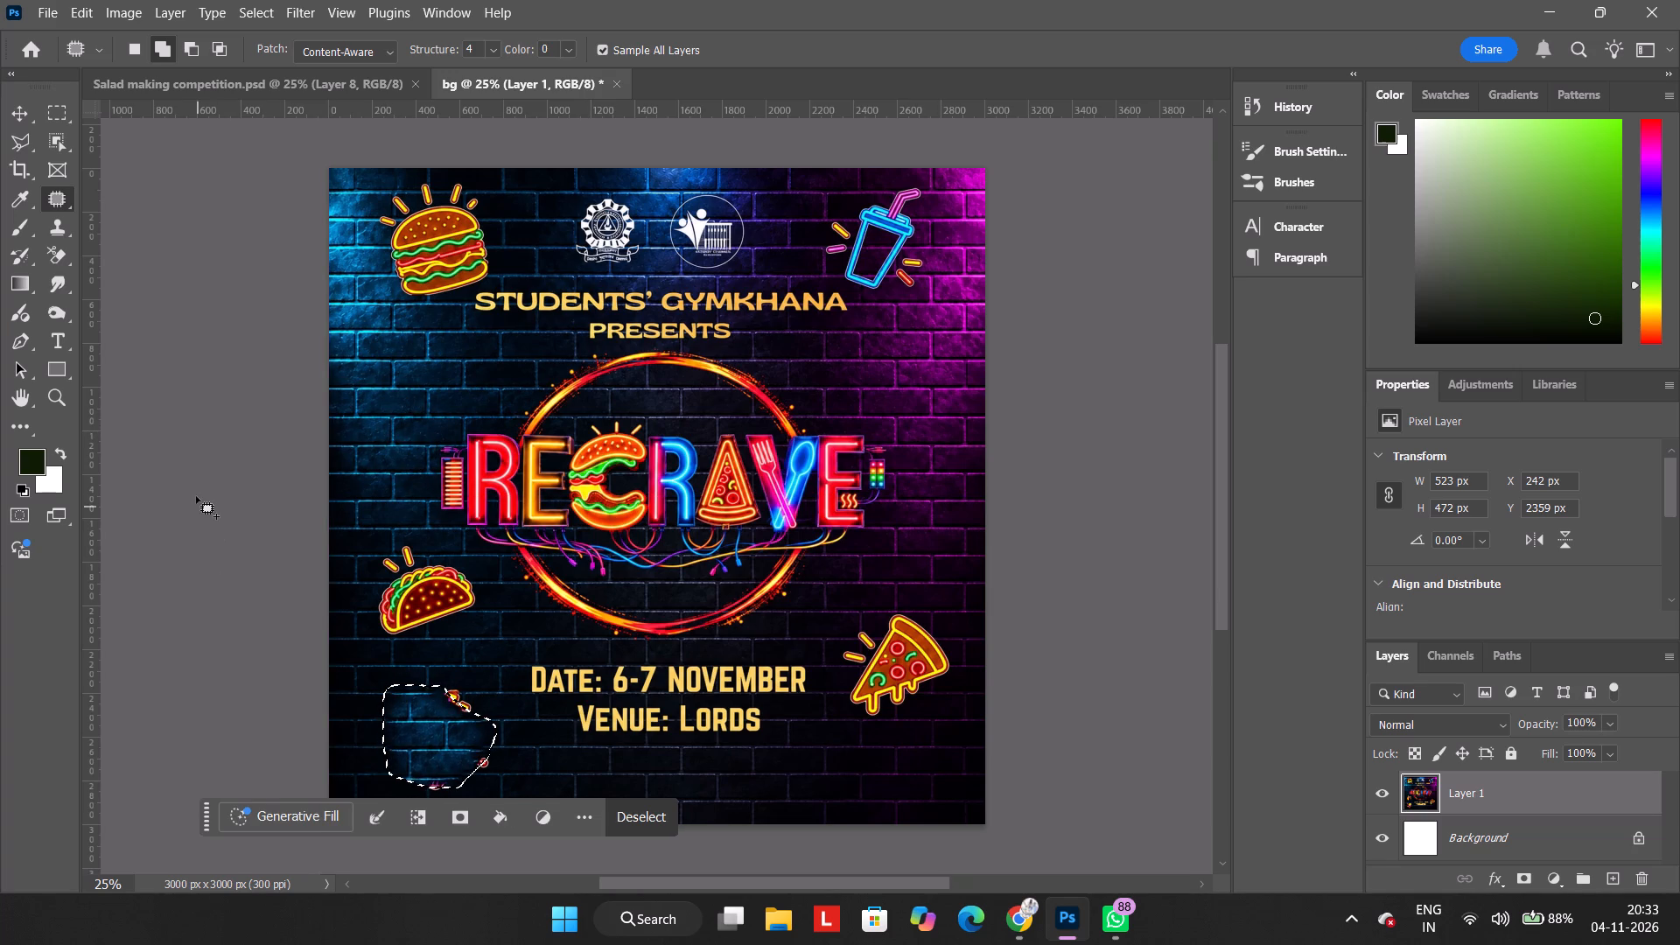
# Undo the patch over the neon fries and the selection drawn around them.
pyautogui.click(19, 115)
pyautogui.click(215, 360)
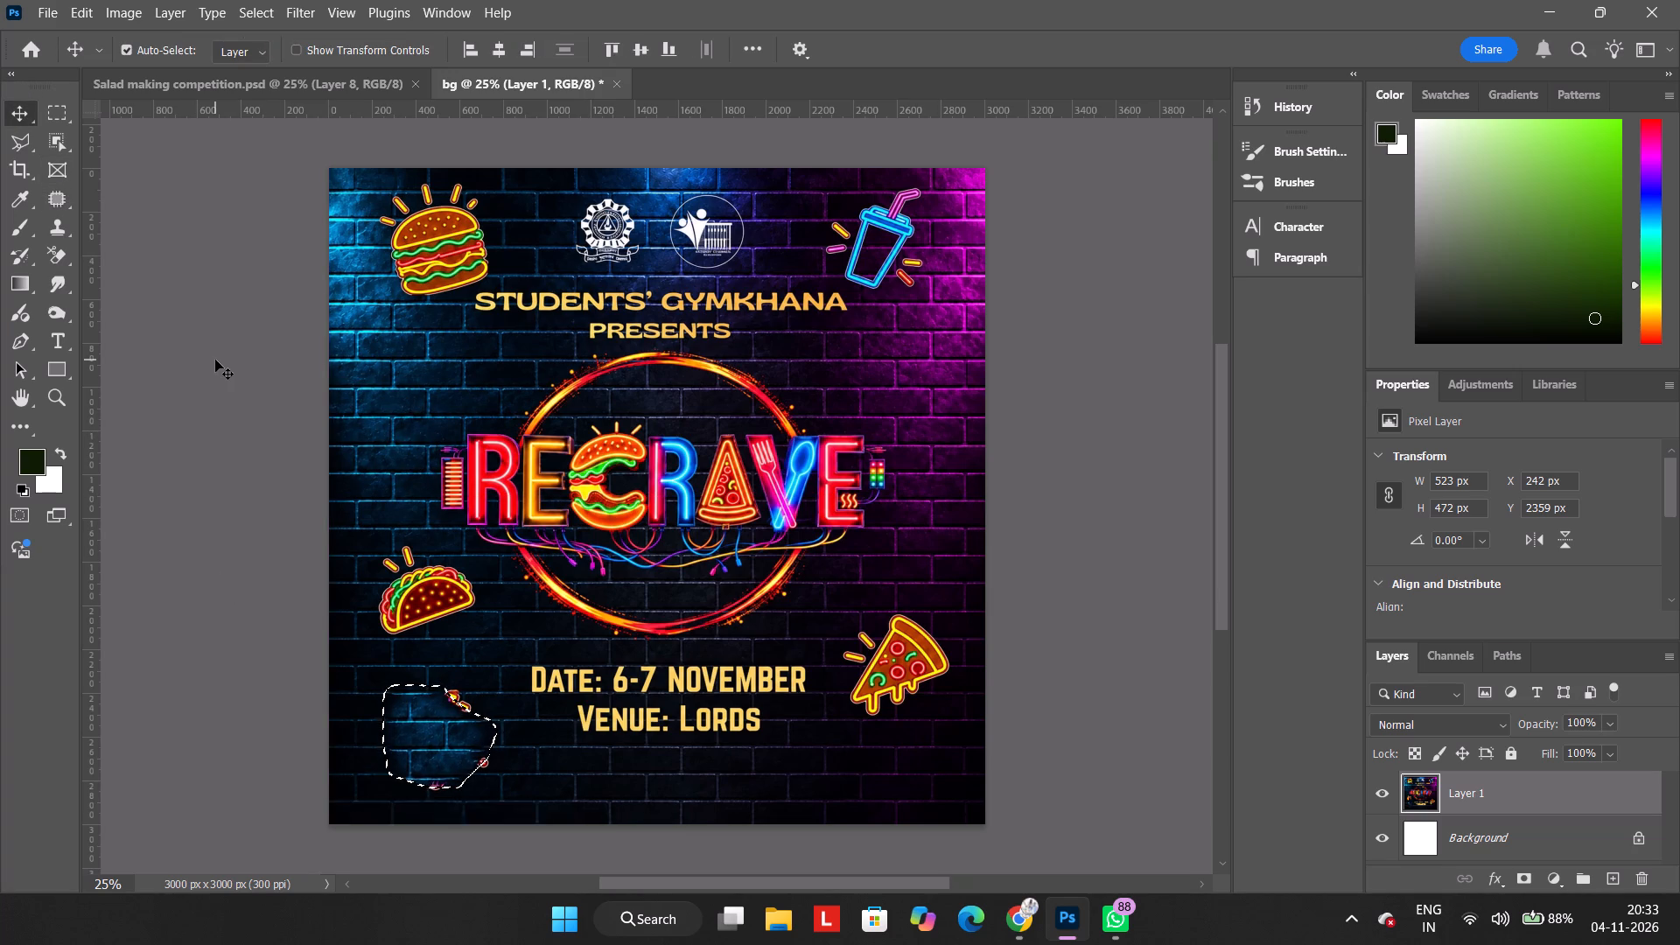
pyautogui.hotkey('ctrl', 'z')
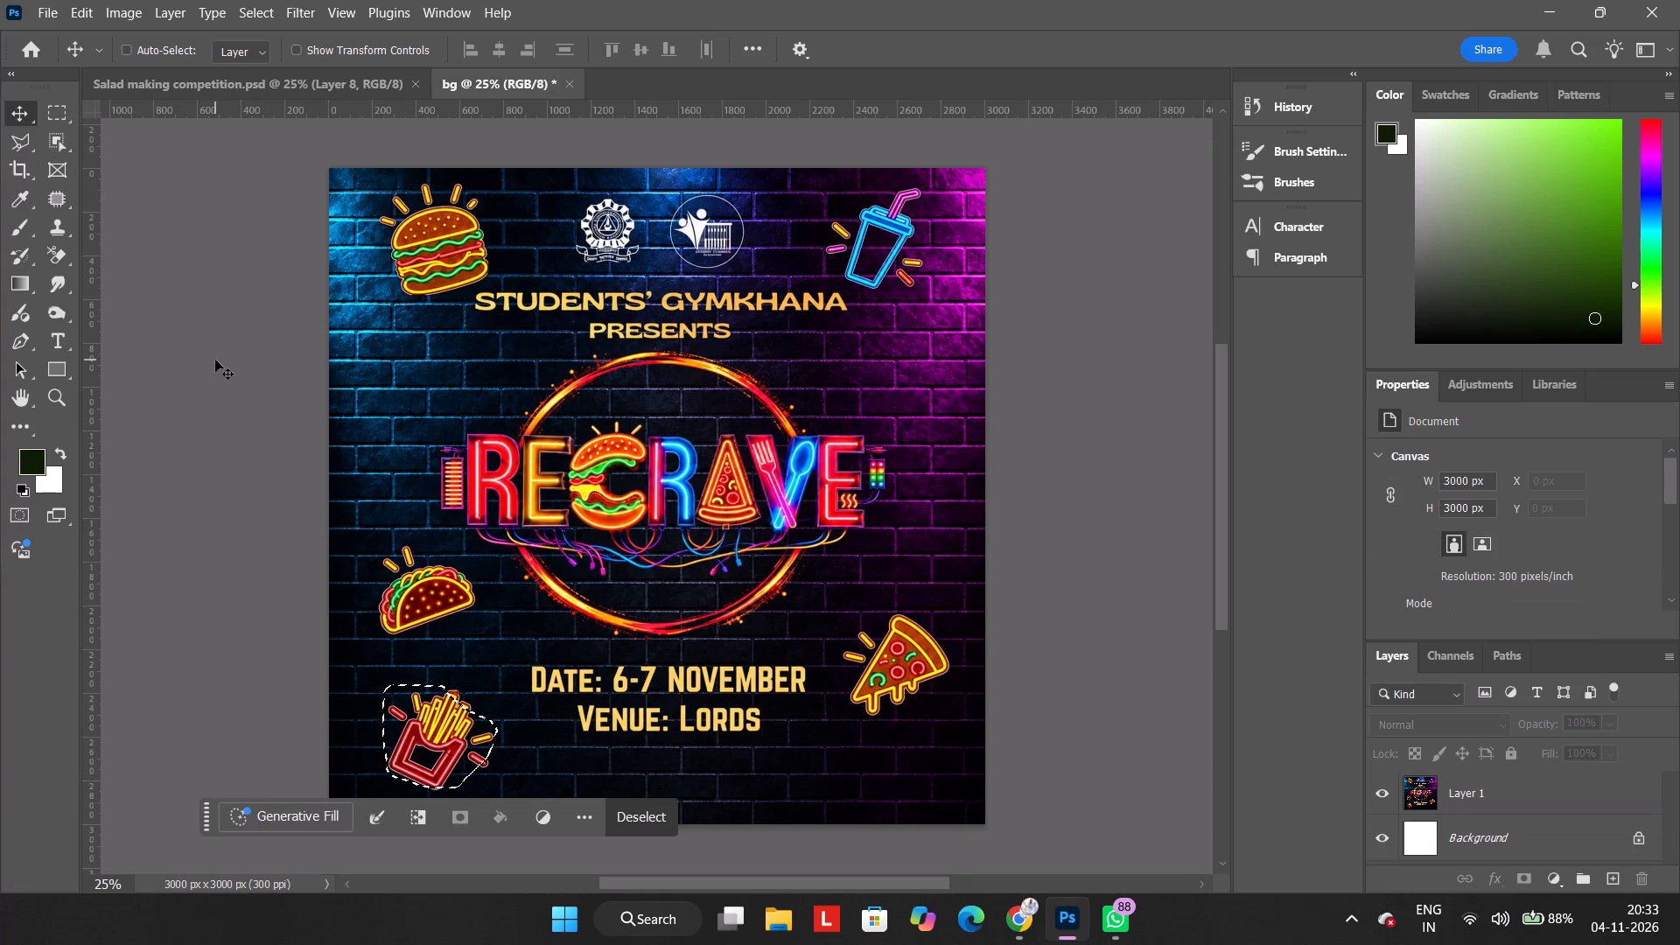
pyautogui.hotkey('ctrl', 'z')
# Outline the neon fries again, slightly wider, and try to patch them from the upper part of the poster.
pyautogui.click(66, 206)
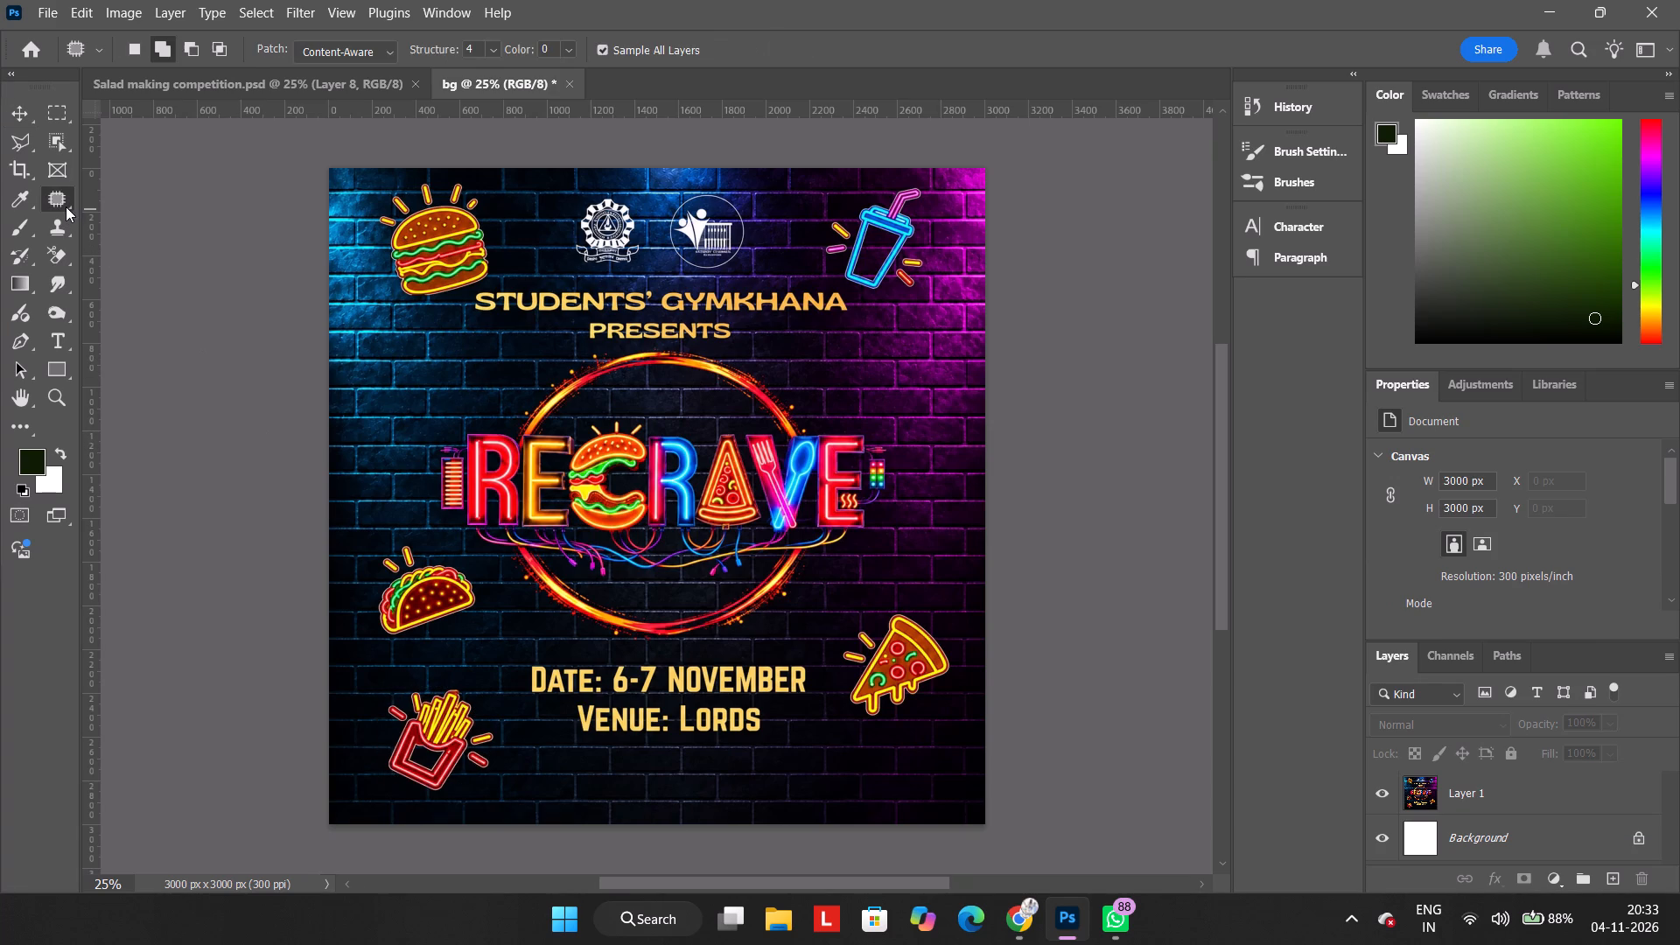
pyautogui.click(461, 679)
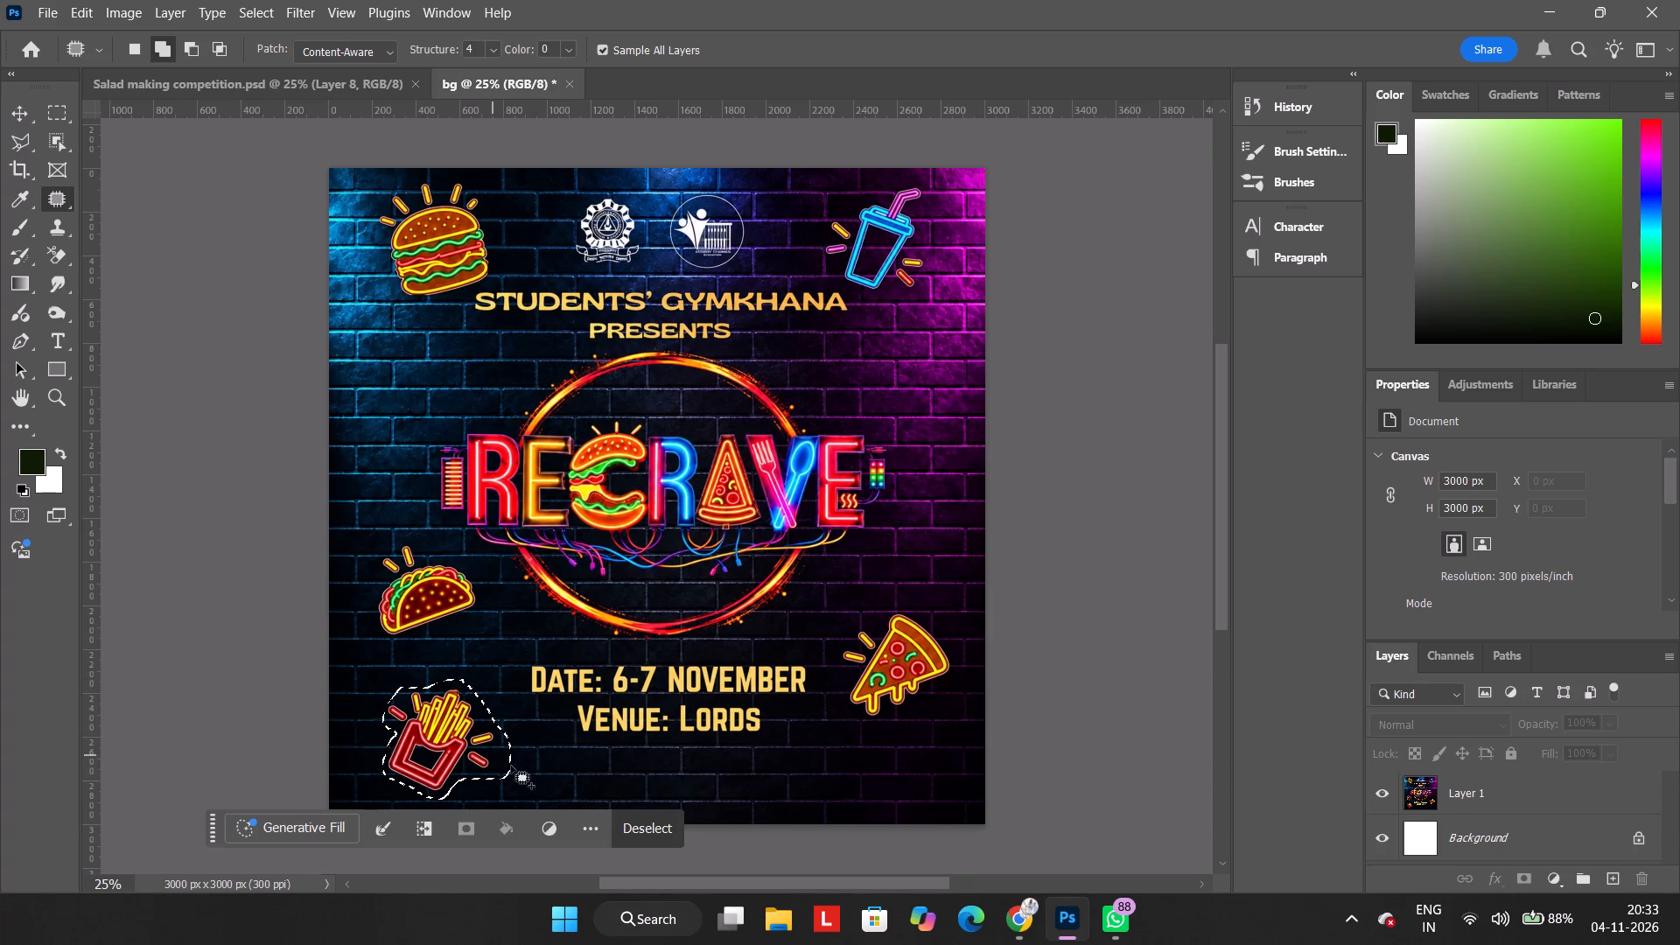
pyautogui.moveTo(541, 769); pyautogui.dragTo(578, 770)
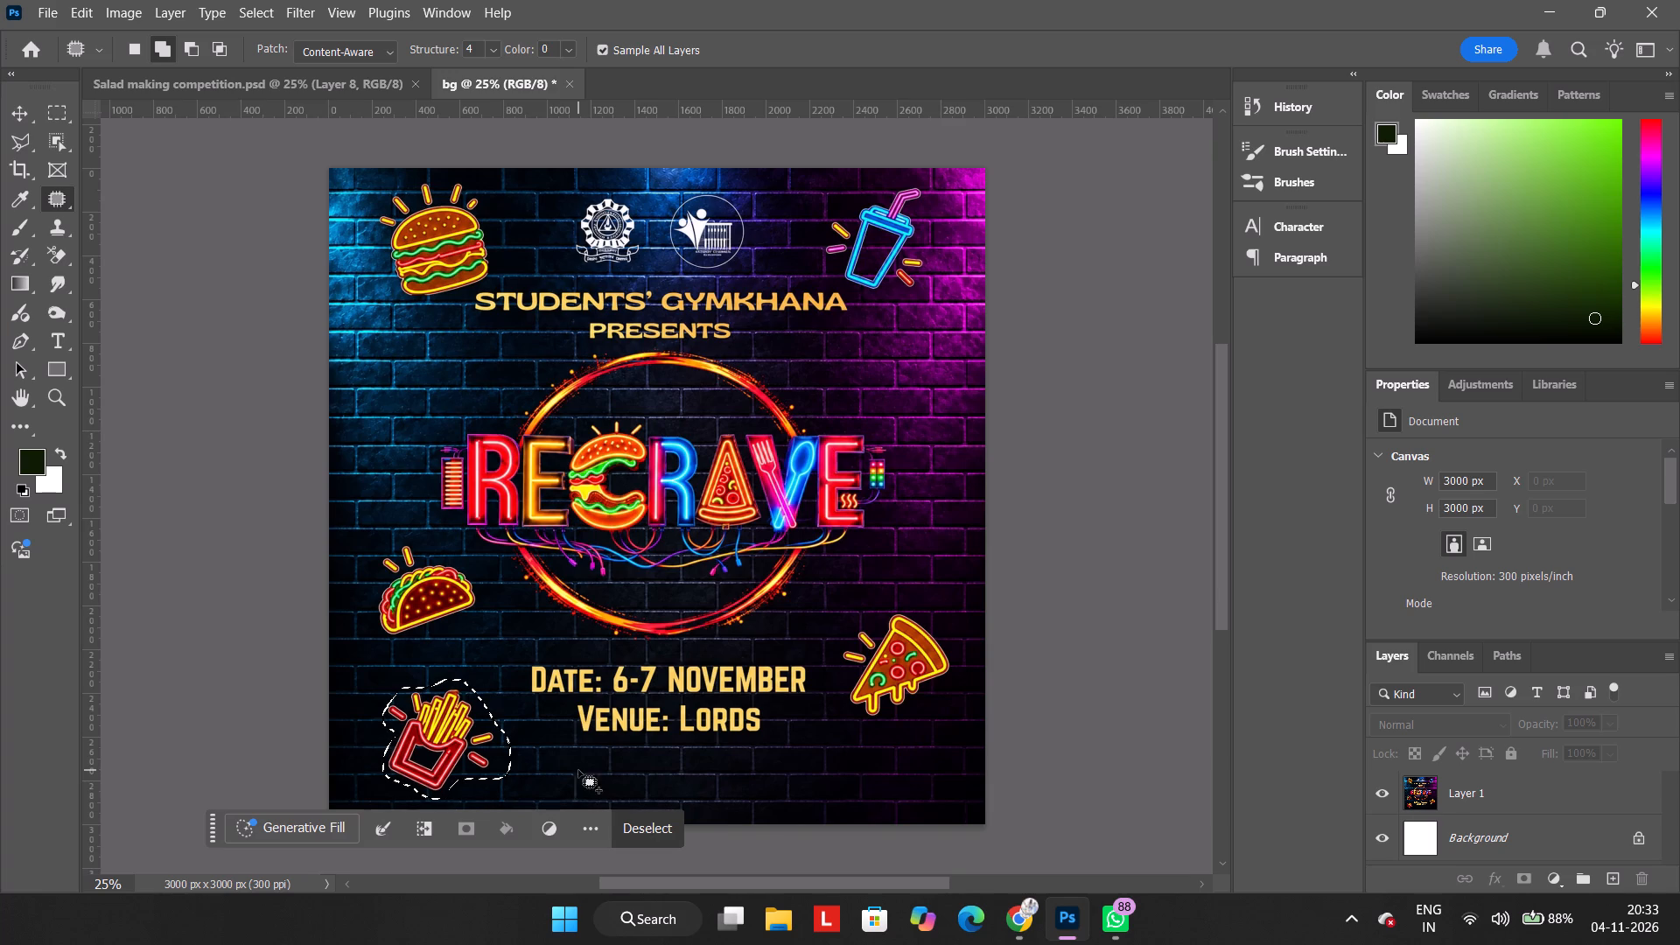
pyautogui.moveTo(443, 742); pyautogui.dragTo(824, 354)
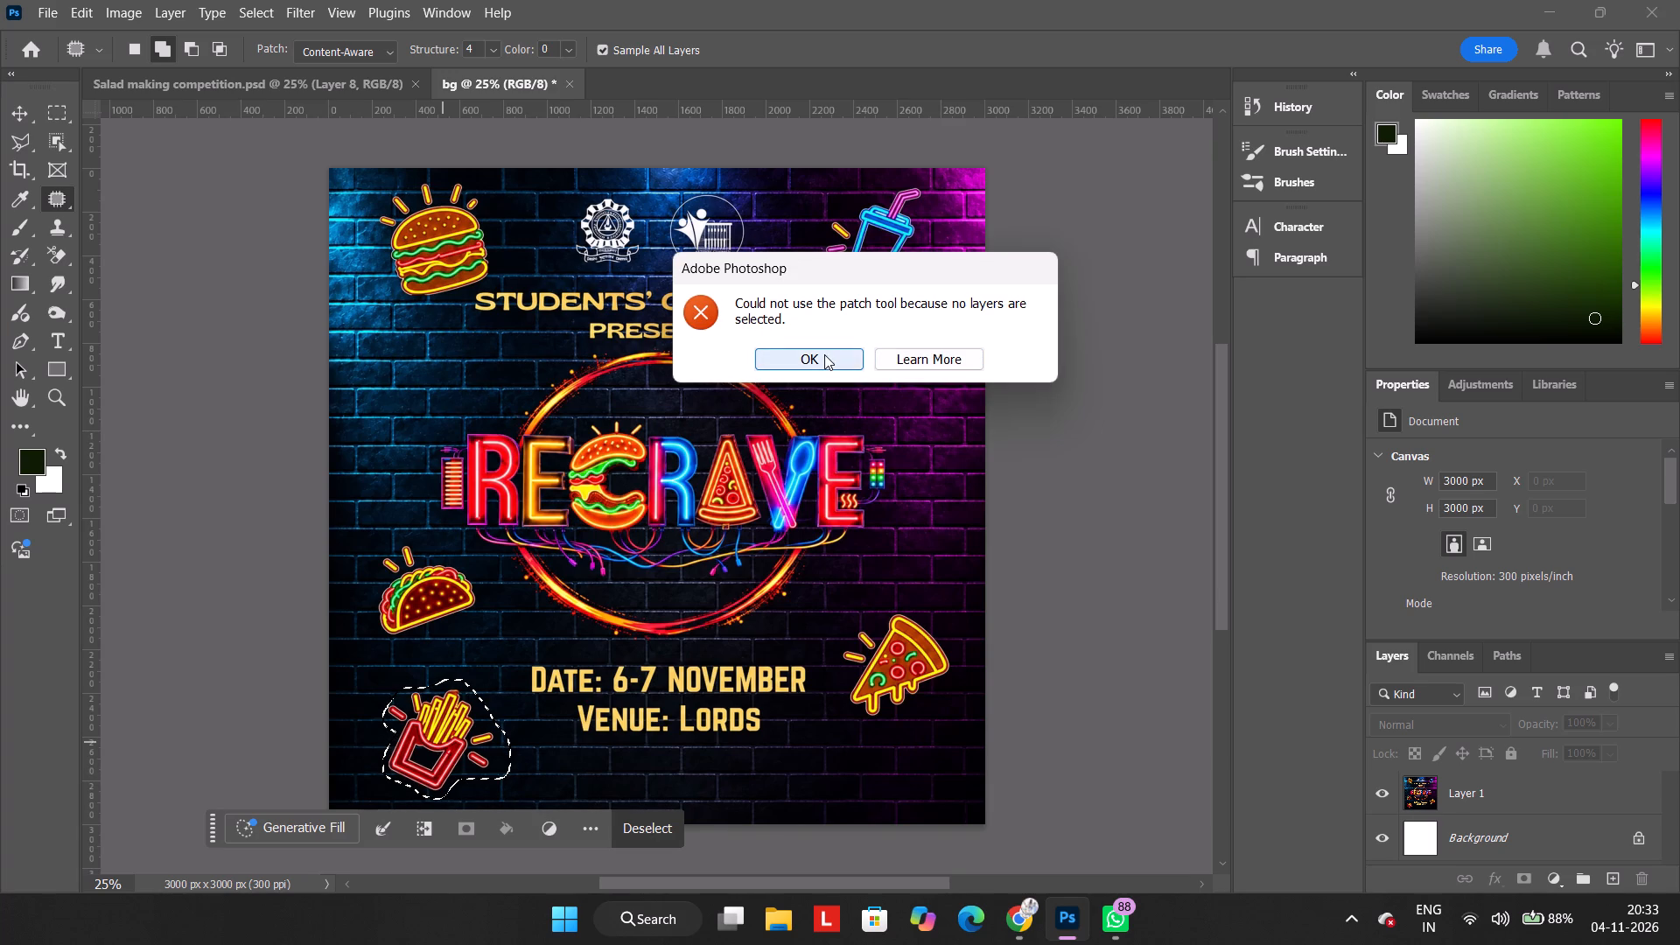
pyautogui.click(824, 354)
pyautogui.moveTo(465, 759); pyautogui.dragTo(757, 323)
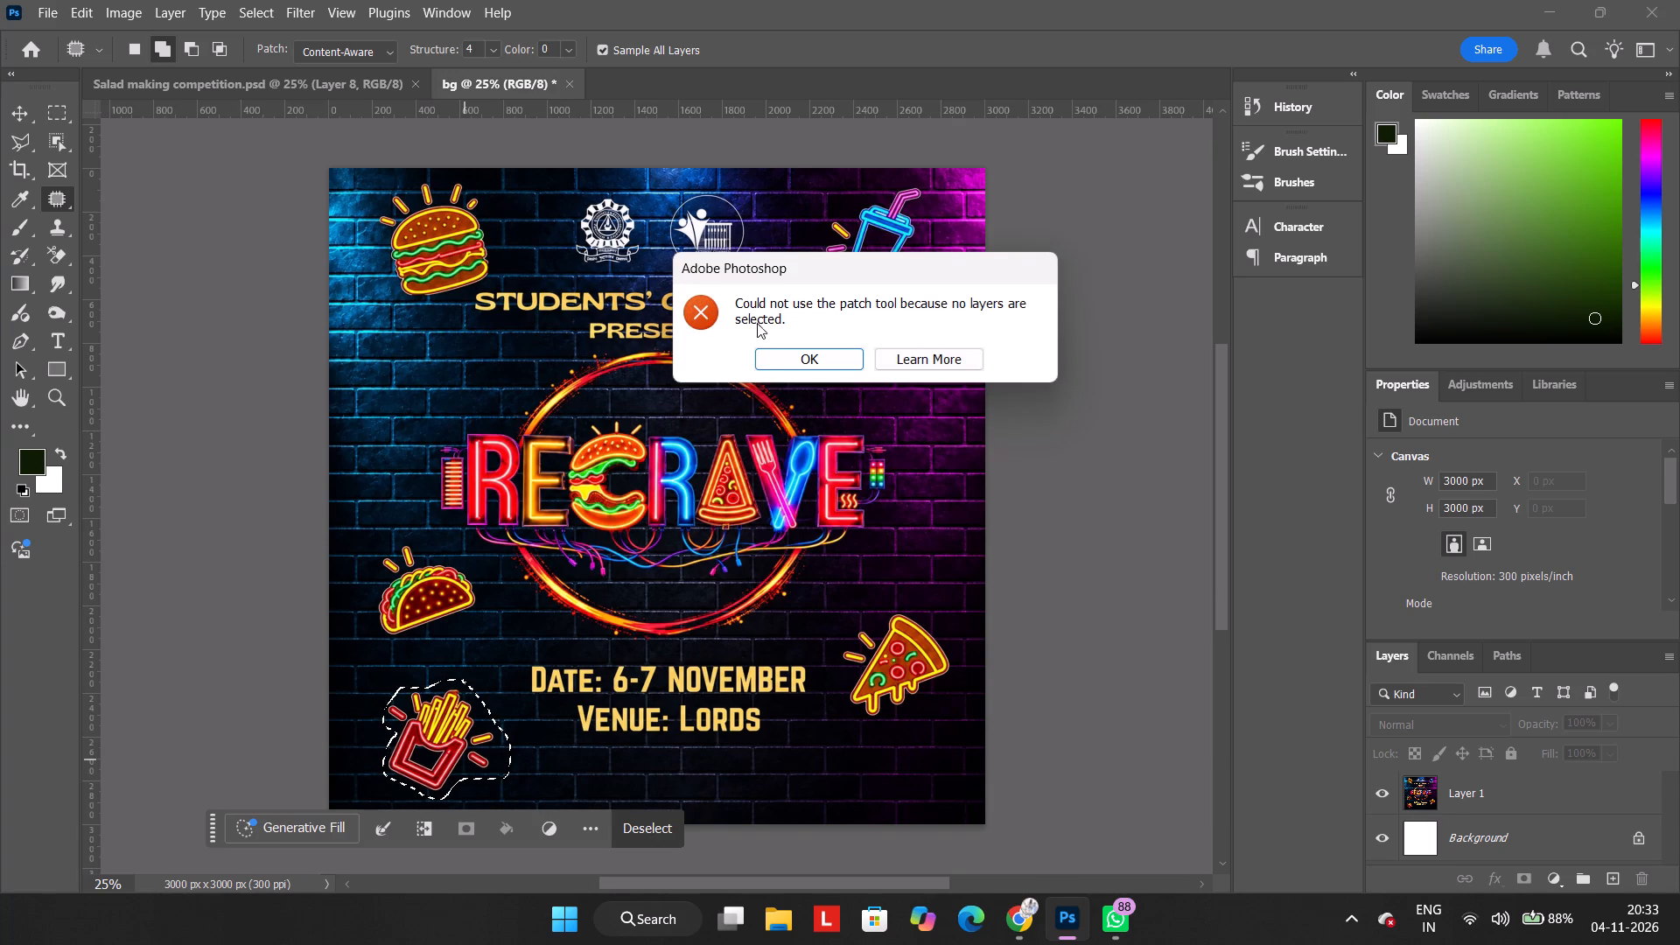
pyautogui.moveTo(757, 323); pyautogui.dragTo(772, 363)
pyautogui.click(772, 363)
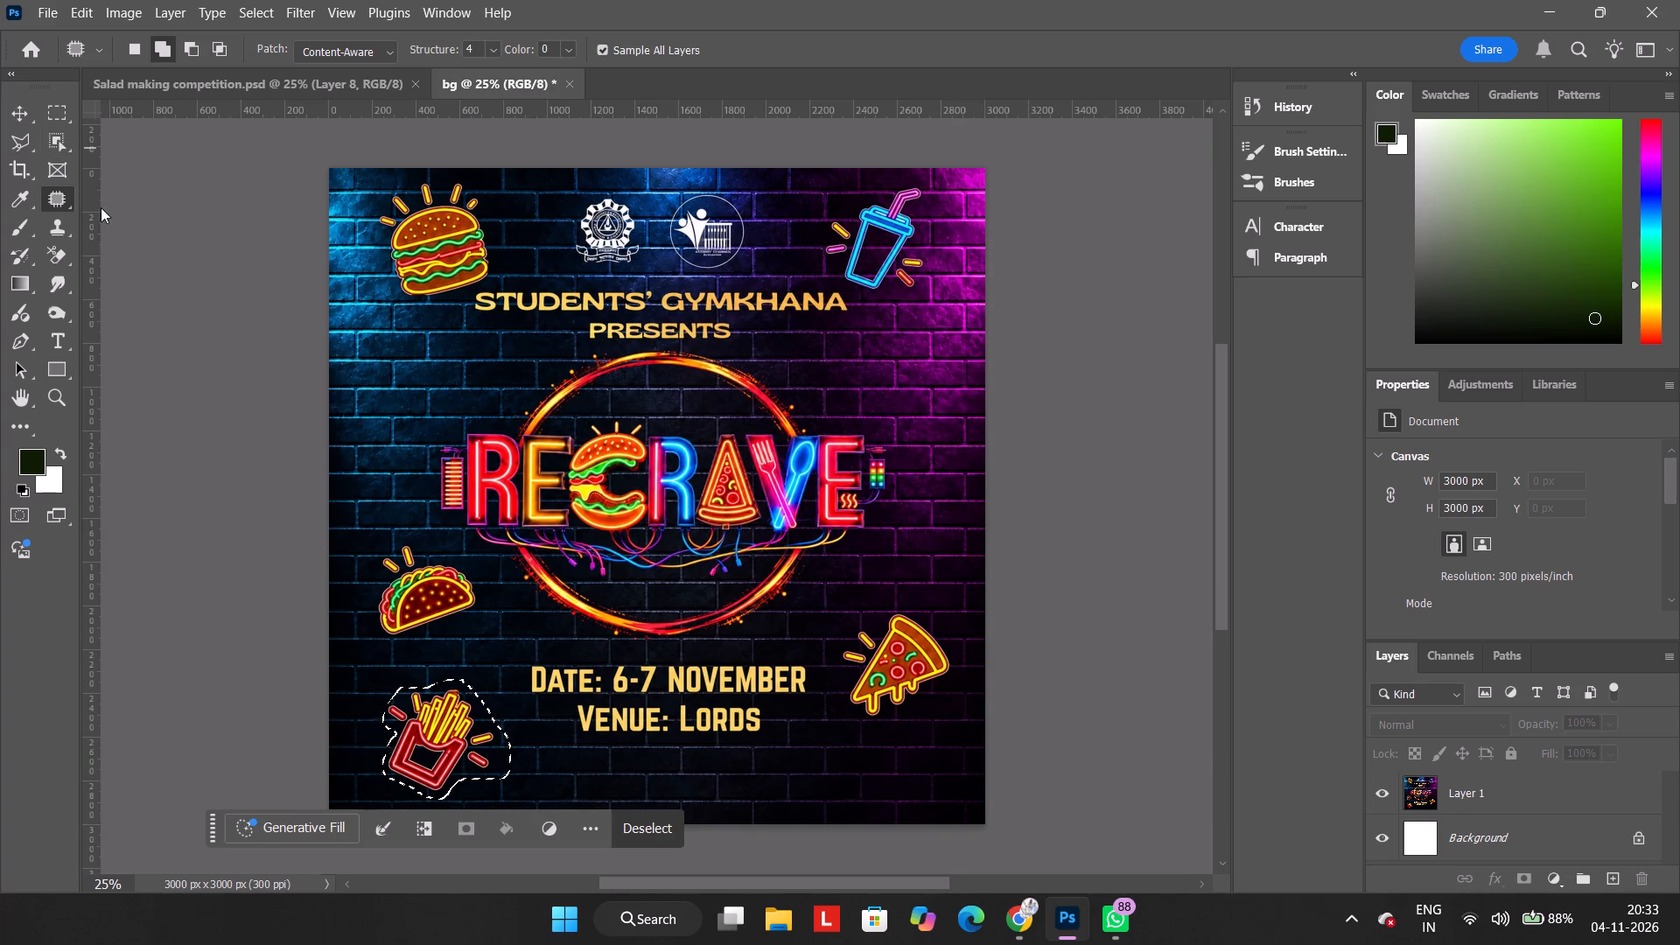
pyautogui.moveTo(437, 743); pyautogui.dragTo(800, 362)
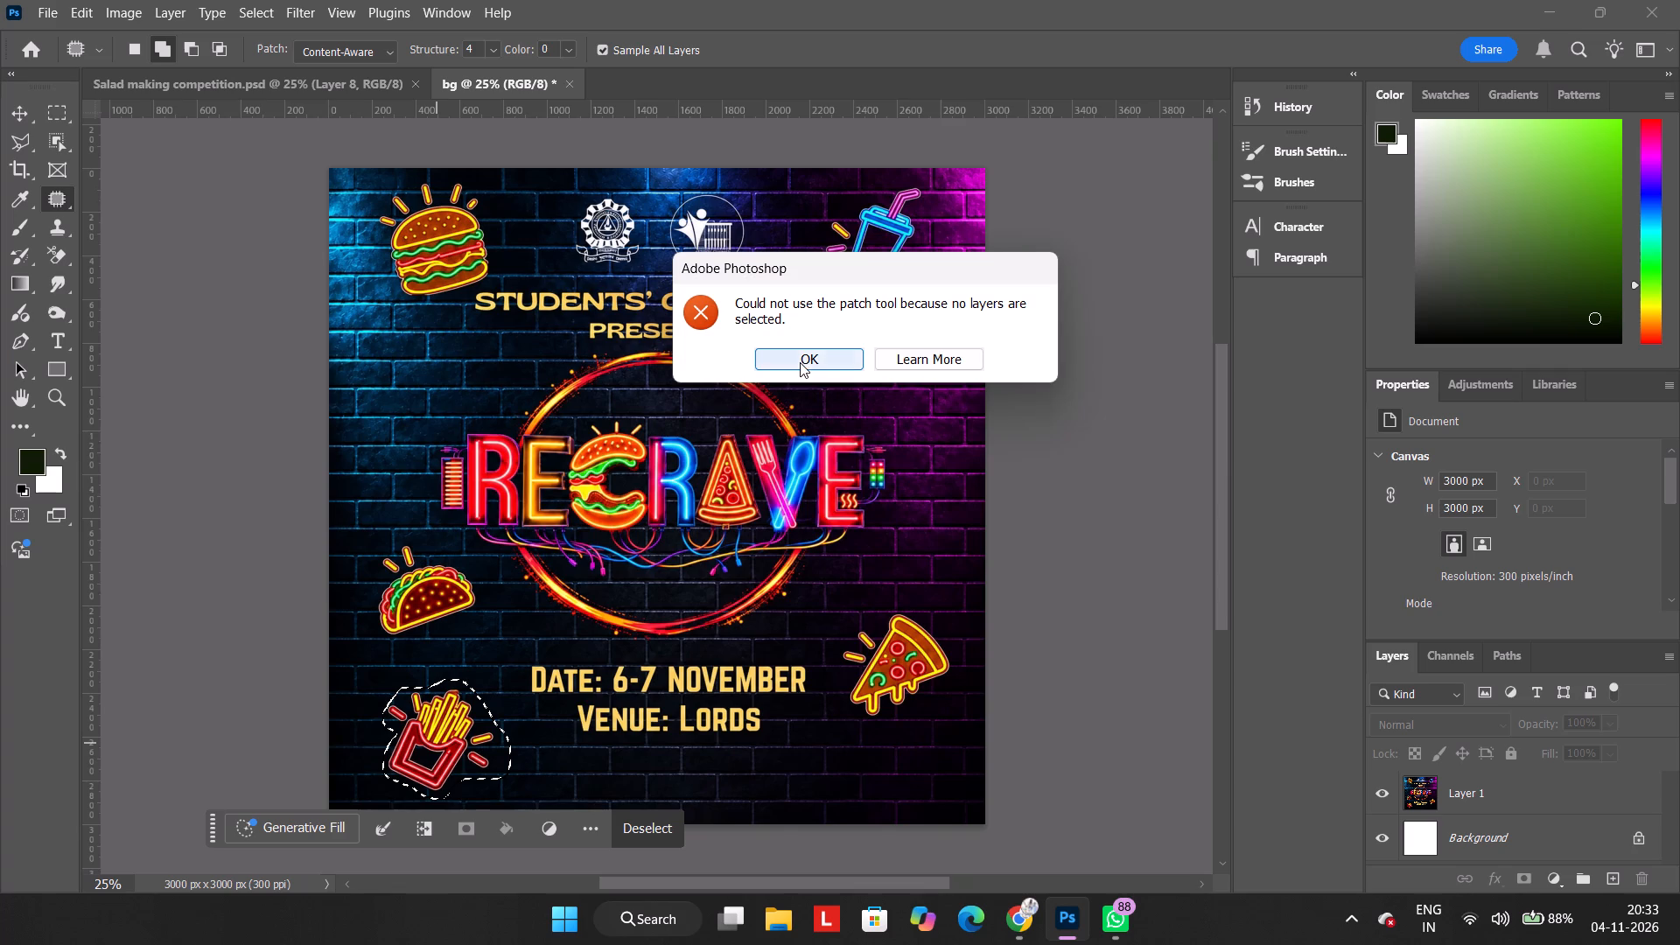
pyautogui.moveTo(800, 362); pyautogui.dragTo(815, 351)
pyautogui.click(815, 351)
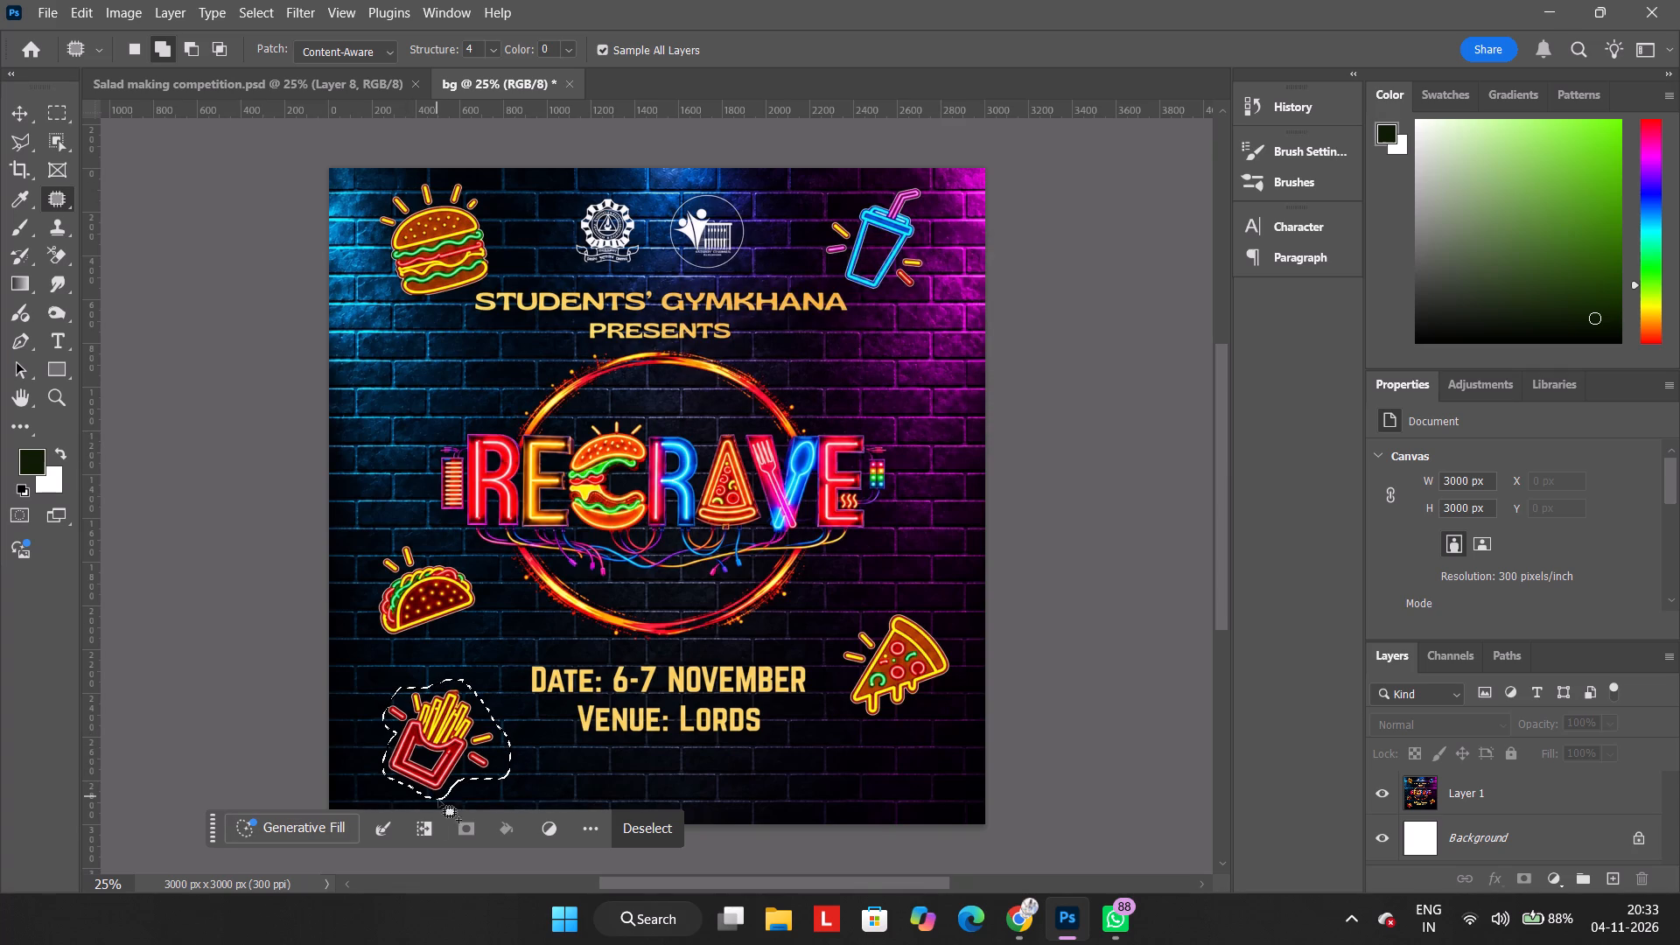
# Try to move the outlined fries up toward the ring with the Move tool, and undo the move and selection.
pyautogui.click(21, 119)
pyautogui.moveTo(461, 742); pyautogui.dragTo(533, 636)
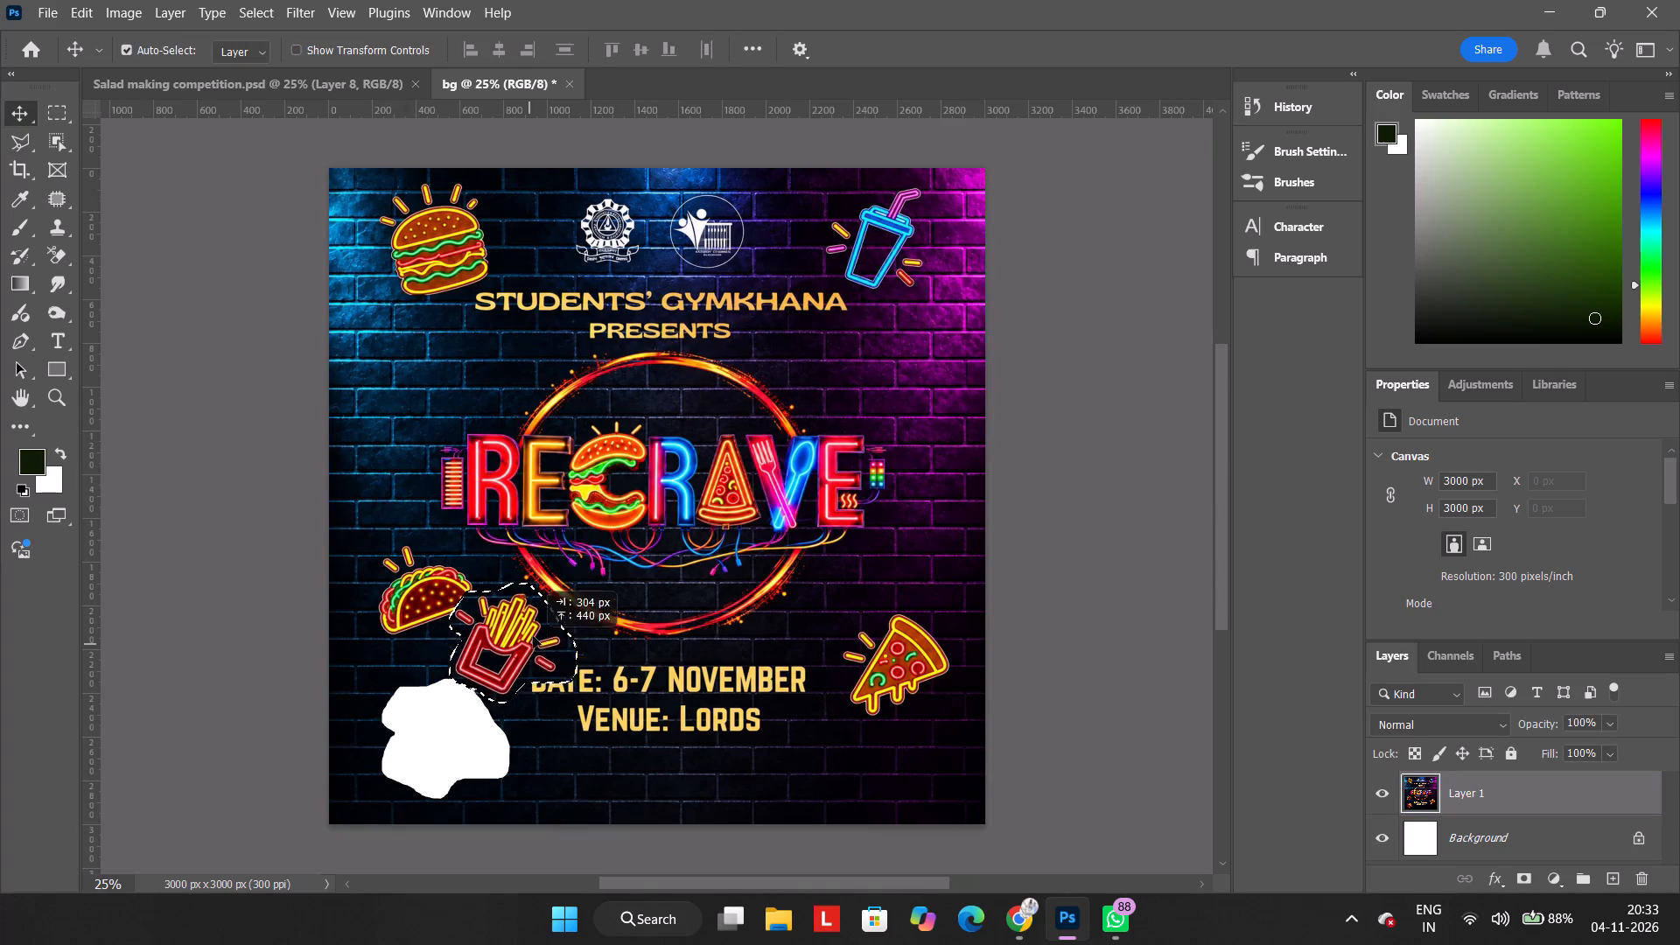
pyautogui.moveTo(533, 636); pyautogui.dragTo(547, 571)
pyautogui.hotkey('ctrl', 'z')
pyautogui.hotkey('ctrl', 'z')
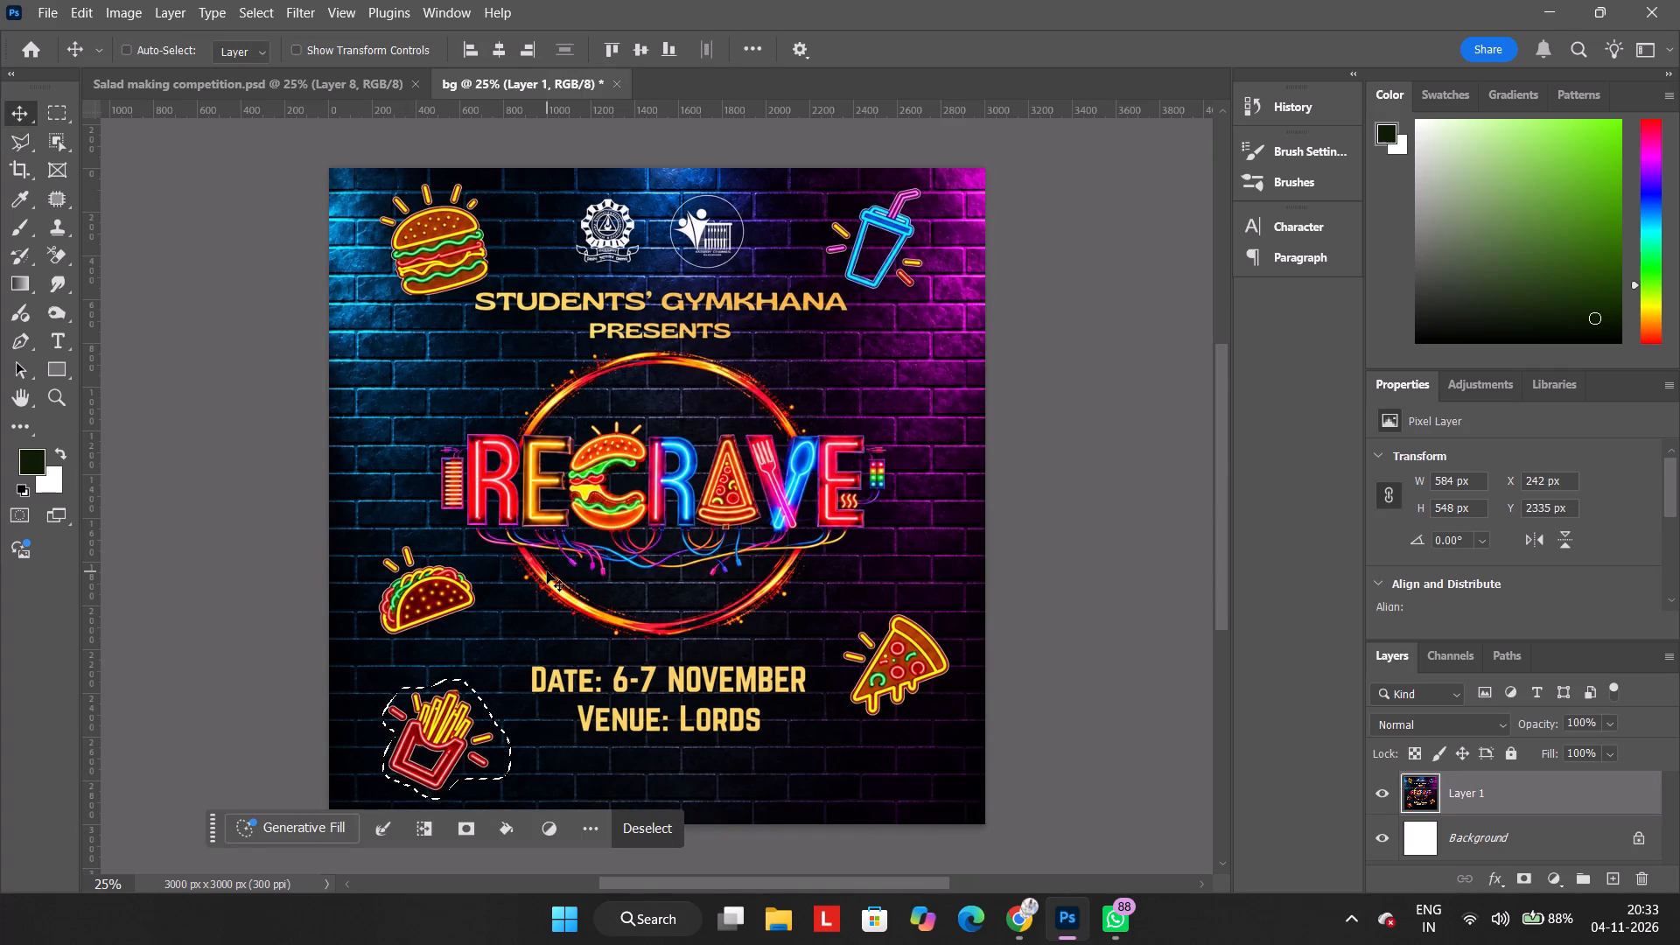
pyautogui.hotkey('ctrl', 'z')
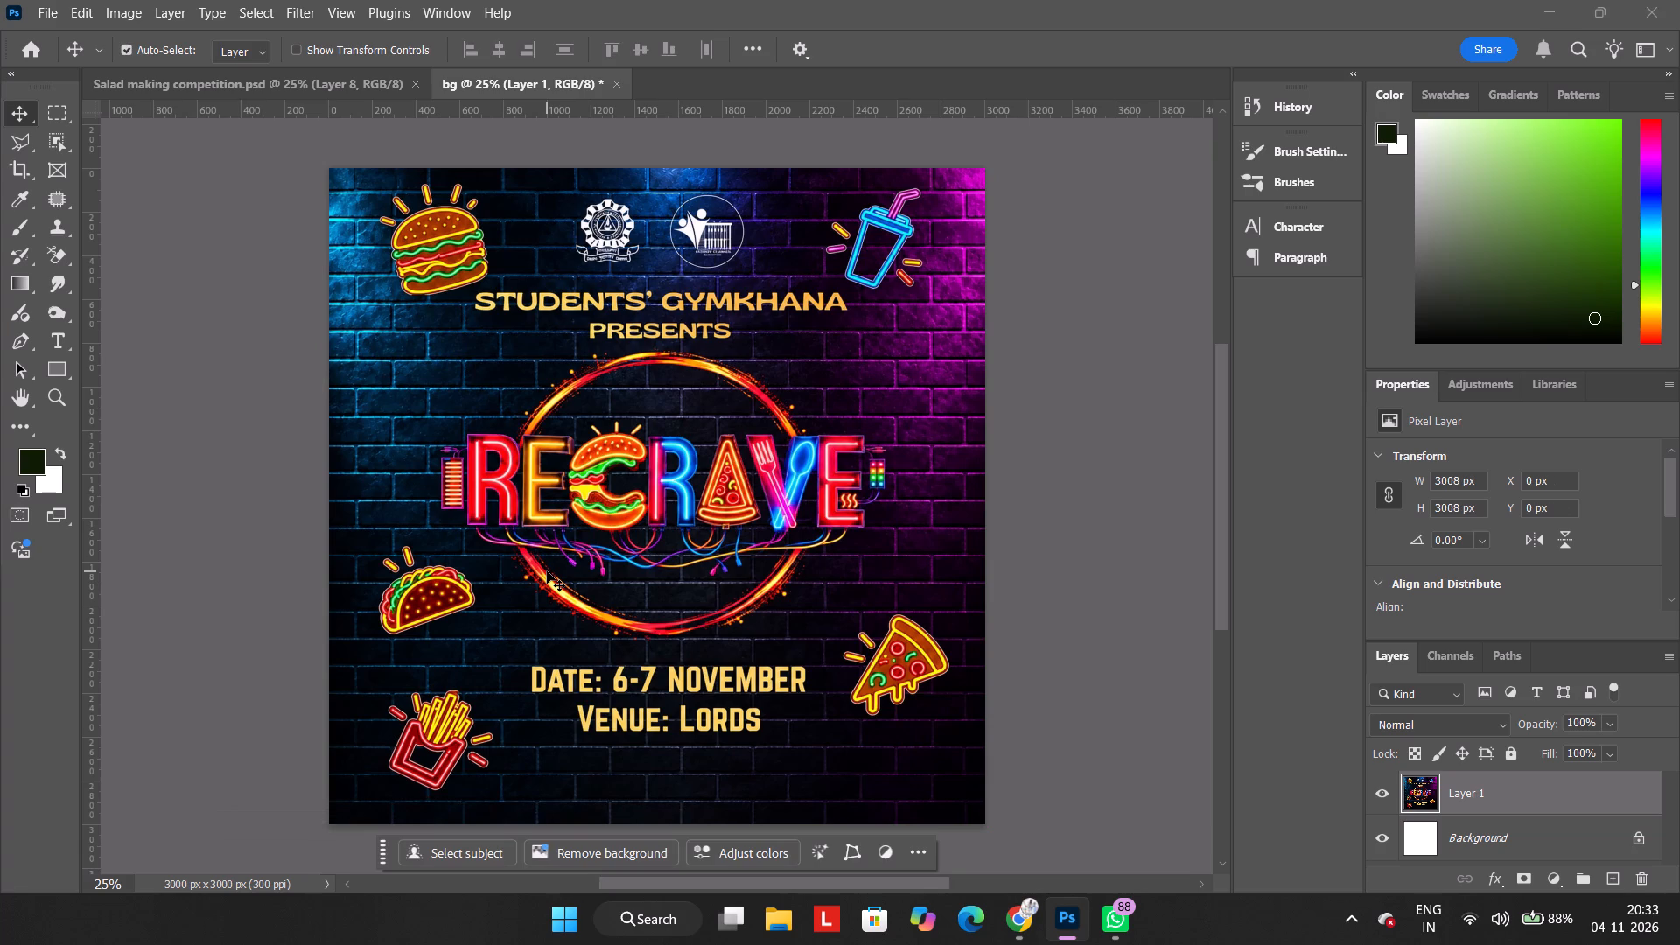
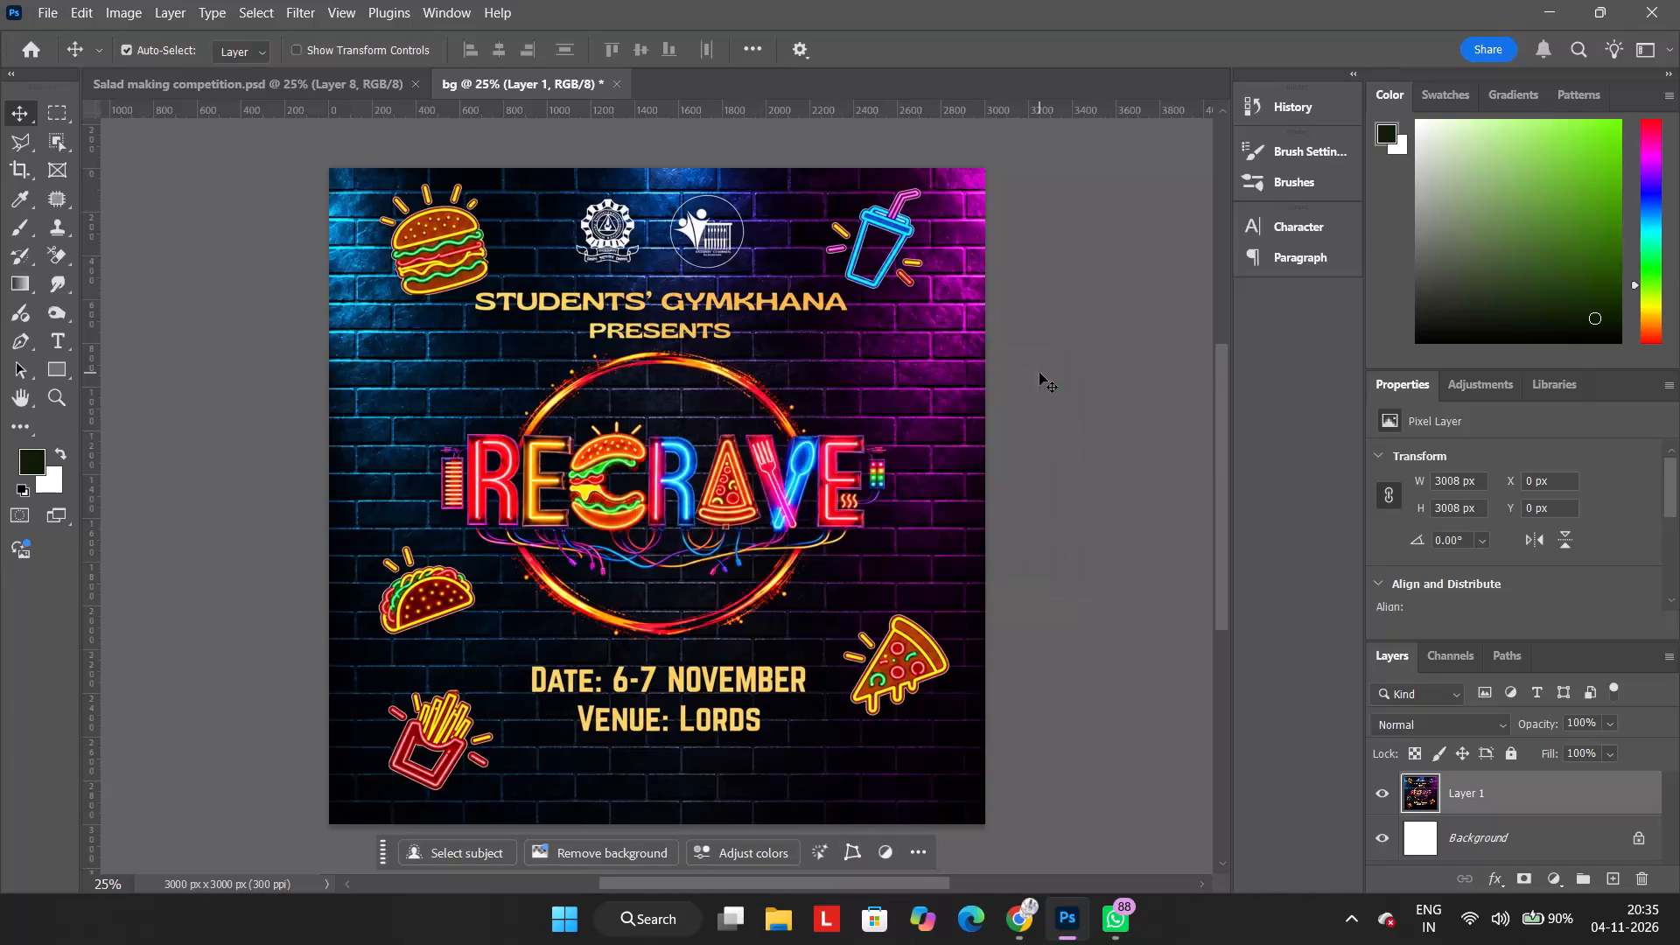
# Hide the RECRAVE poster layer, Layer 1, leaving the white Background layer showing.
pyautogui.click(1384, 796)
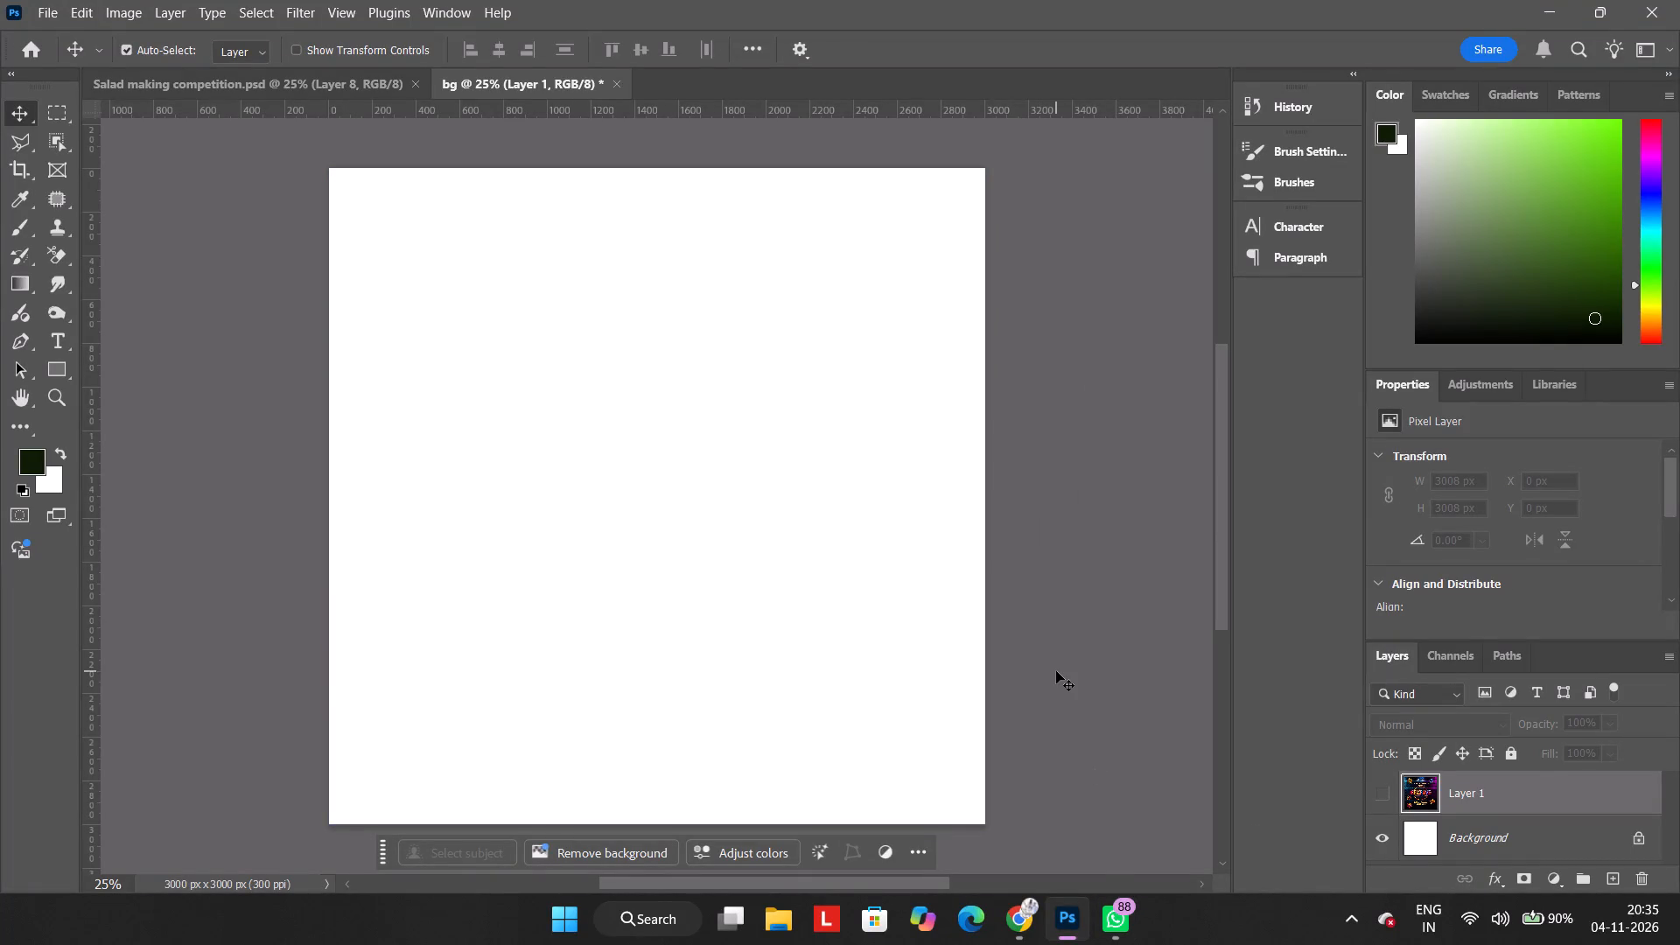
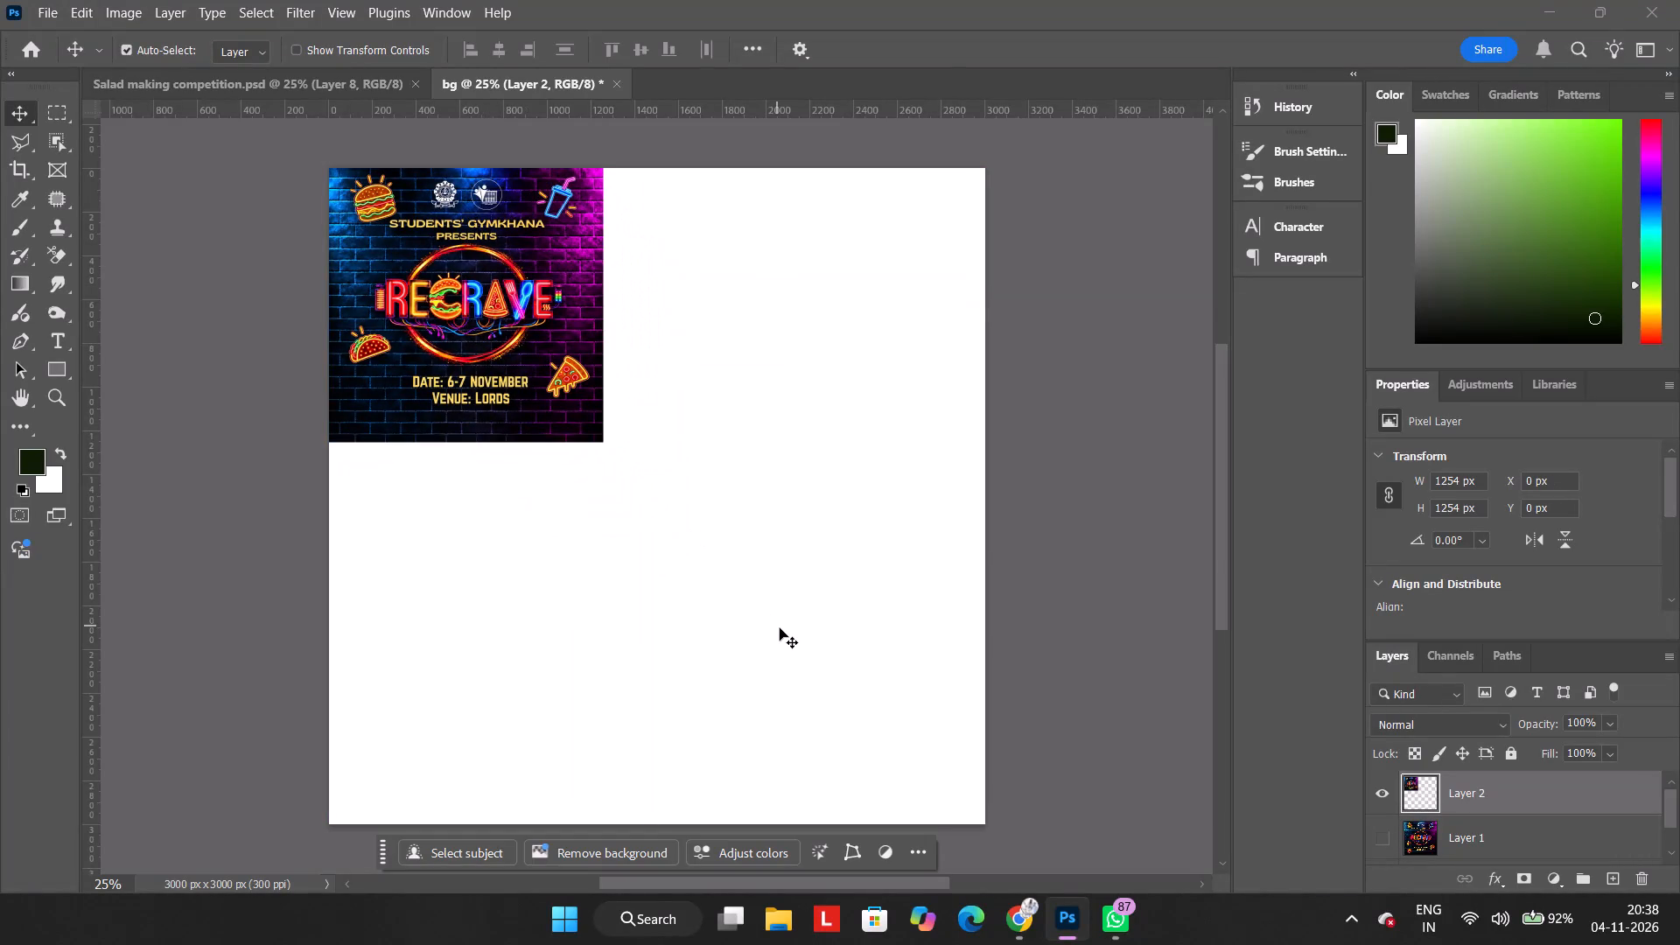
# Scale the RECRAVE poster on Layer 2 up from its top-left corner to fill the canvas, about 3018 px square.
pyautogui.hotkey('ctrl', 't')
pyautogui.moveTo(602, 436); pyautogui.dragTo(984, 817)
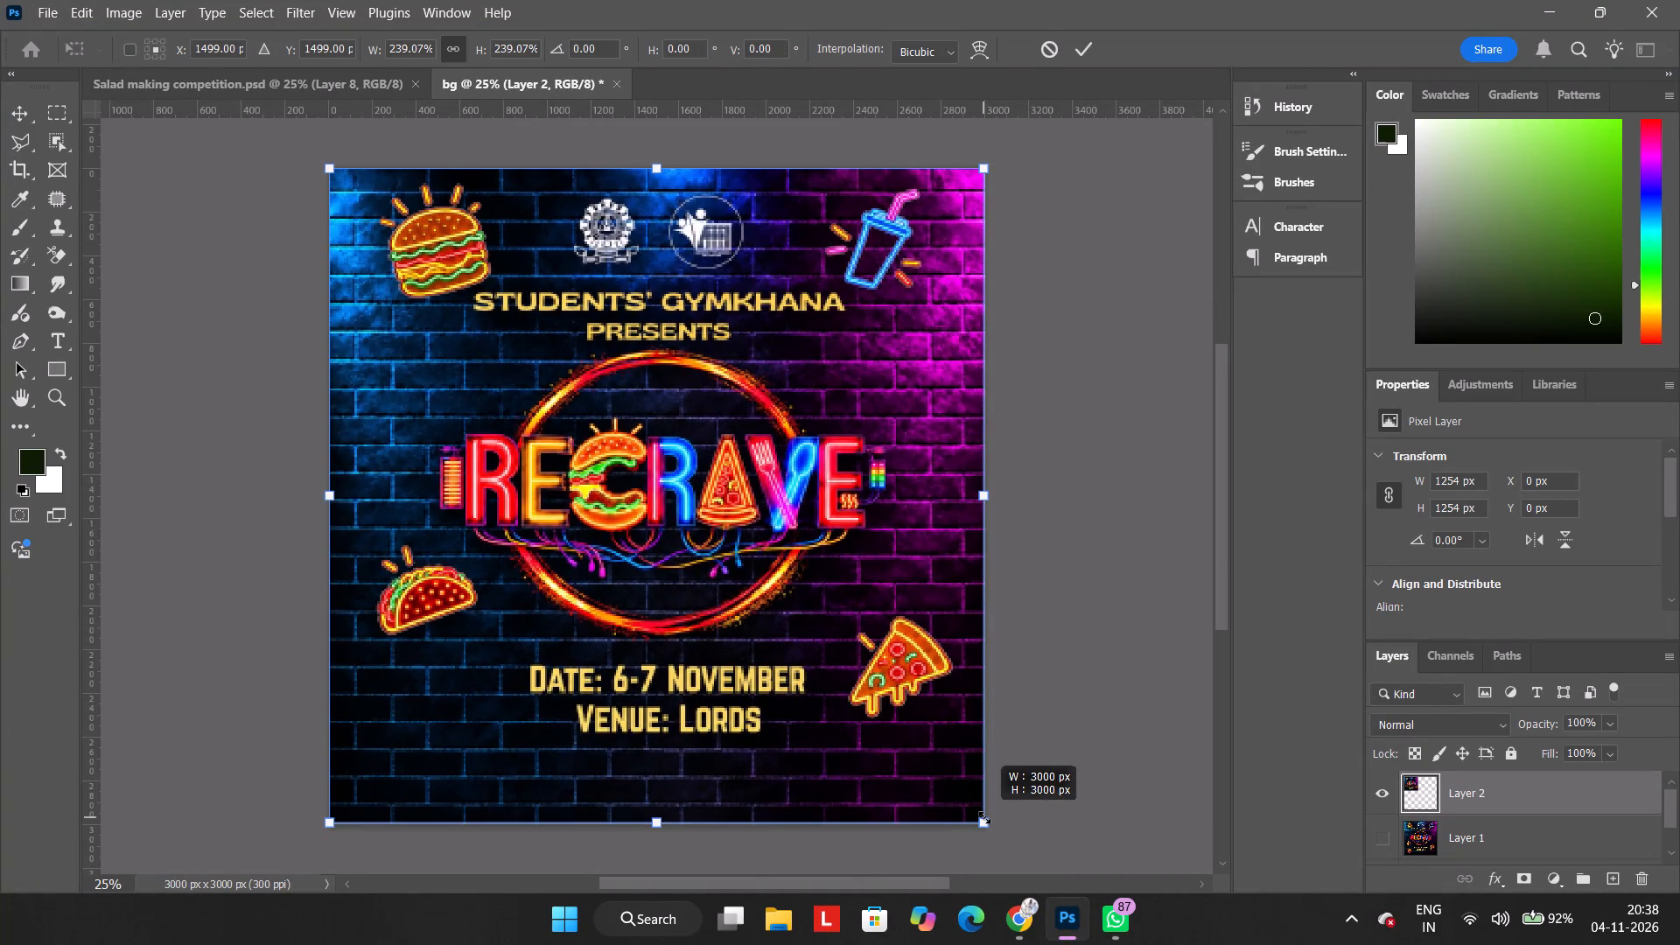
pyautogui.moveTo(984, 817); pyautogui.dragTo(982, 817)
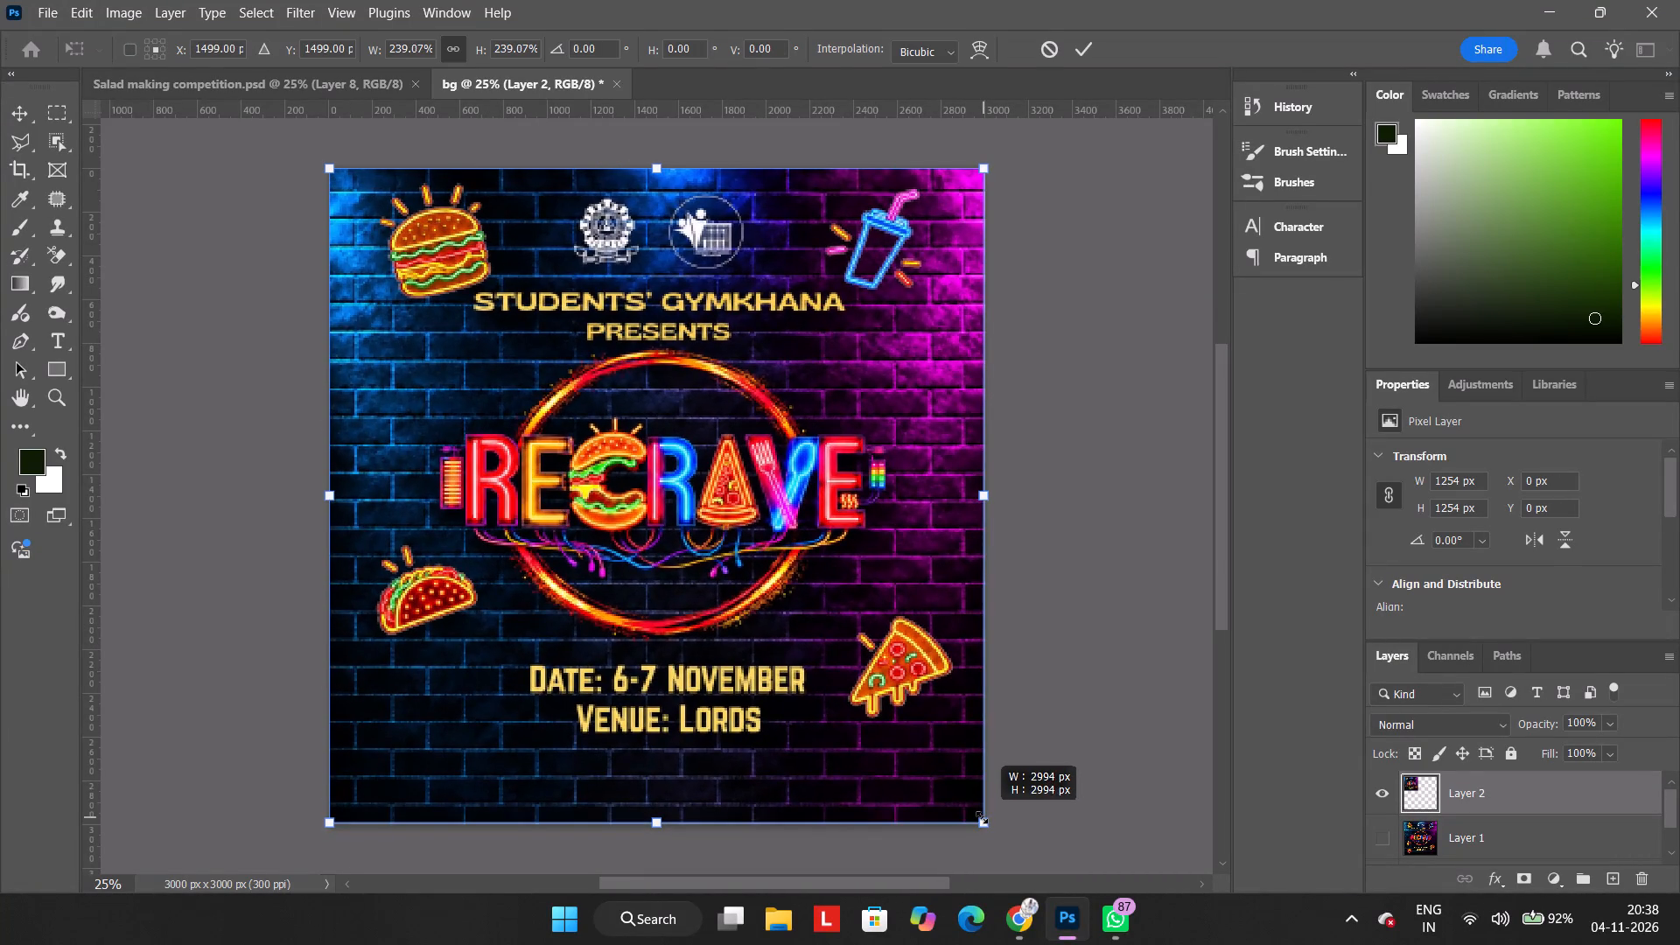
pyautogui.moveTo(982, 817); pyautogui.dragTo(982, 815)
pyautogui.click(982, 815)
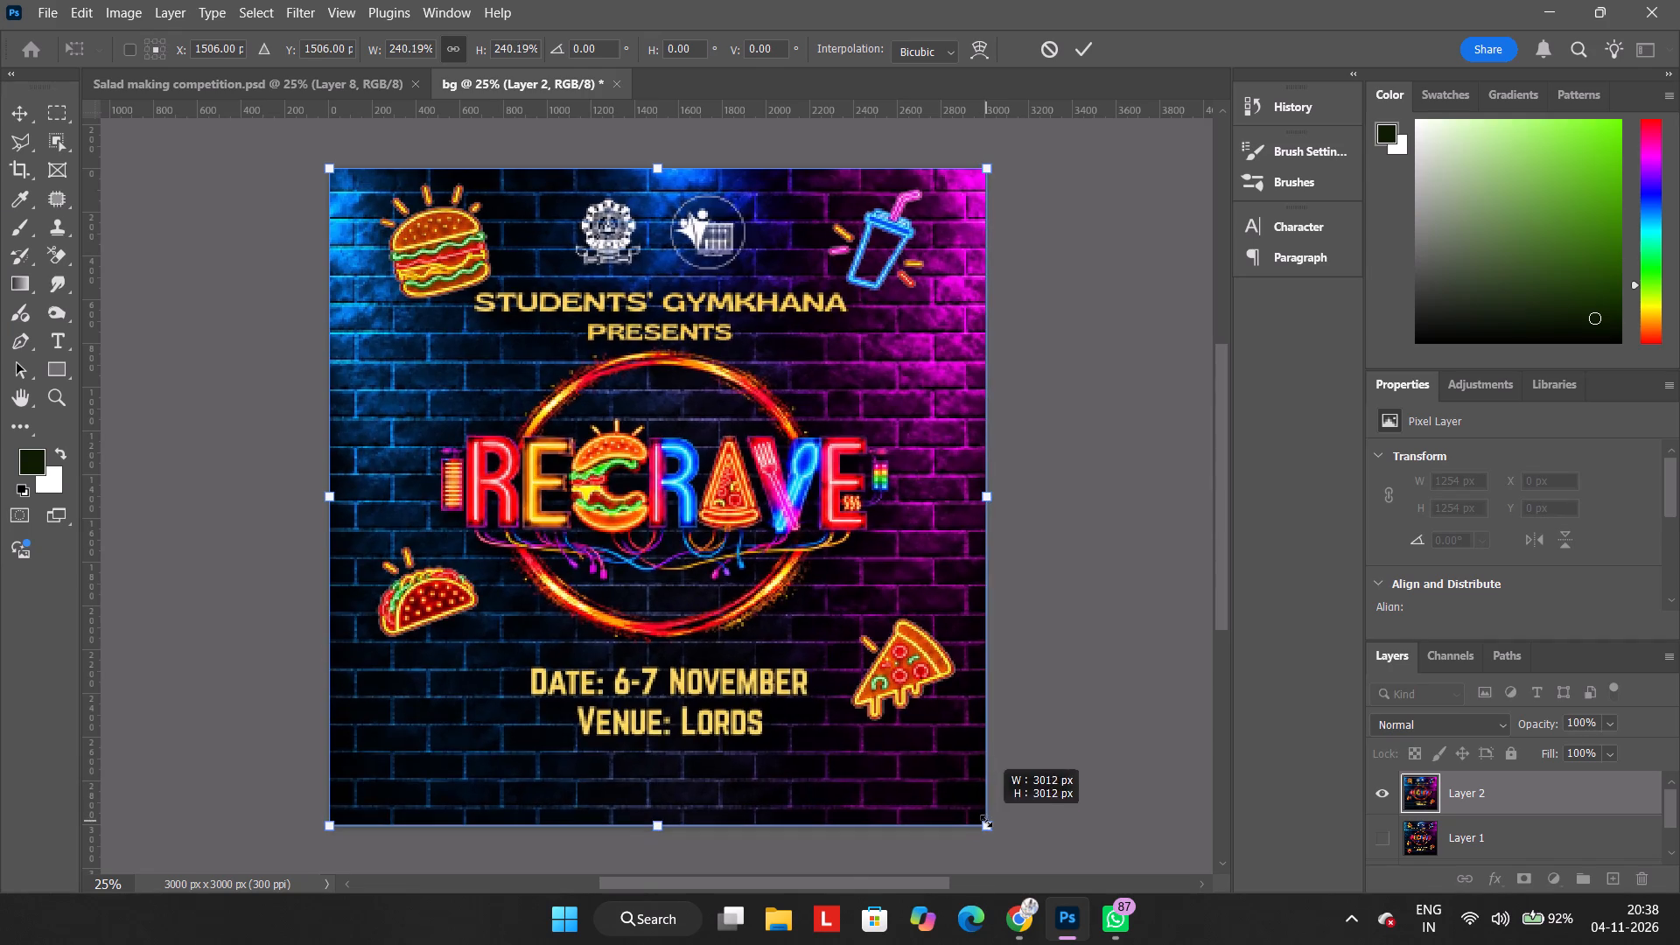
pyautogui.click(1087, 45)
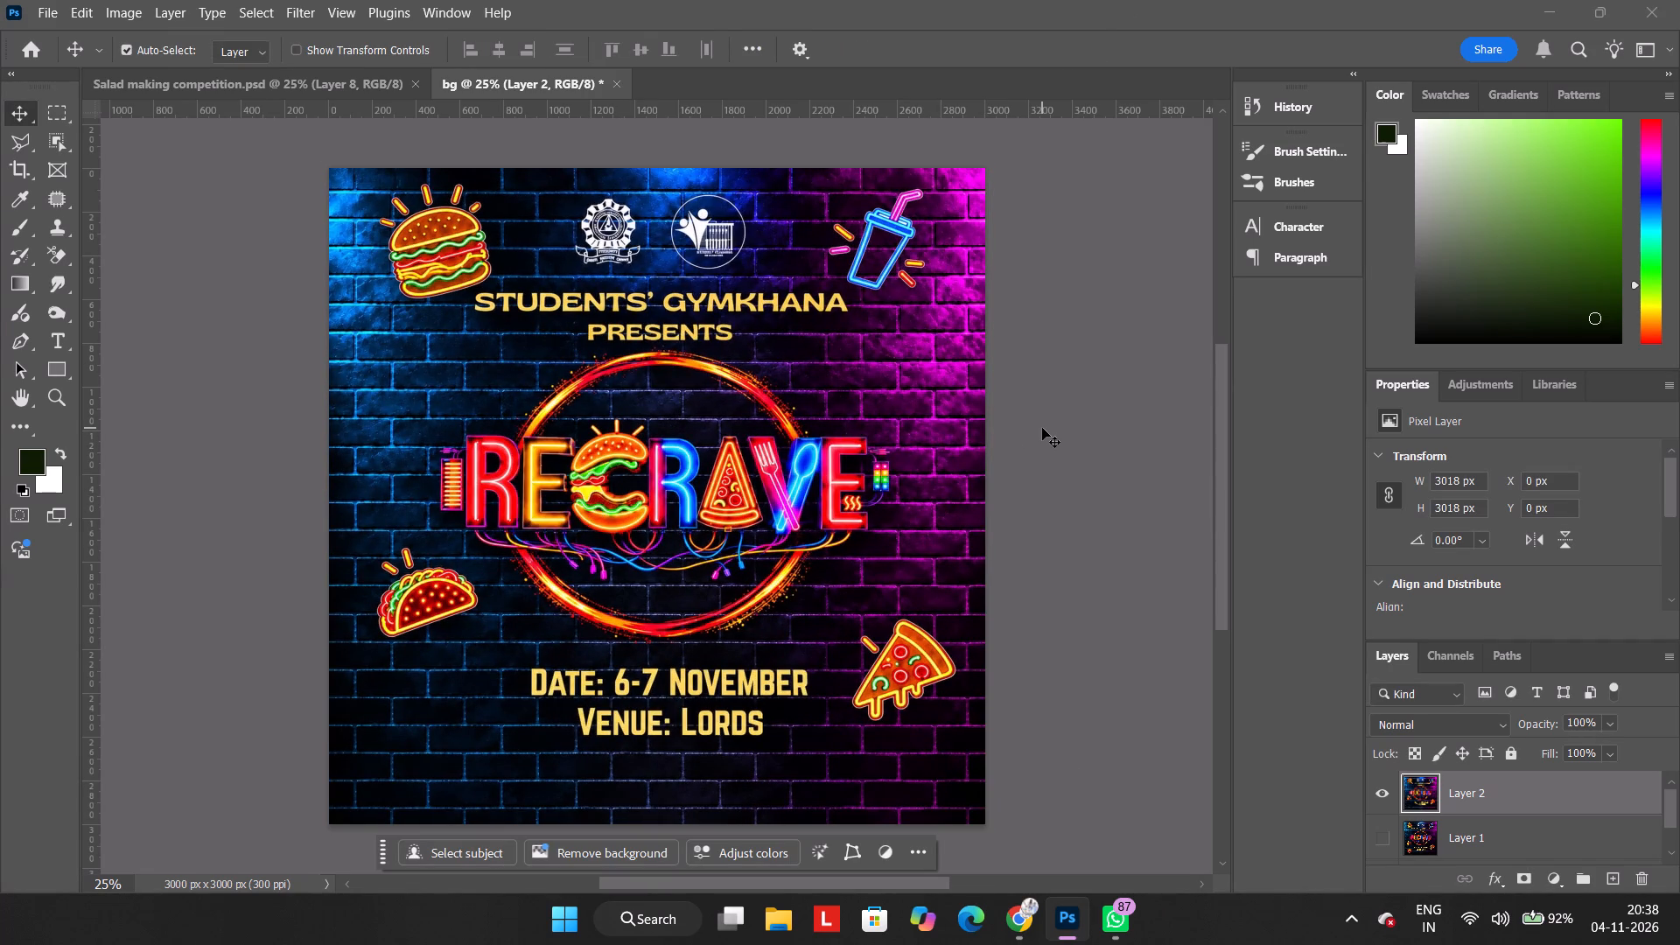
# Switch to Chrome, search Google Images for the Denver logo, and copy the gold laurel version on white from YourStory.
pyautogui.click(1023, 939)
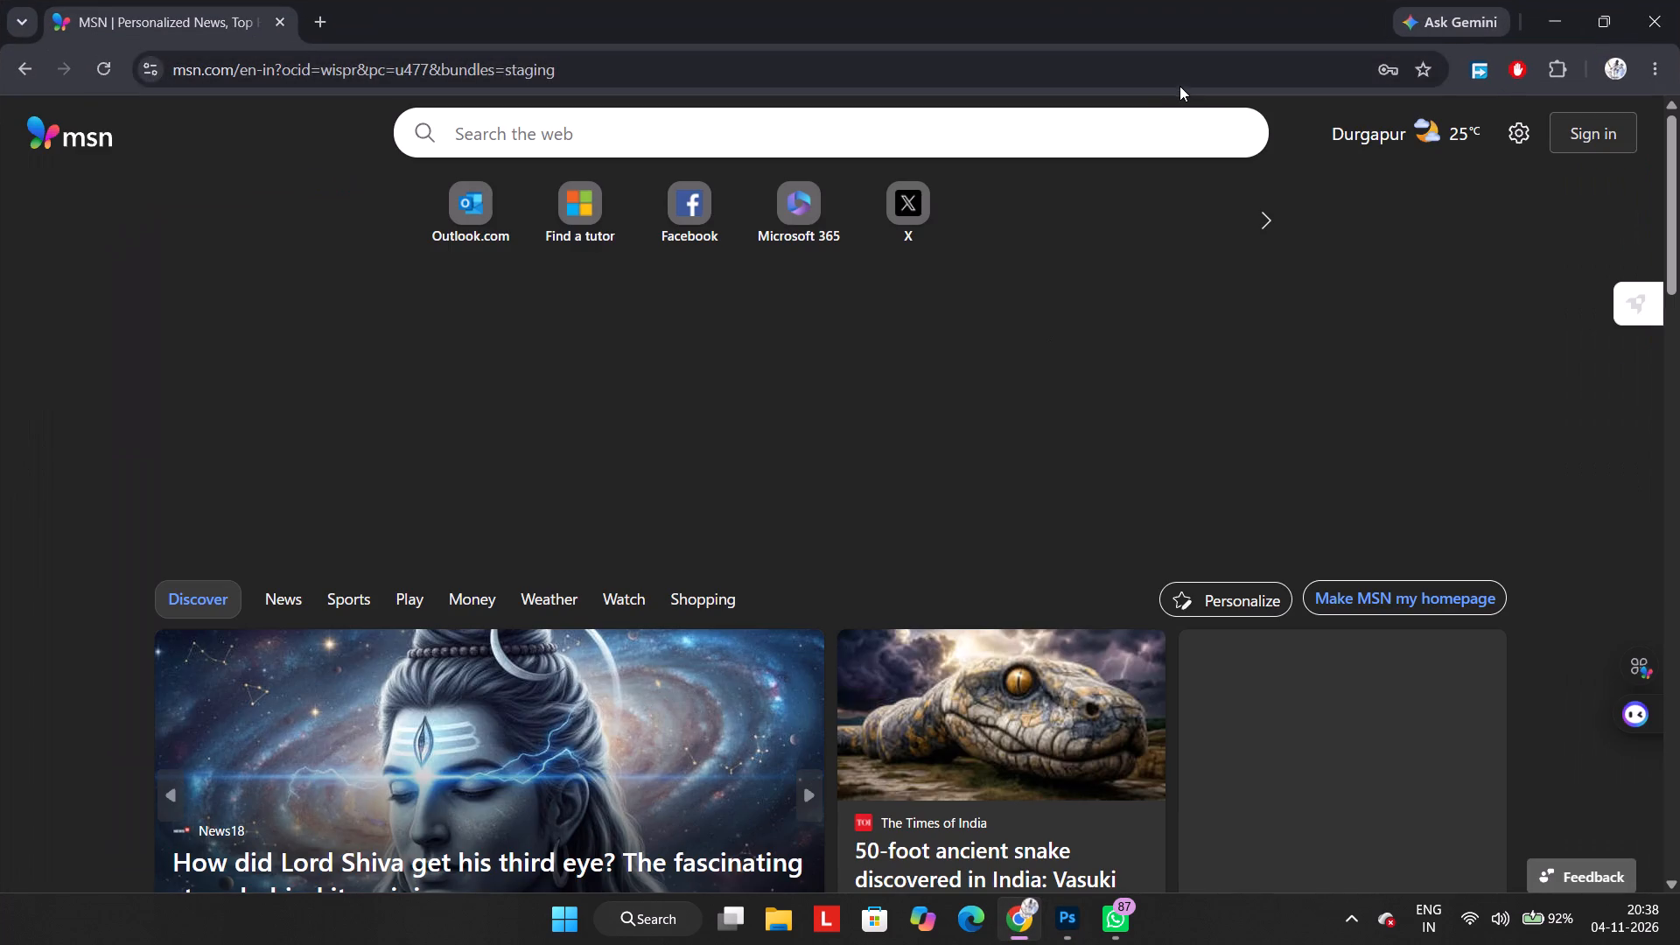
pyautogui.click(1177, 85)
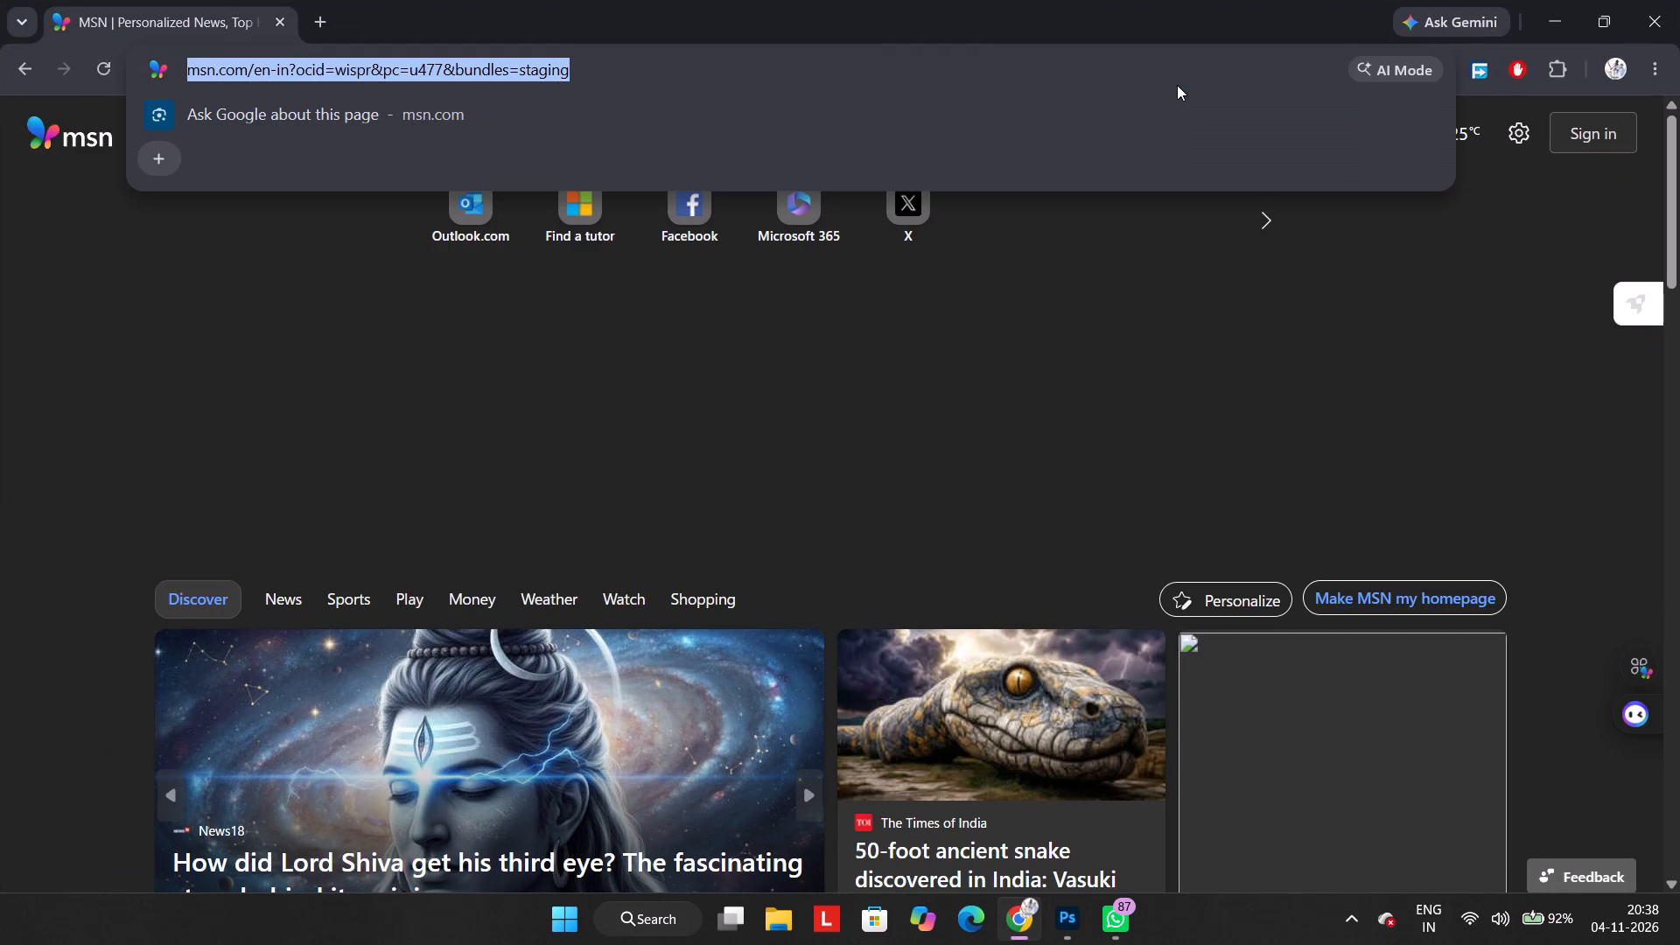
pyautogui.write('devnver lgo')
pyautogui.press('Return')
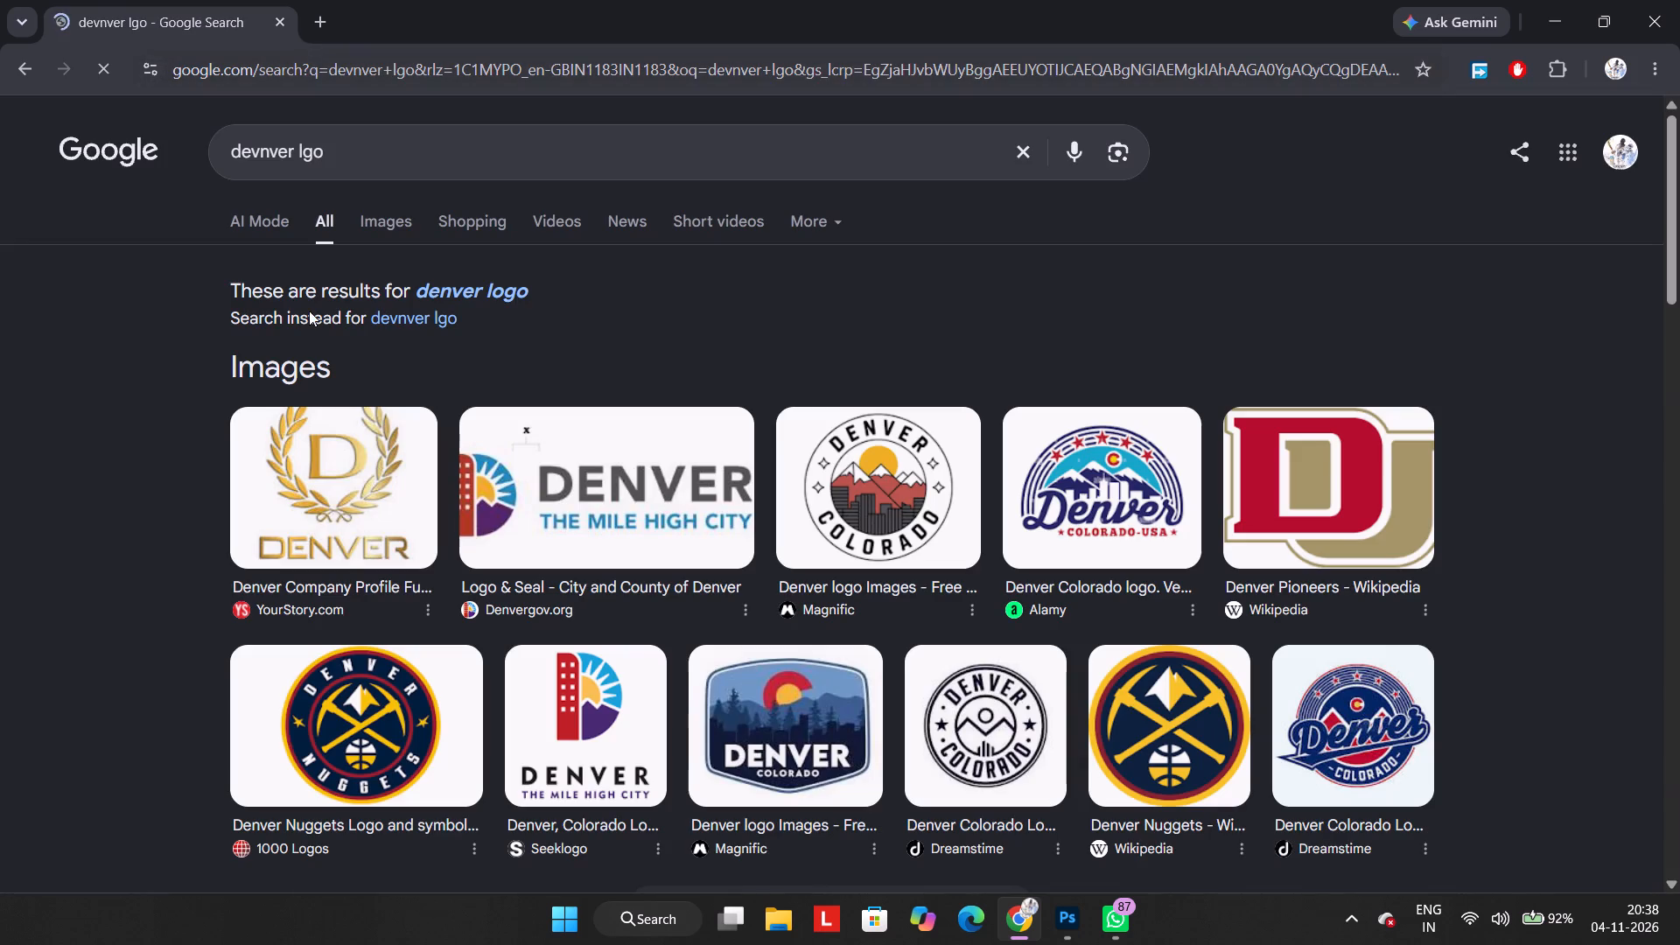
pyautogui.click(391, 229)
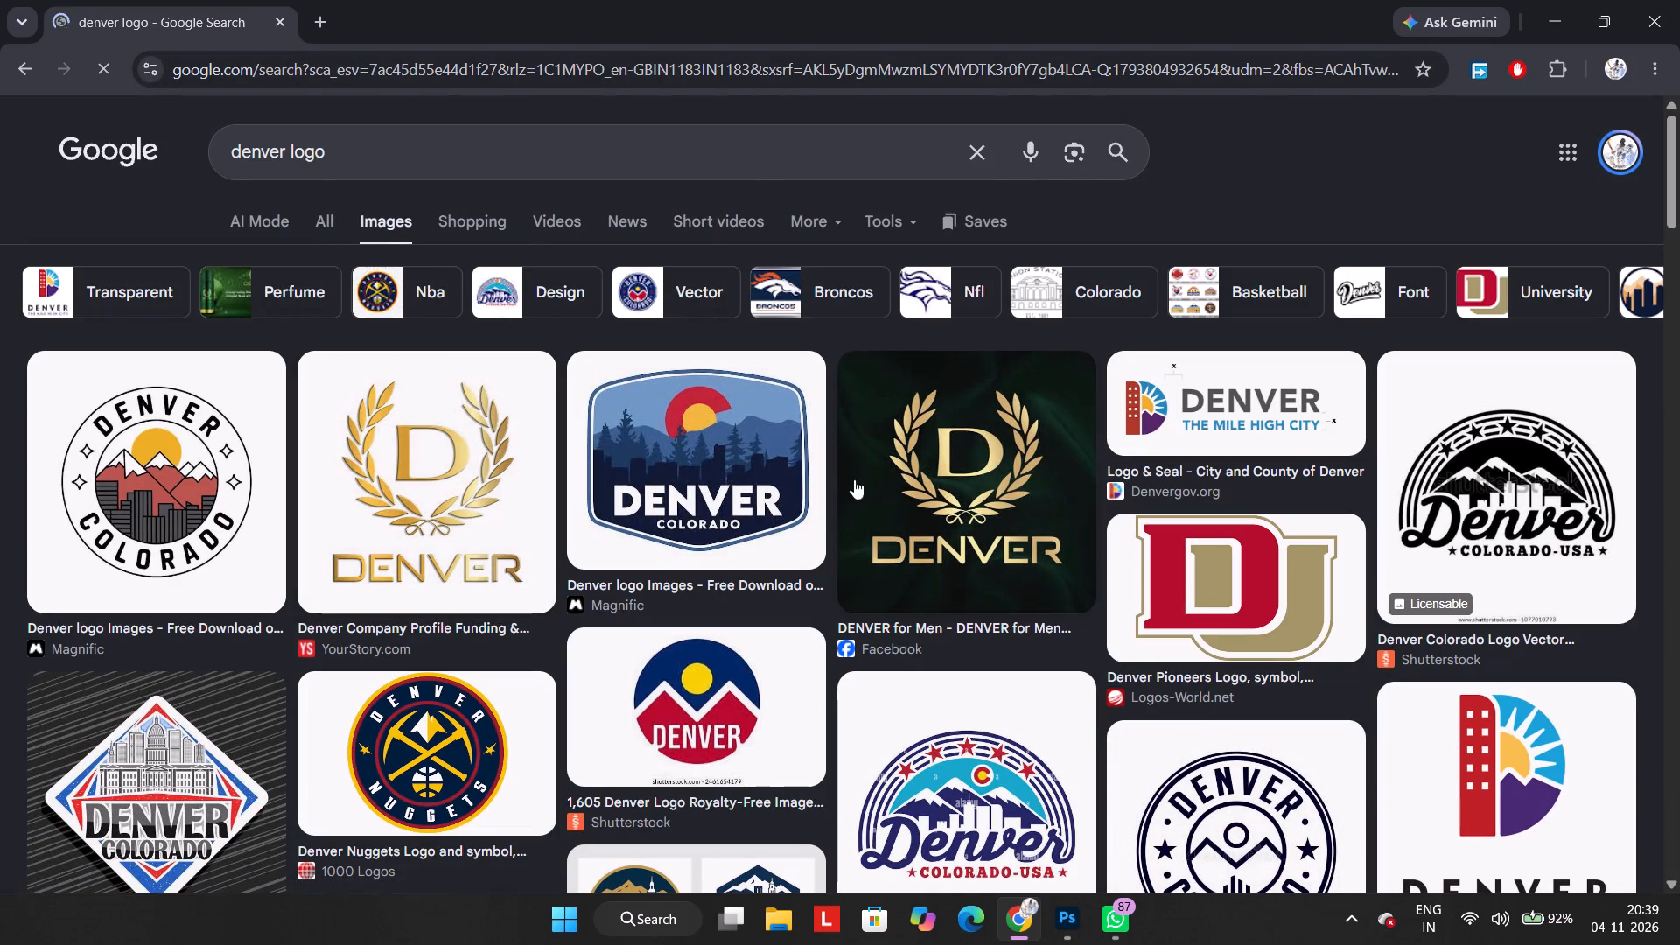
pyautogui.click(420, 394)
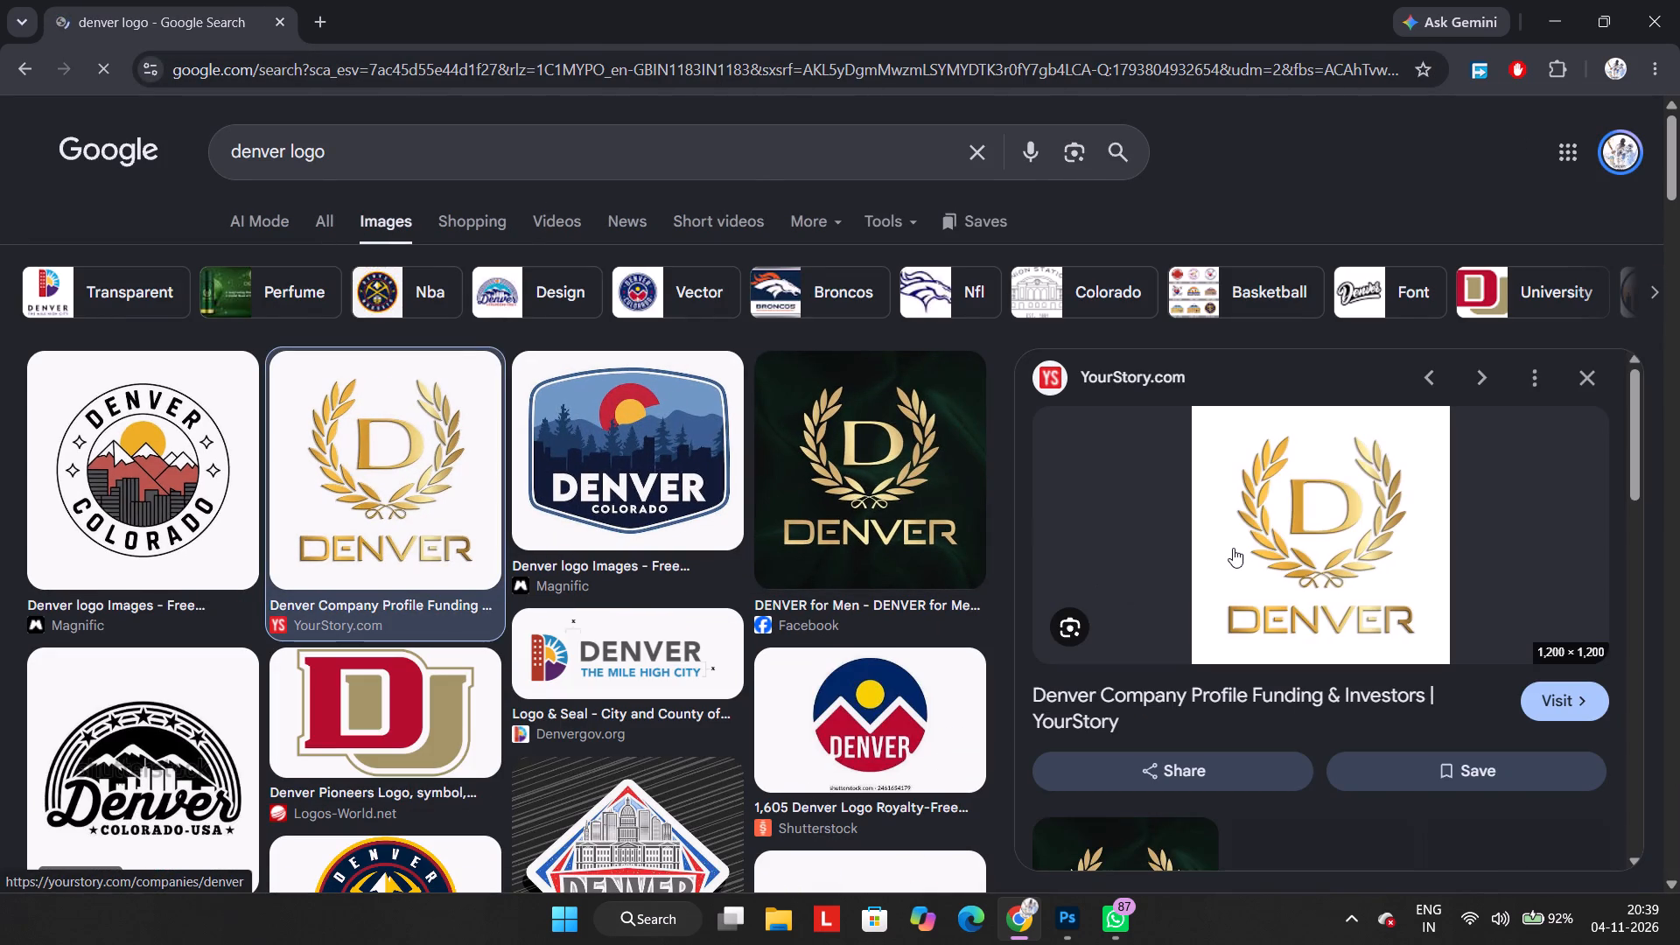
pyautogui.rightClick(1233, 548)
pyautogui.click(1339, 653)
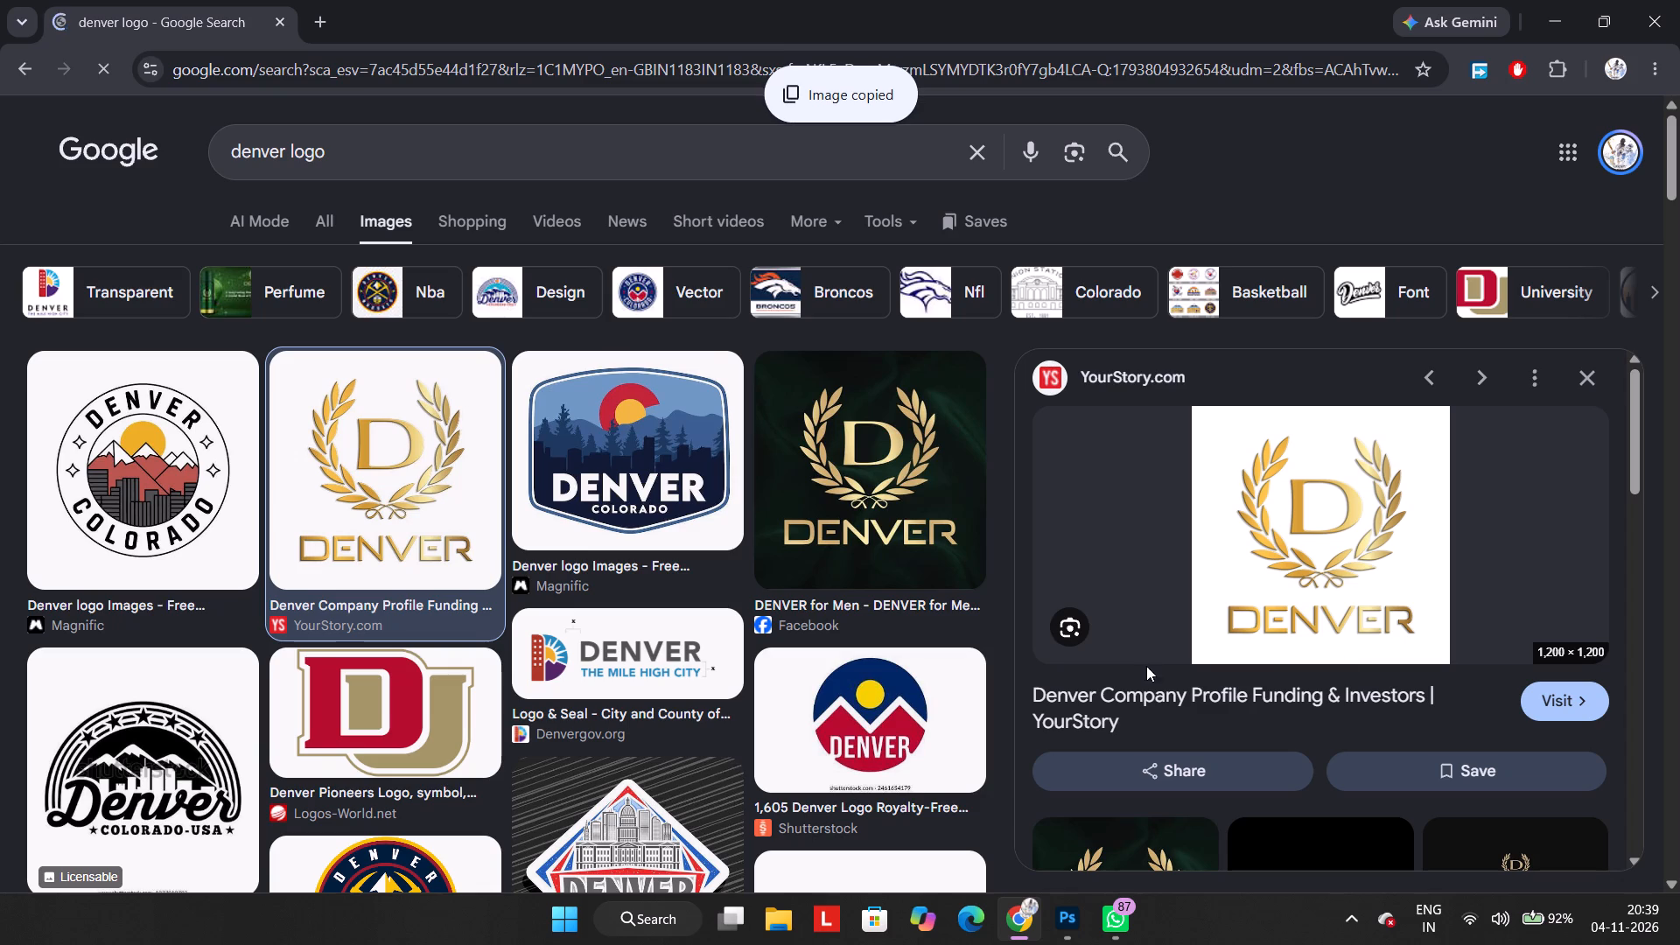
# Paste the Denver logo into the bg document in Photoshop and remove its white background with the Background Eraser.
pyautogui.click(1067, 935)
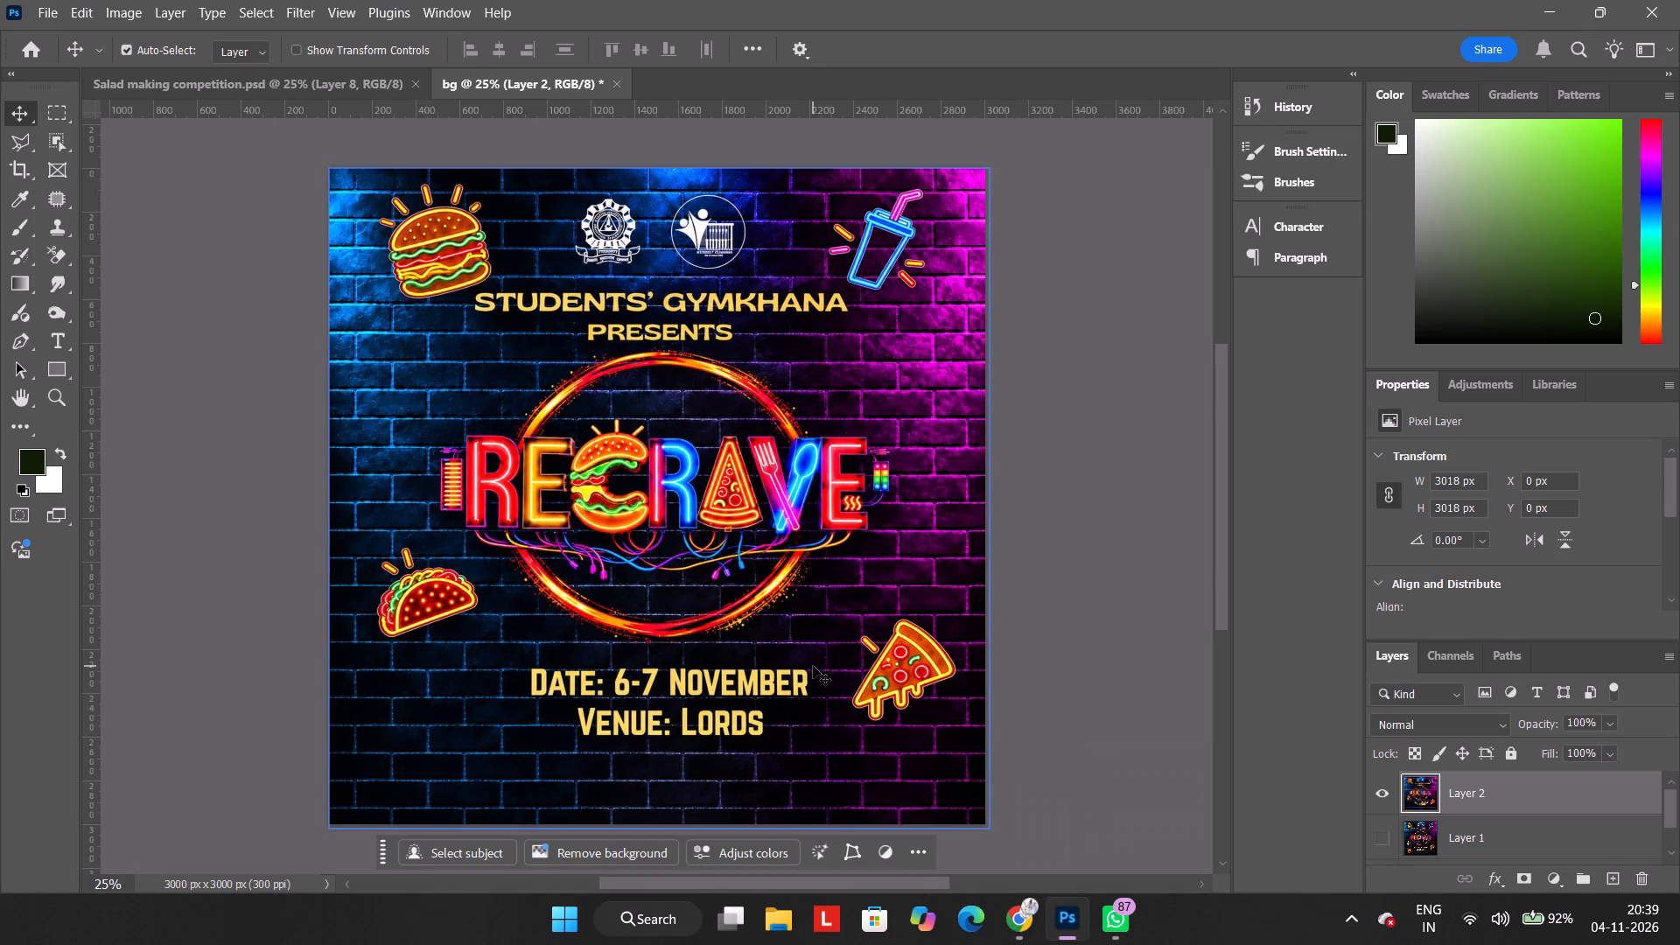
pyautogui.hotkey('ctrl', 'v')
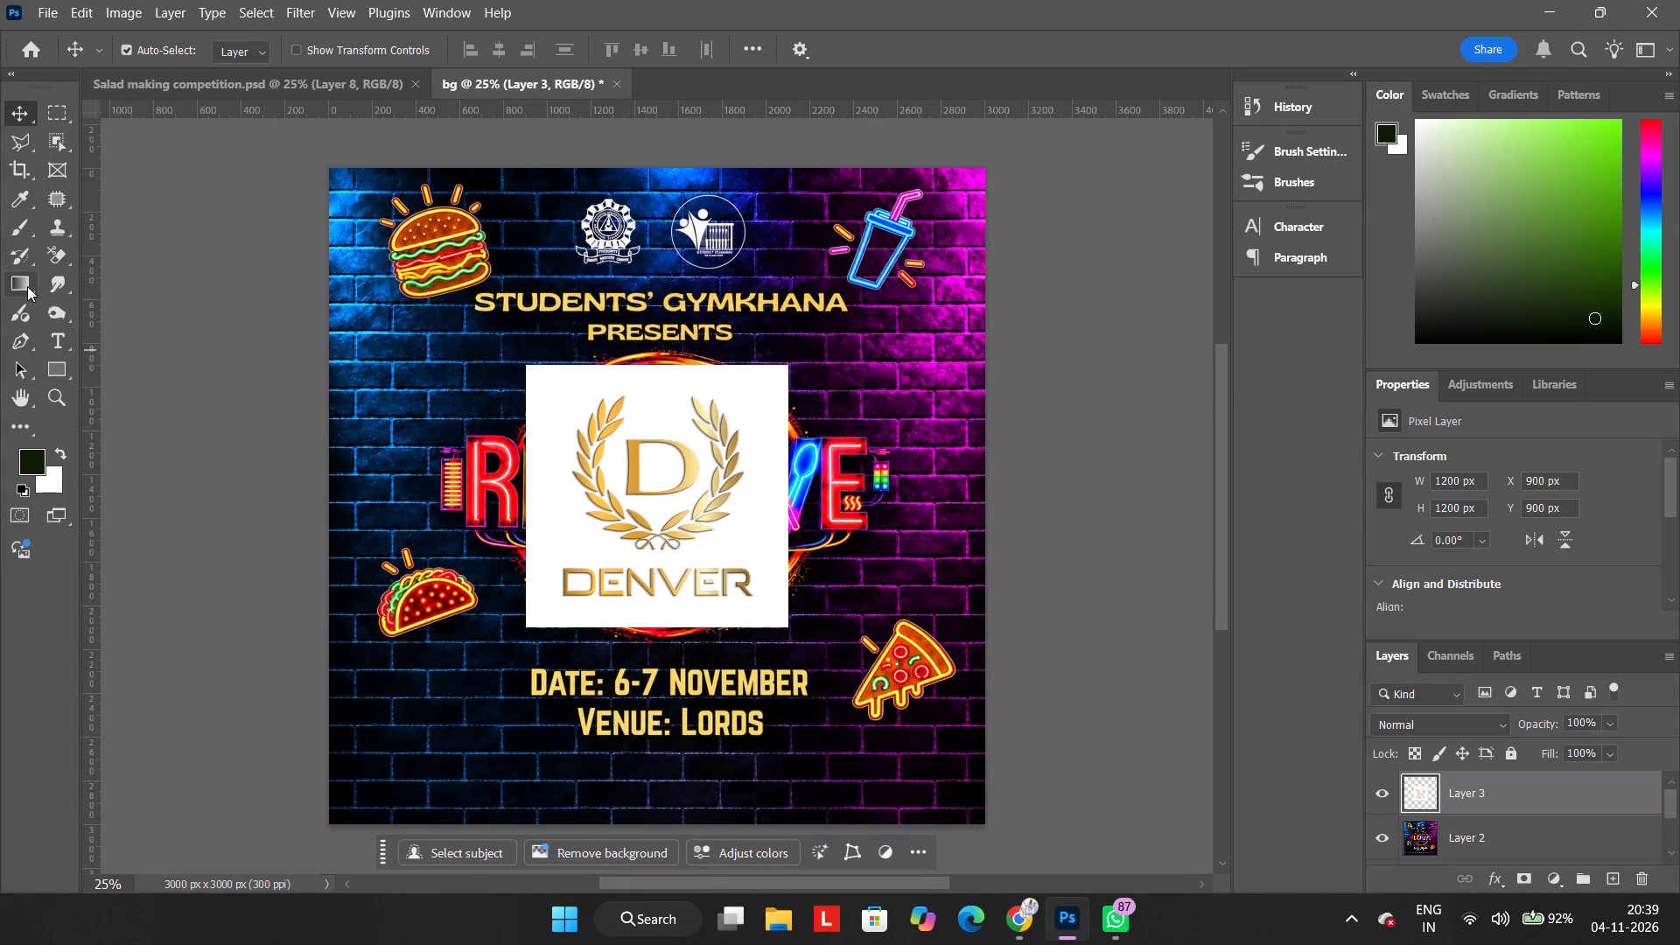
pyautogui.click(52, 260)
pyautogui.click(554, 390)
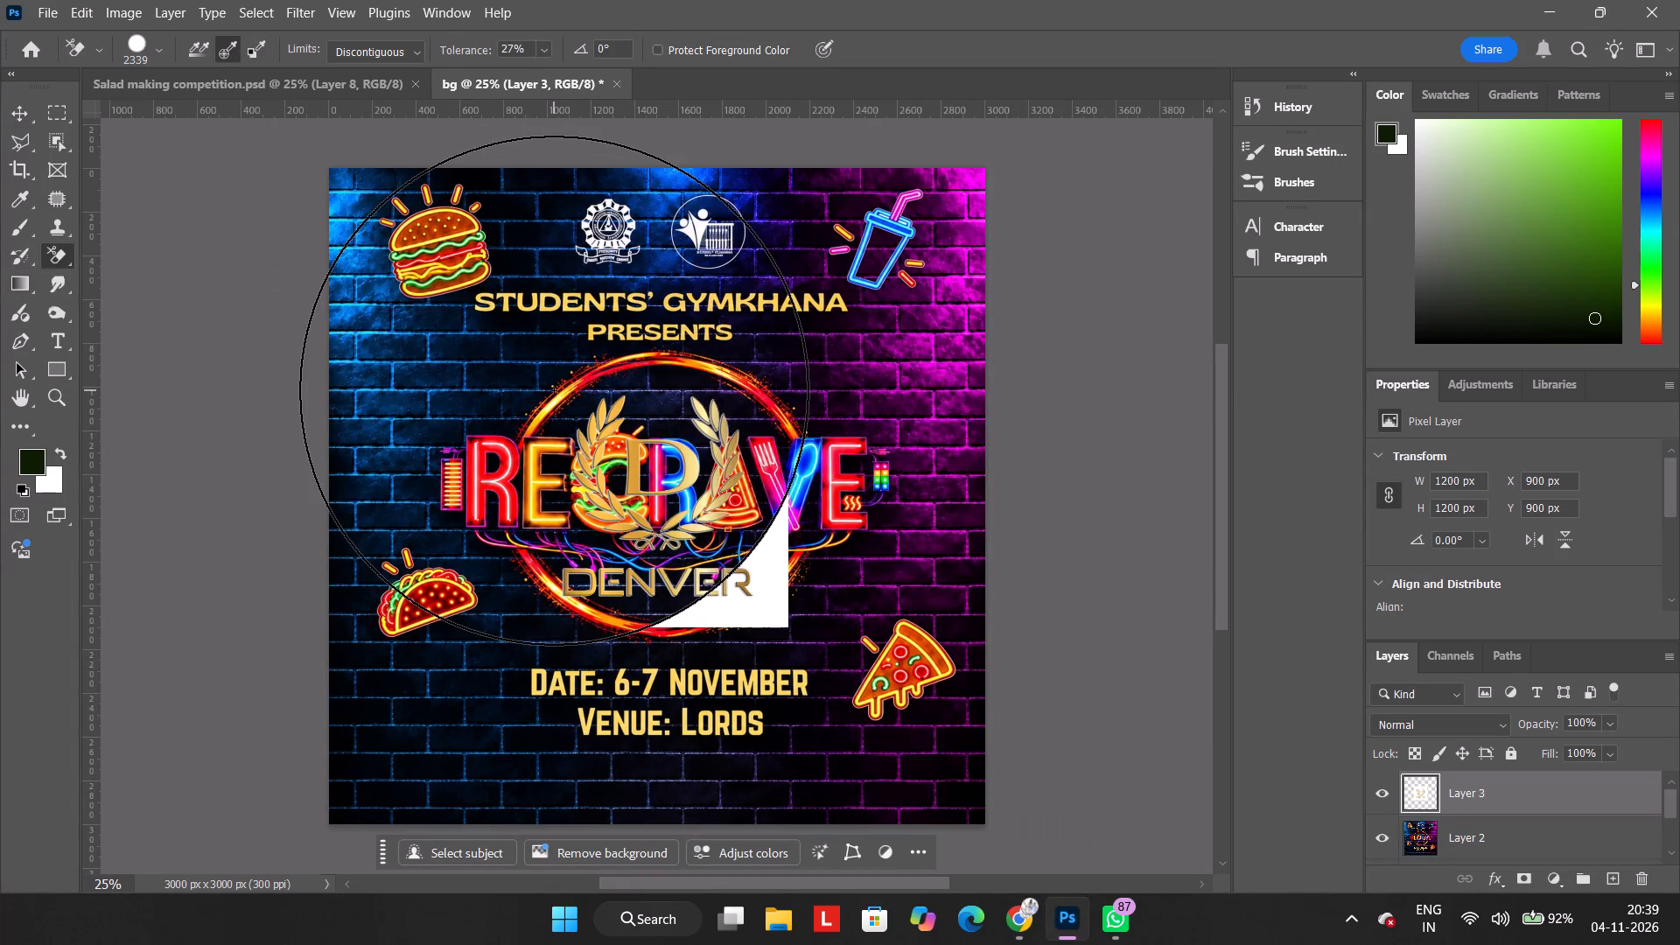
pyautogui.moveTo(780, 578); pyautogui.dragTo(682, 591)
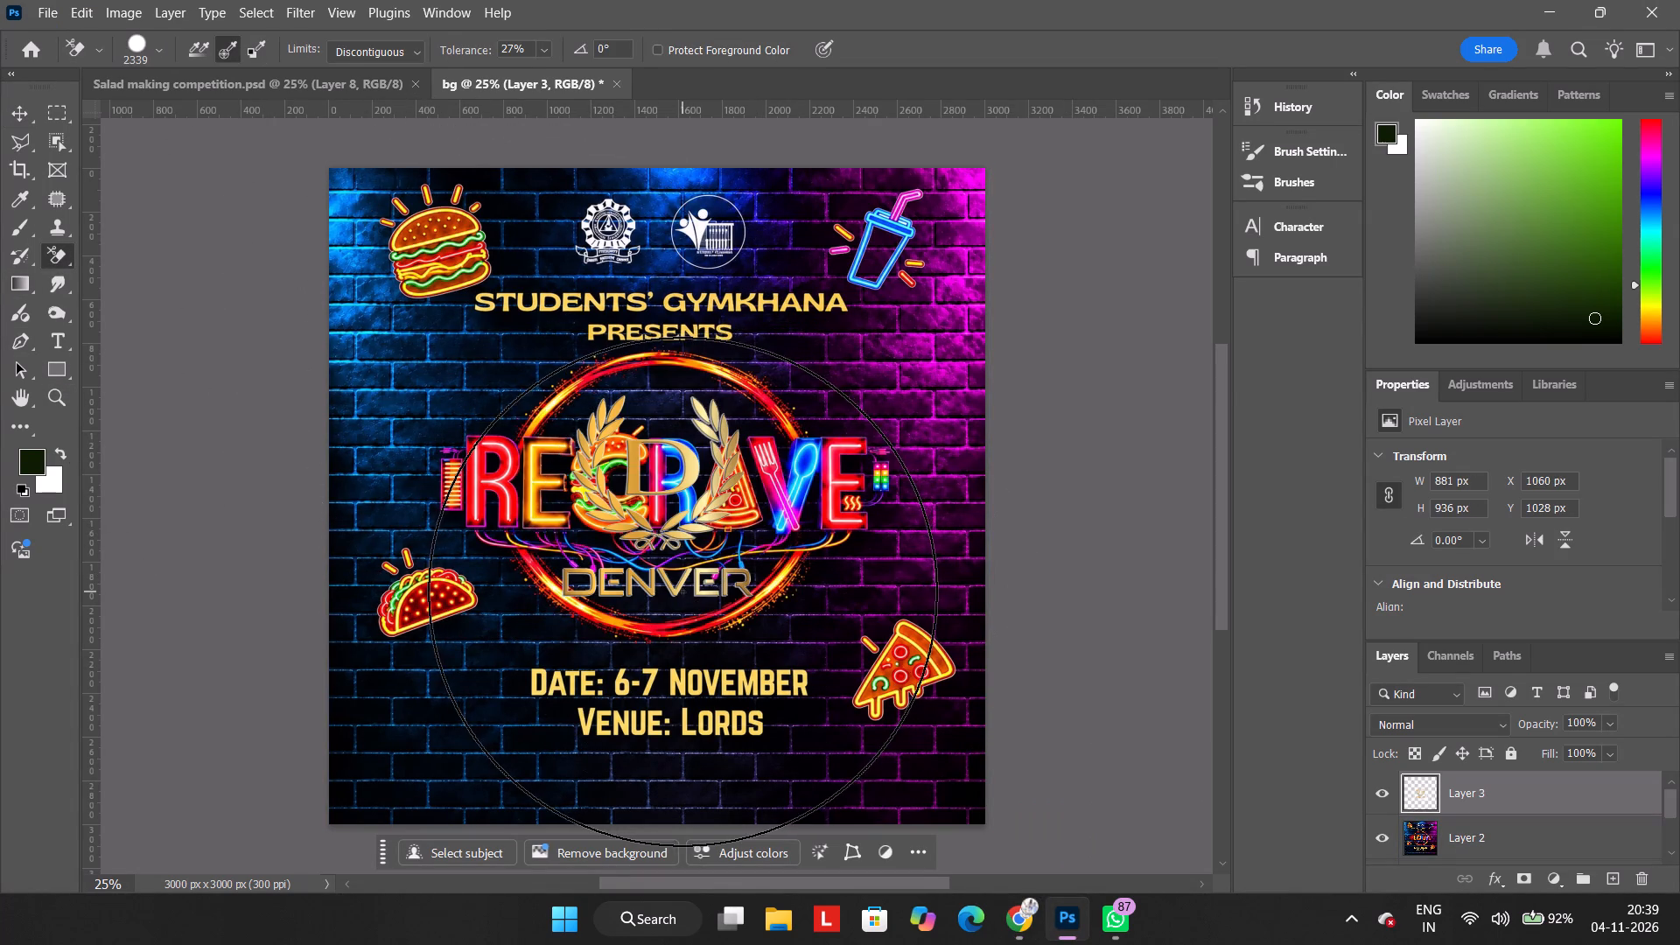
# Move the Denver logo to the poster's lower-left area below the taco, scale it to about 206 x 218 px, and deselect it.
pyautogui.click(9, 117)
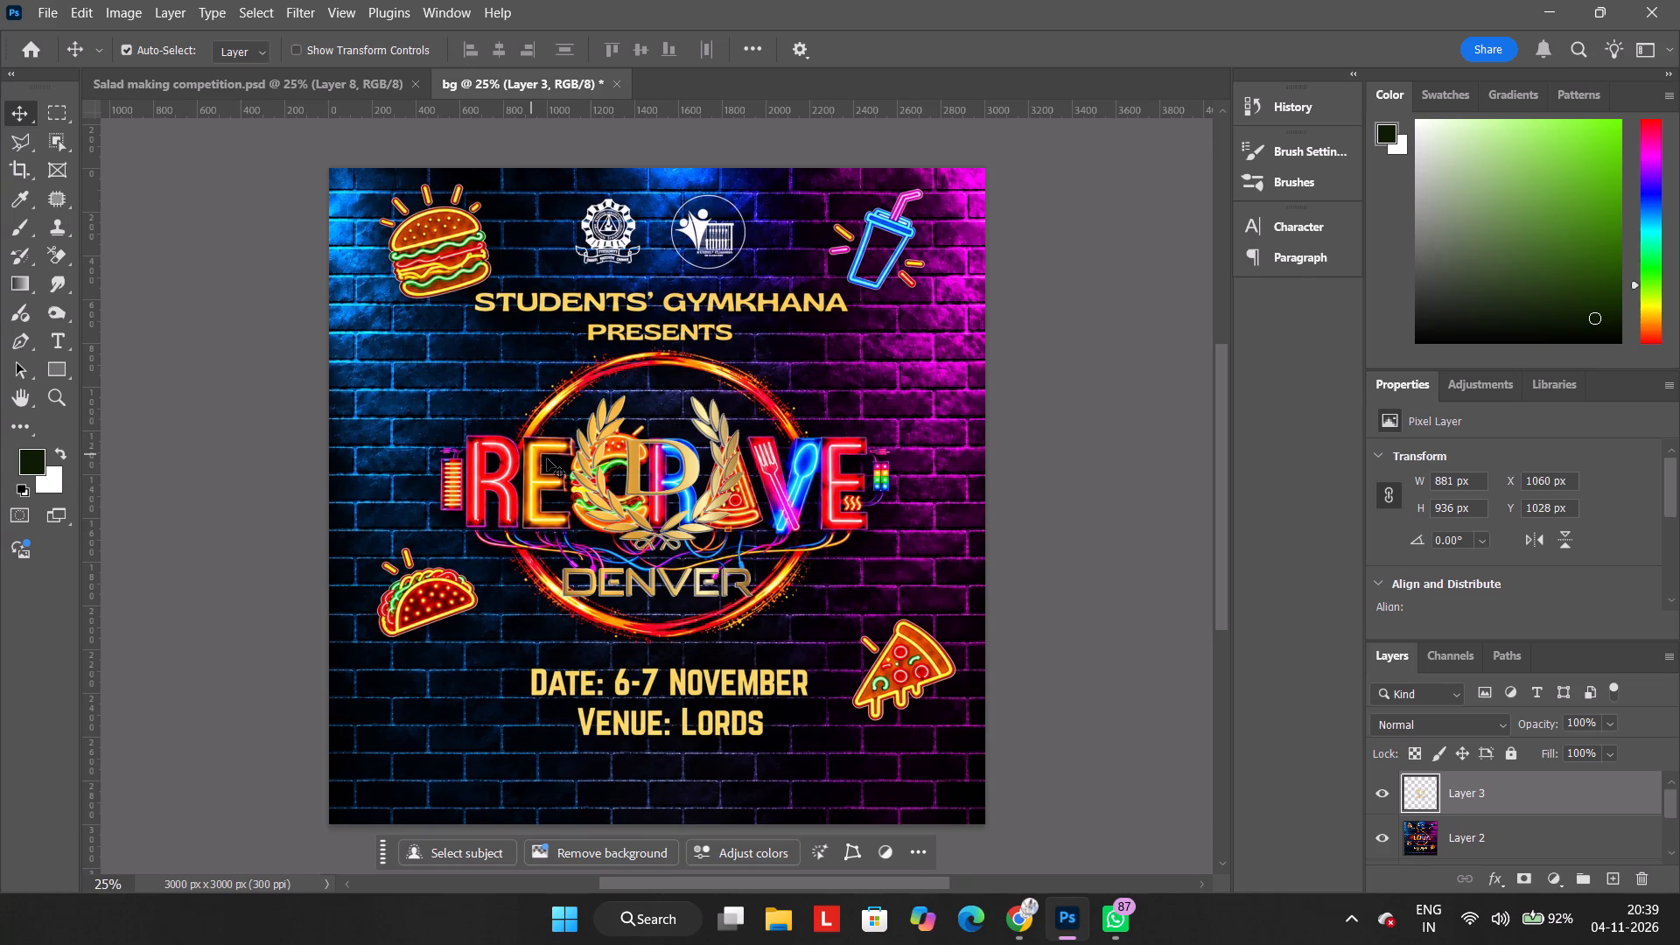
pyautogui.moveTo(668, 529); pyautogui.dragTo(493, 767)
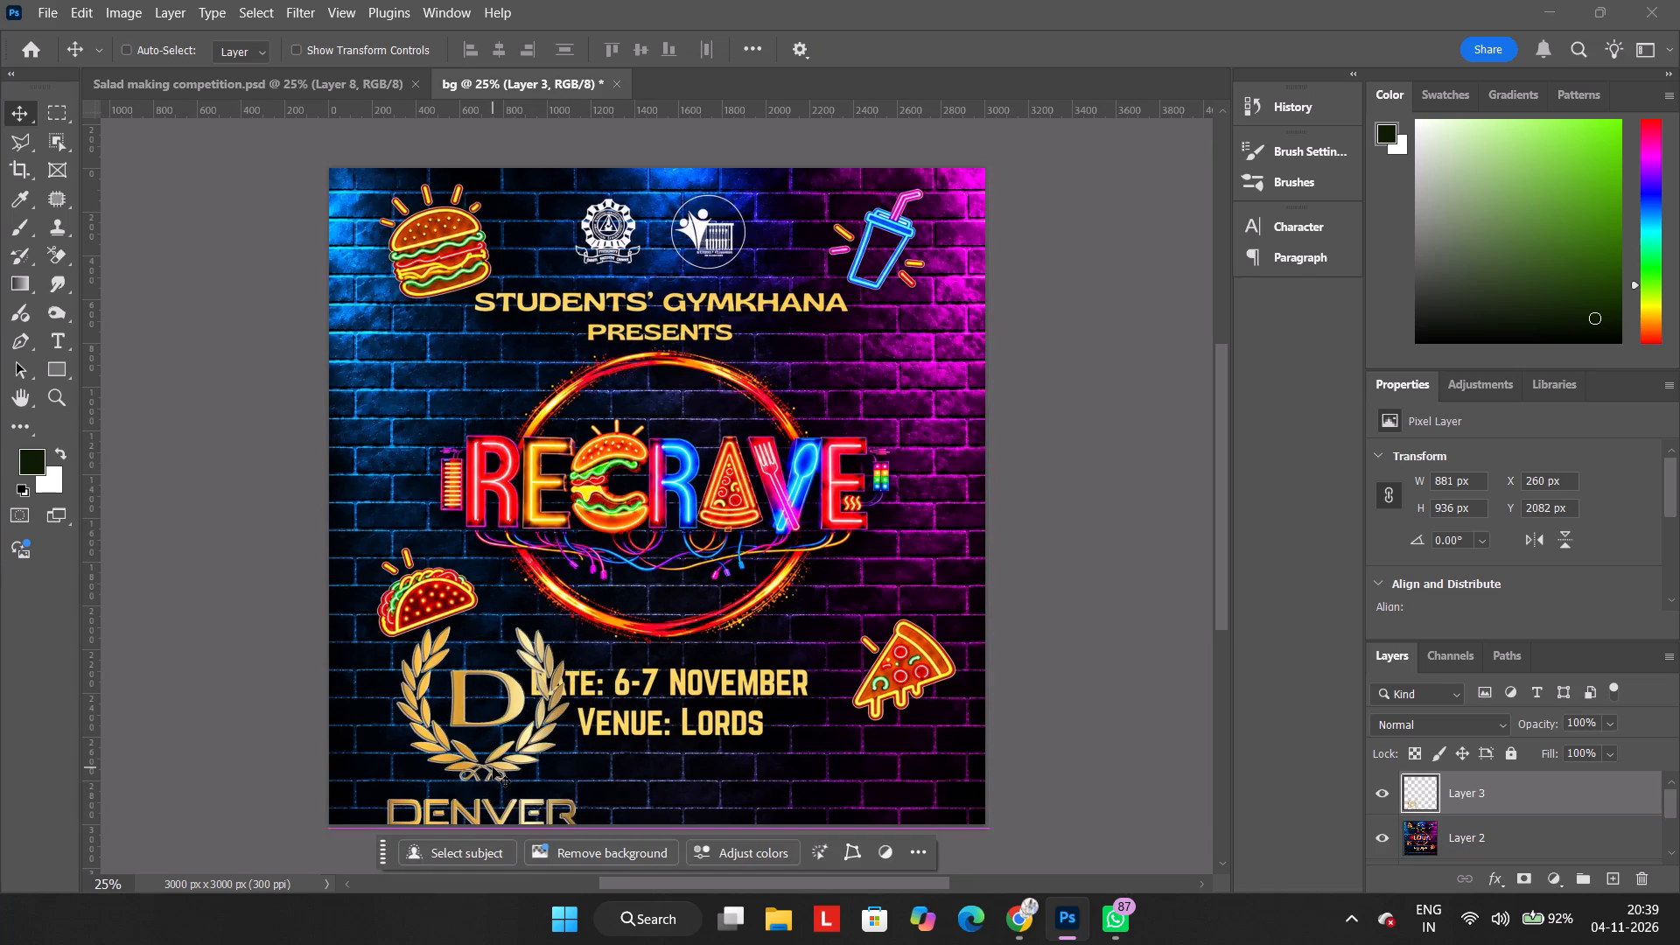
pyautogui.hotkey('ctrl', 't')
pyautogui.moveTo(582, 614); pyautogui.dragTo(483, 748)
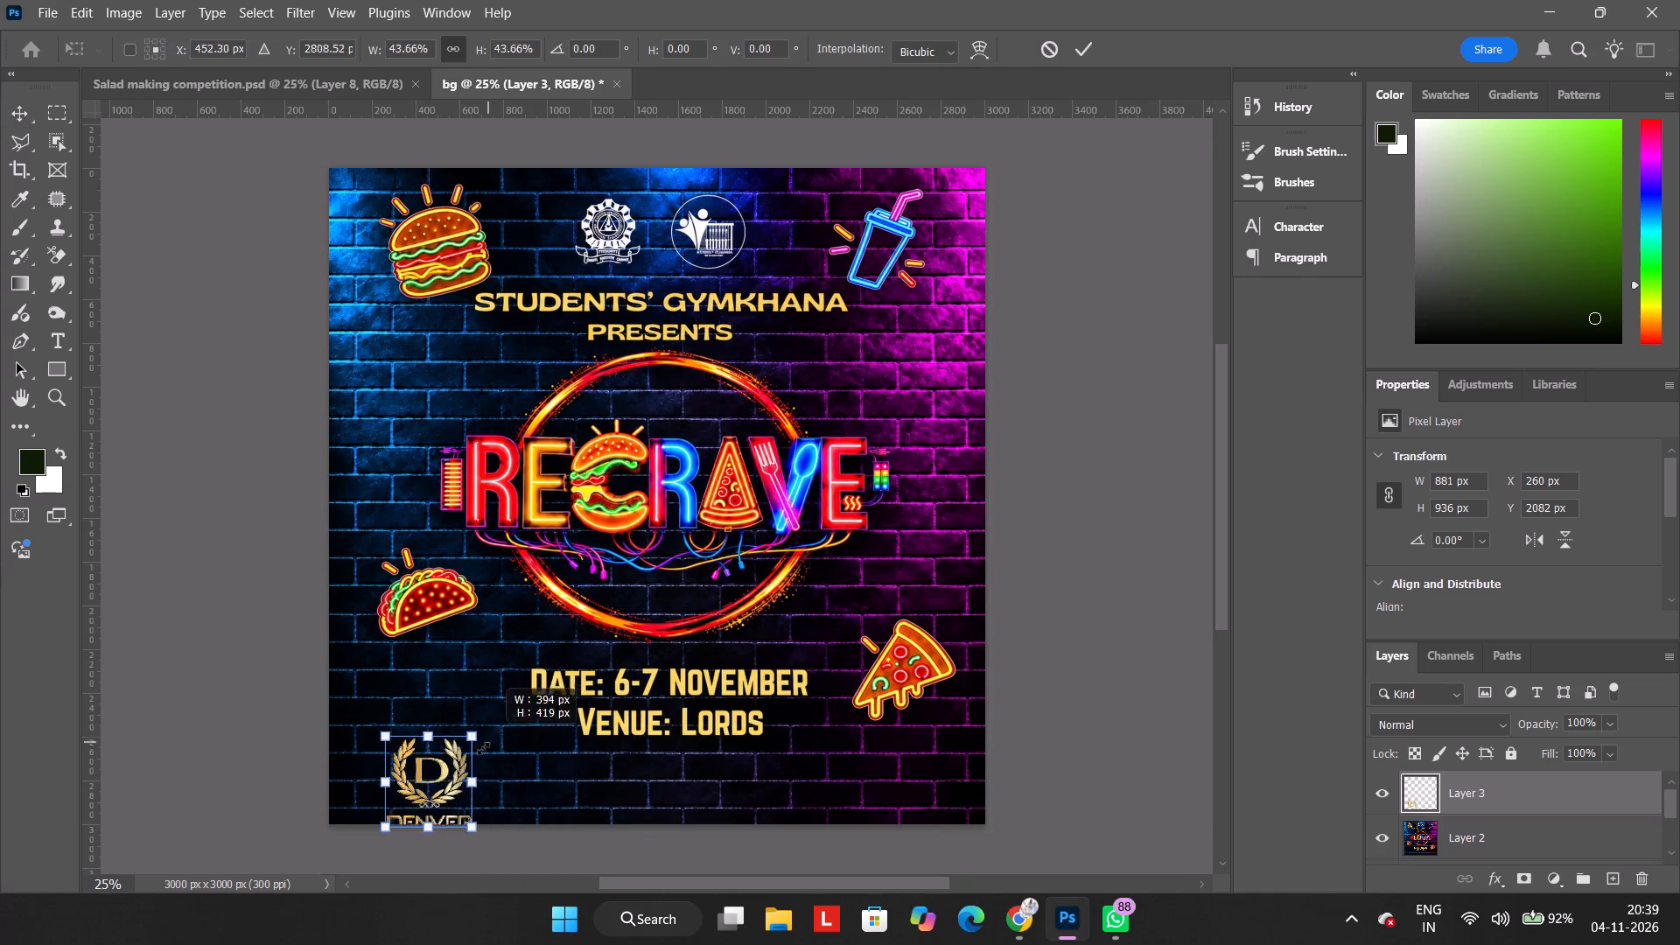
pyautogui.moveTo(483, 748); pyautogui.dragTo(467, 768)
pyautogui.moveTo(416, 804); pyautogui.dragTo(378, 758)
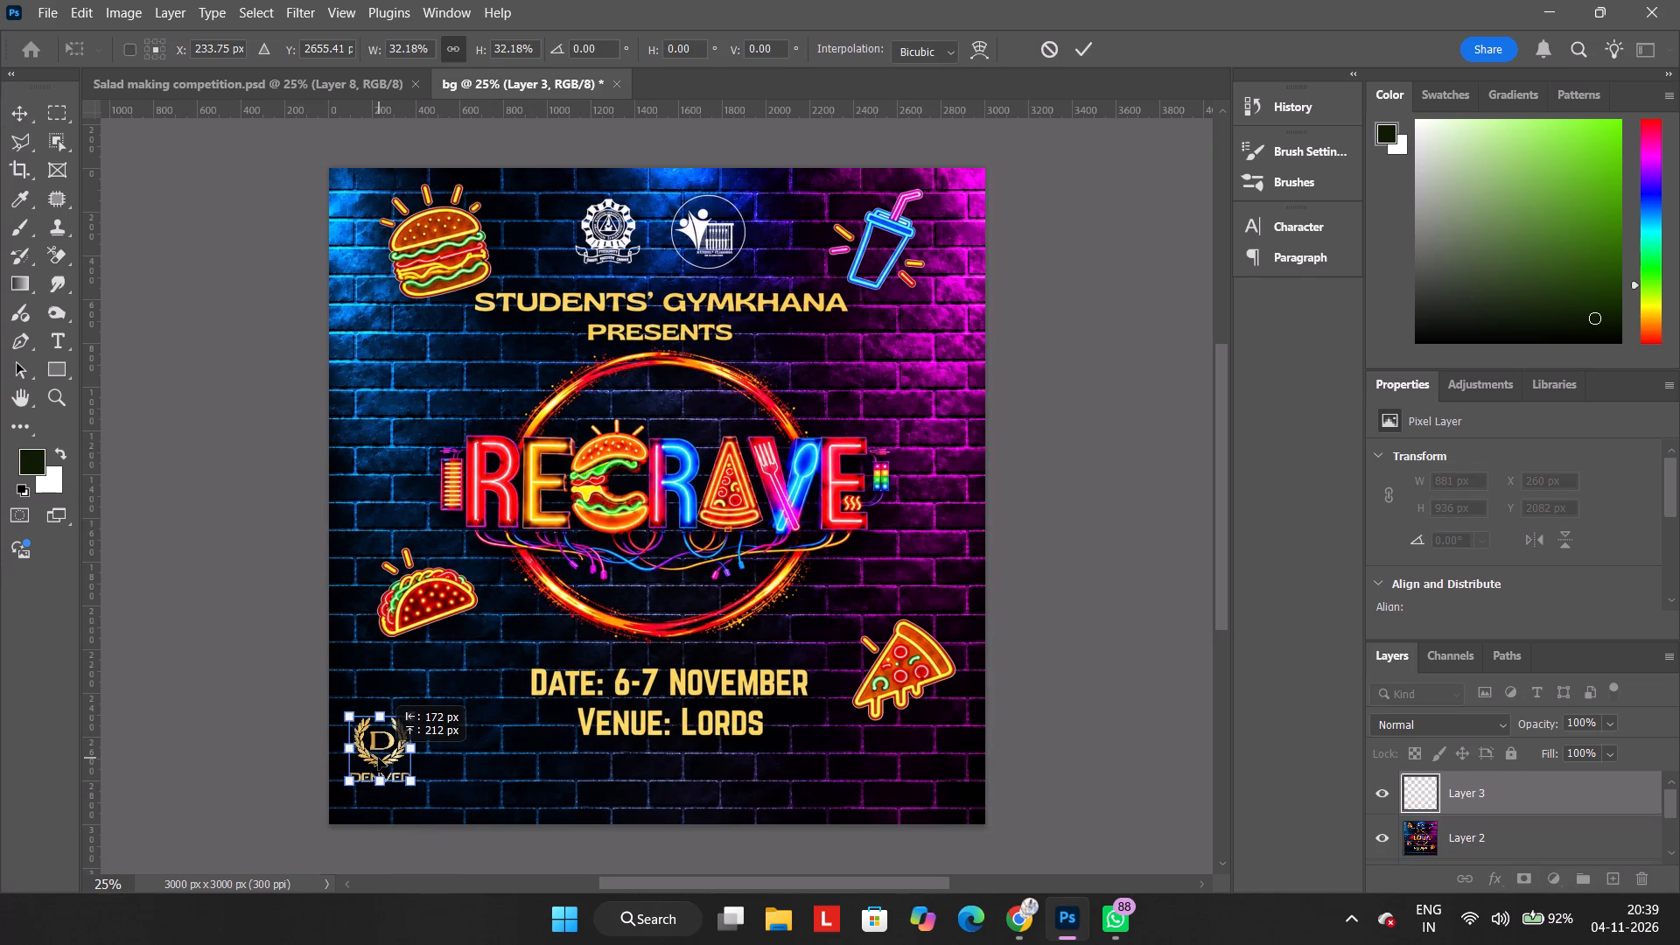
pyautogui.moveTo(378, 758); pyautogui.dragTo(382, 759)
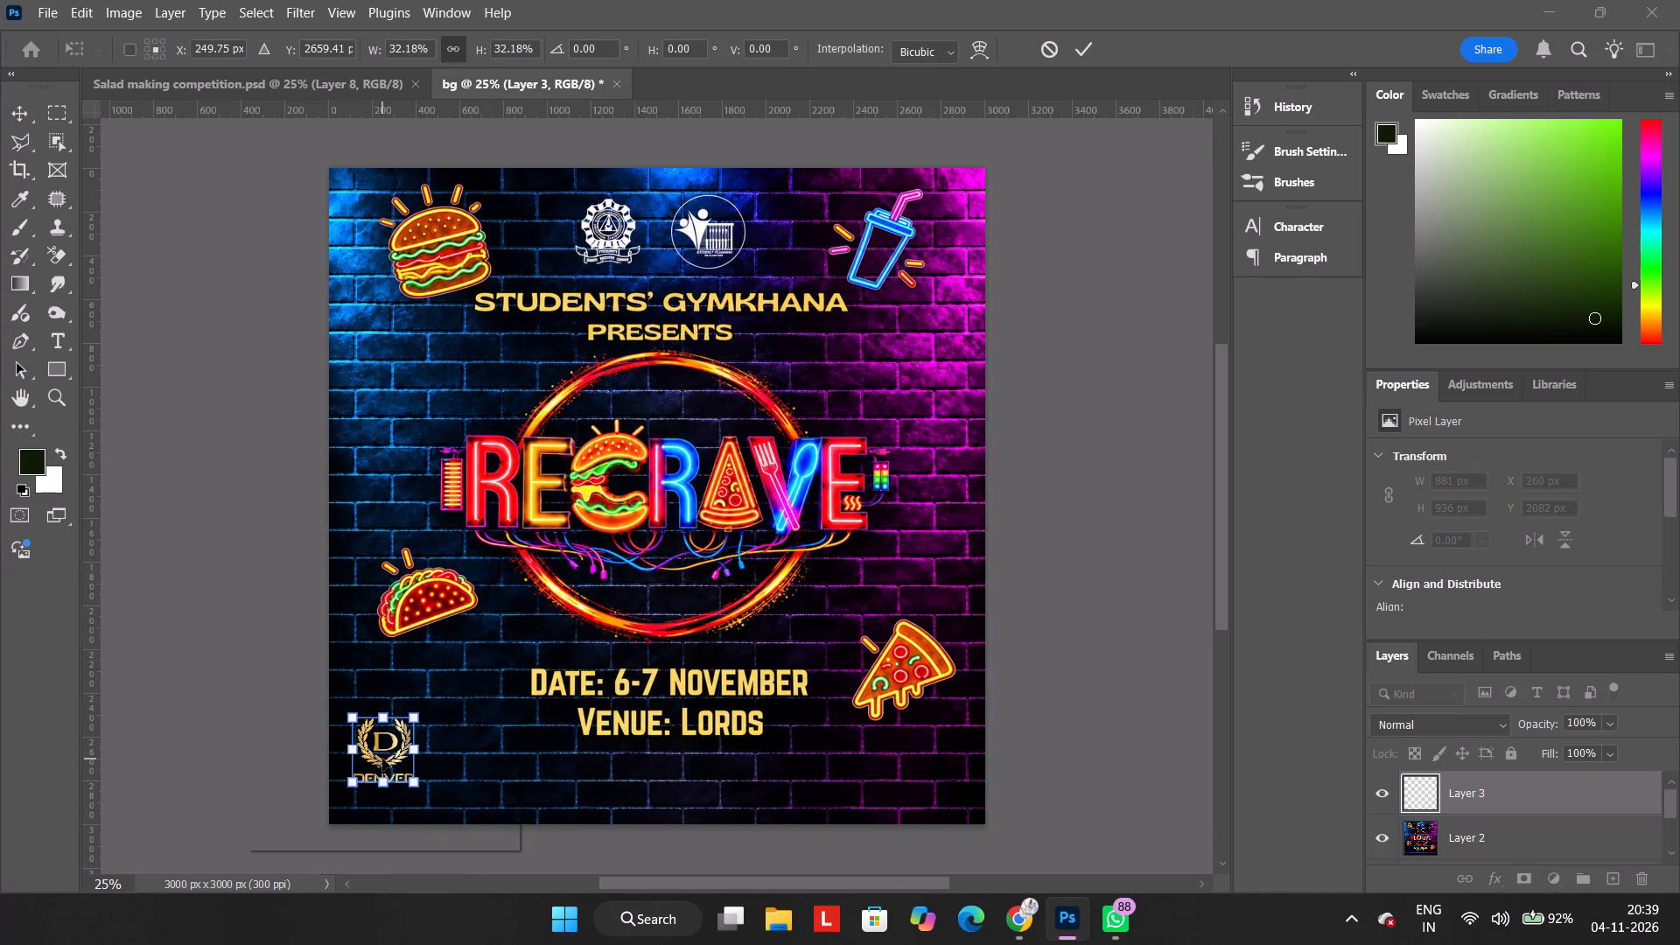
pyautogui.moveTo(416, 788); pyautogui.dragTo(405, 773)
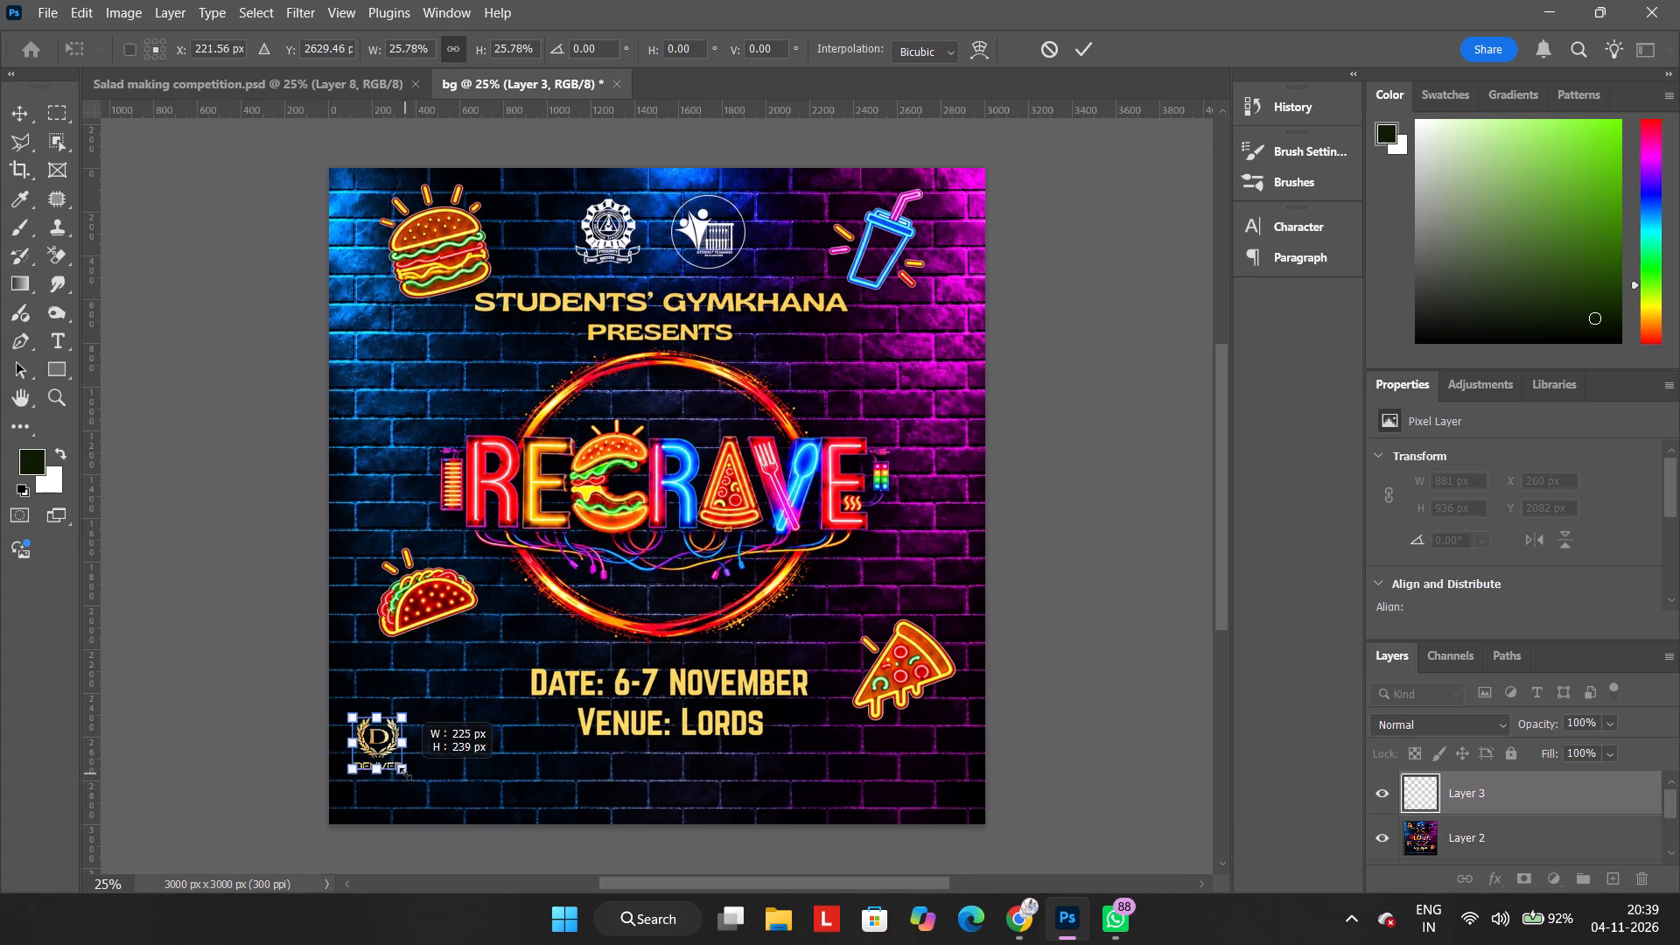
pyautogui.moveTo(405, 773); pyautogui.dragTo(401, 769)
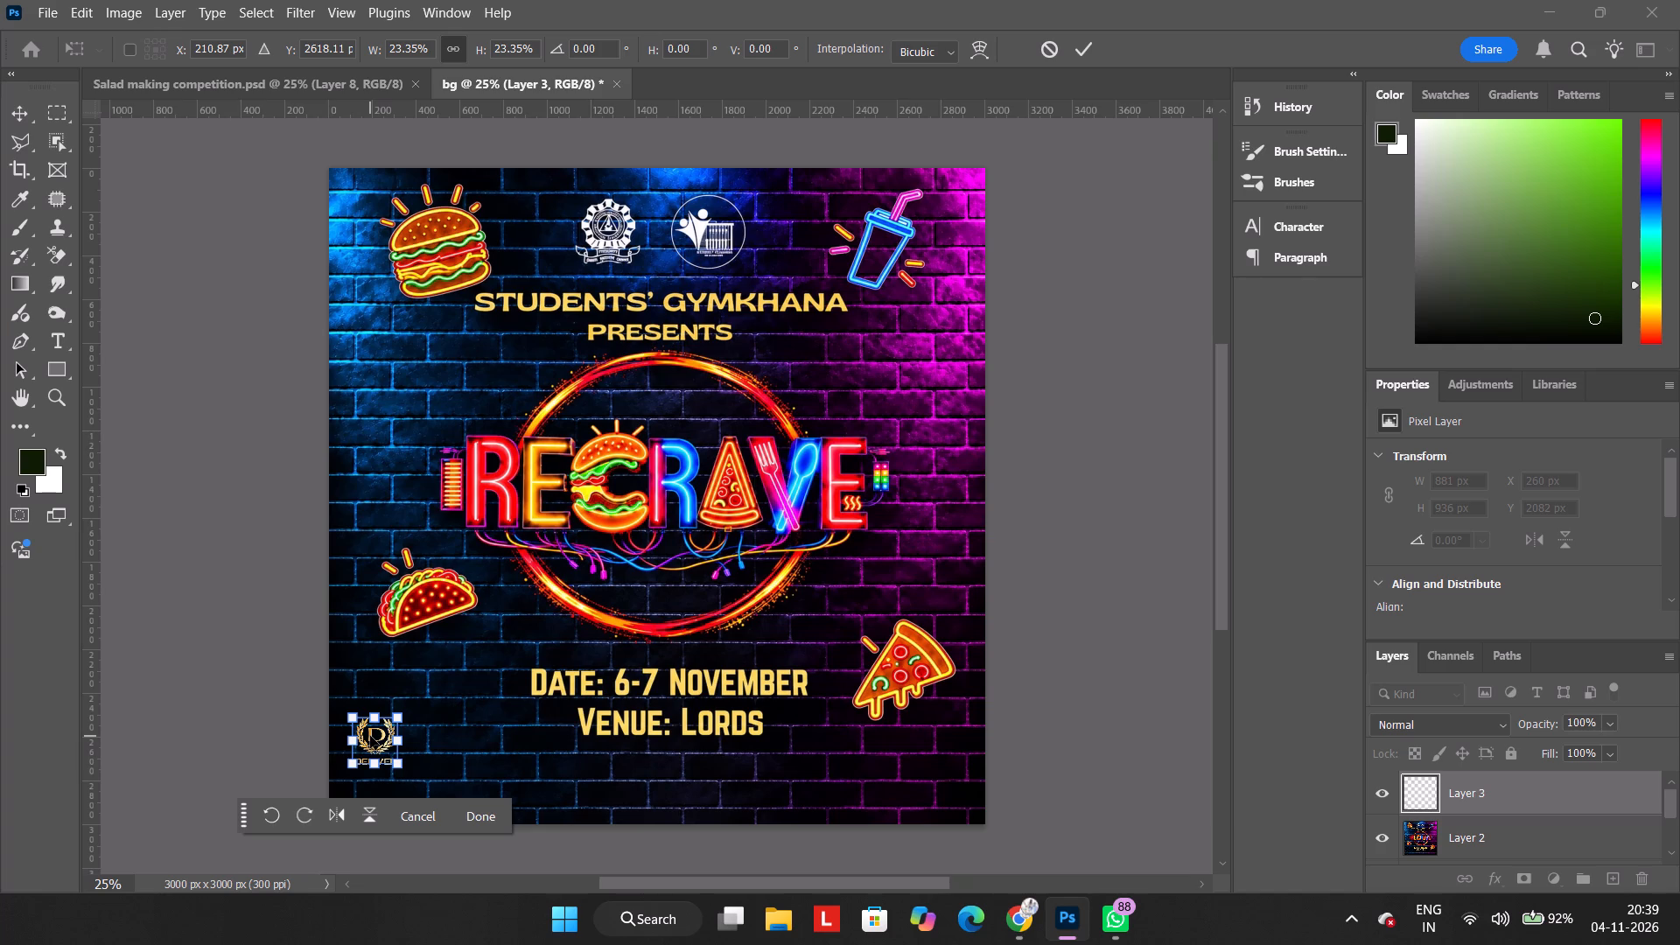
pyautogui.click(472, 810)
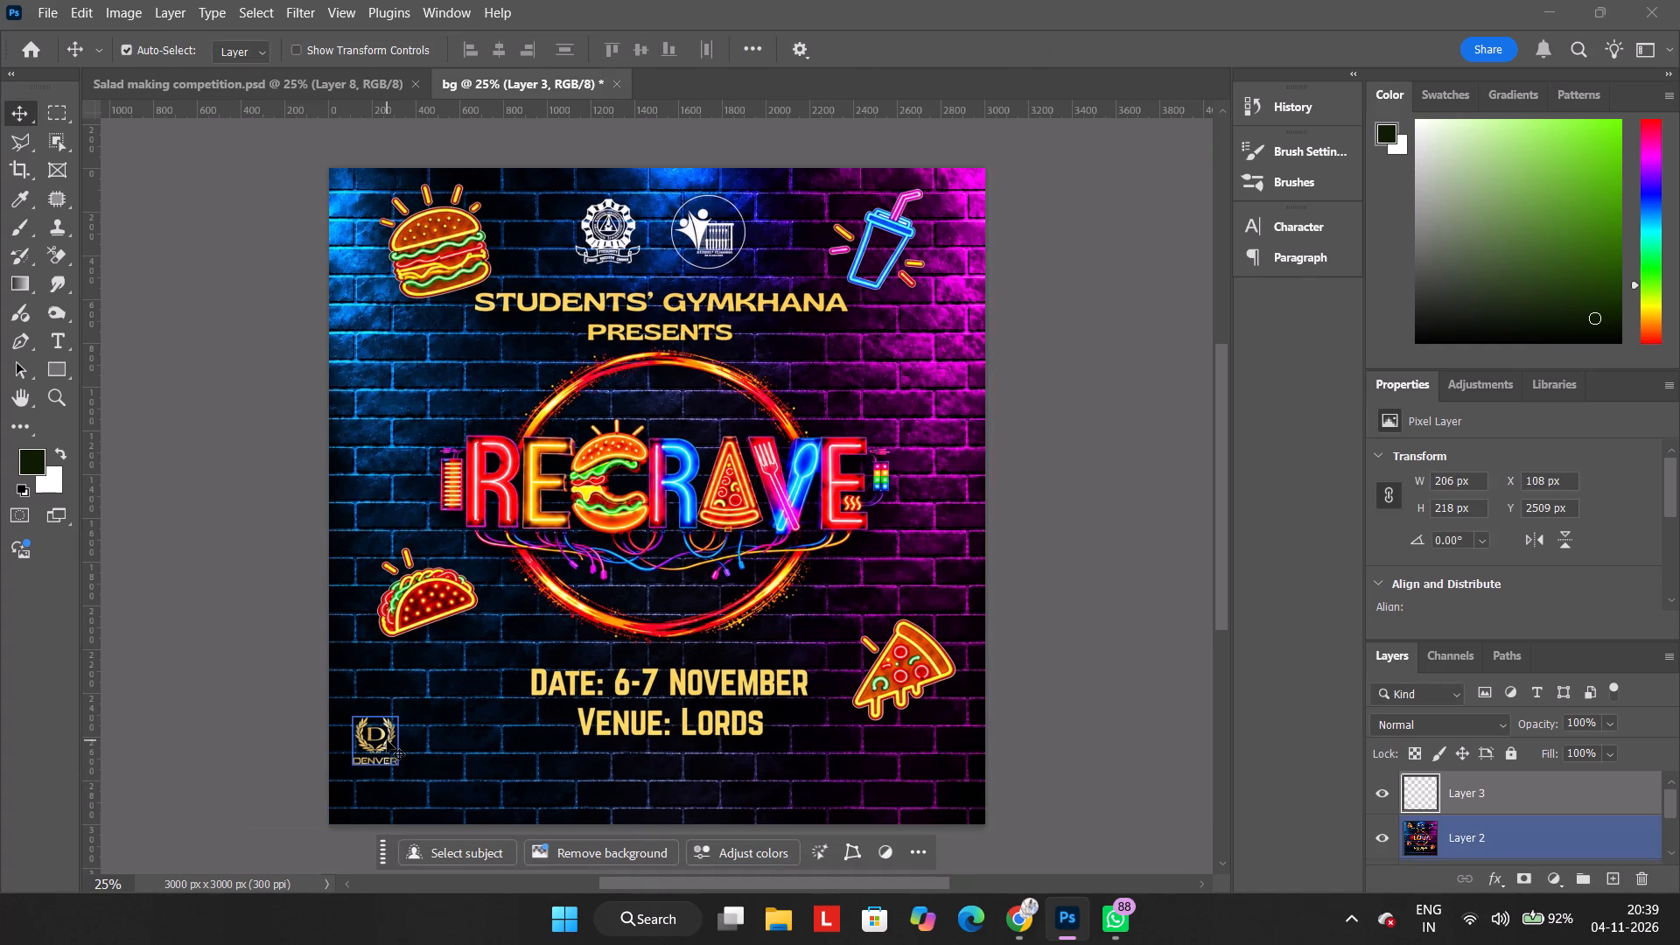
pyautogui.click(387, 740)
pyautogui.click(317, 730)
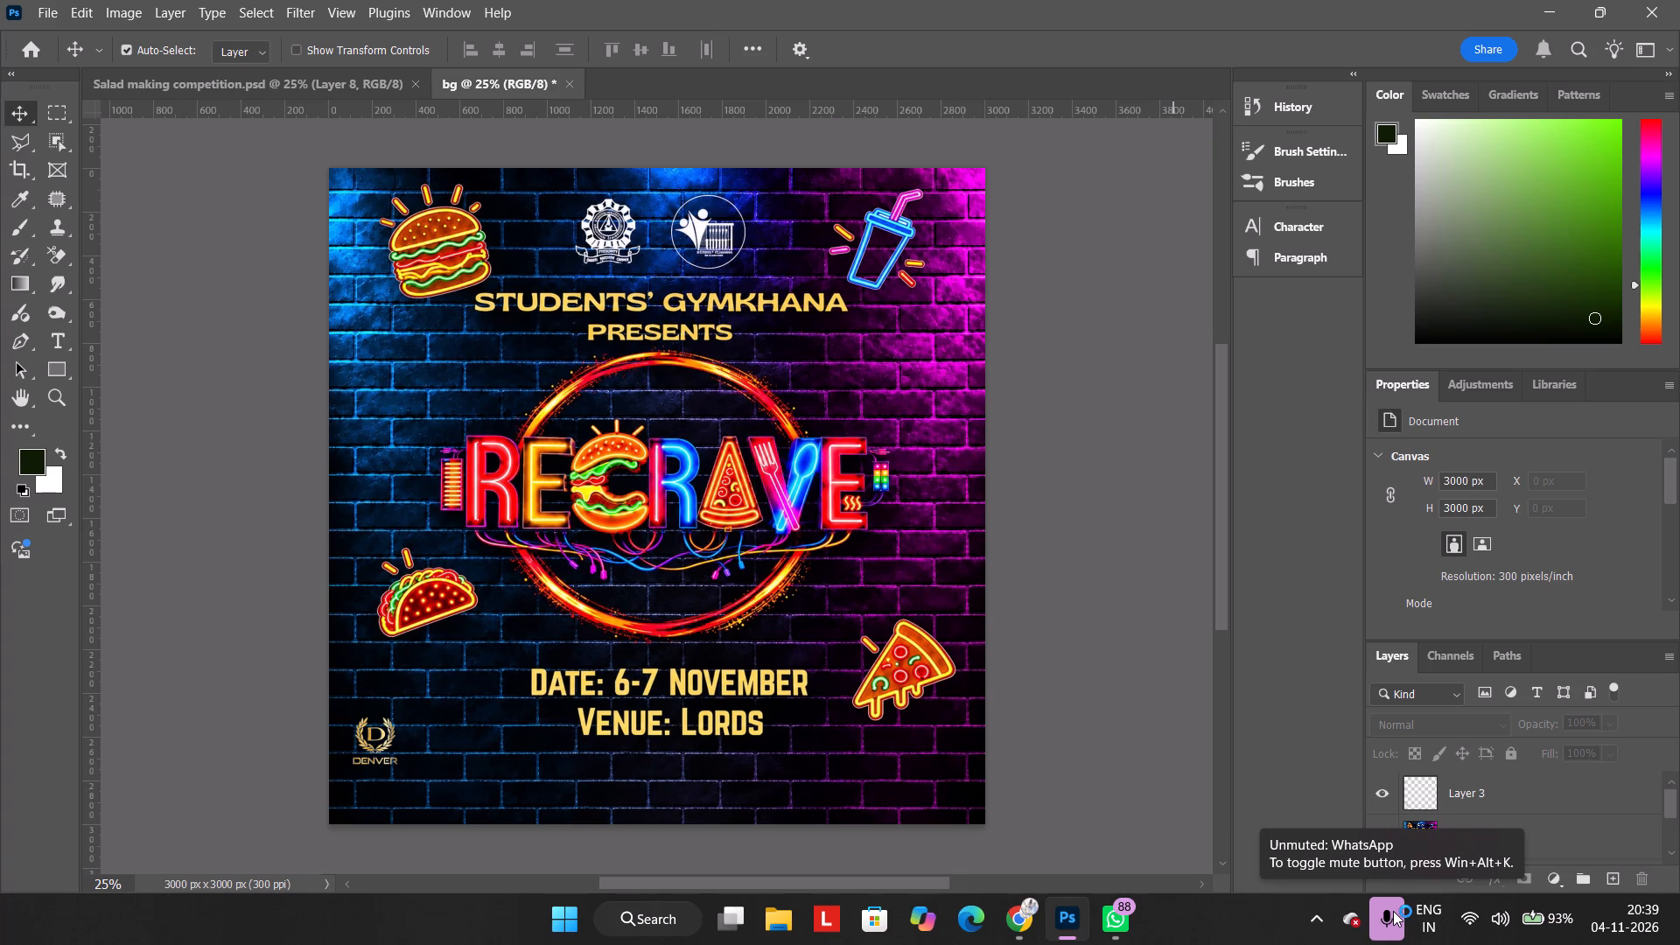
# Switch to WhatsApp.
pyautogui.click(1131, 913)
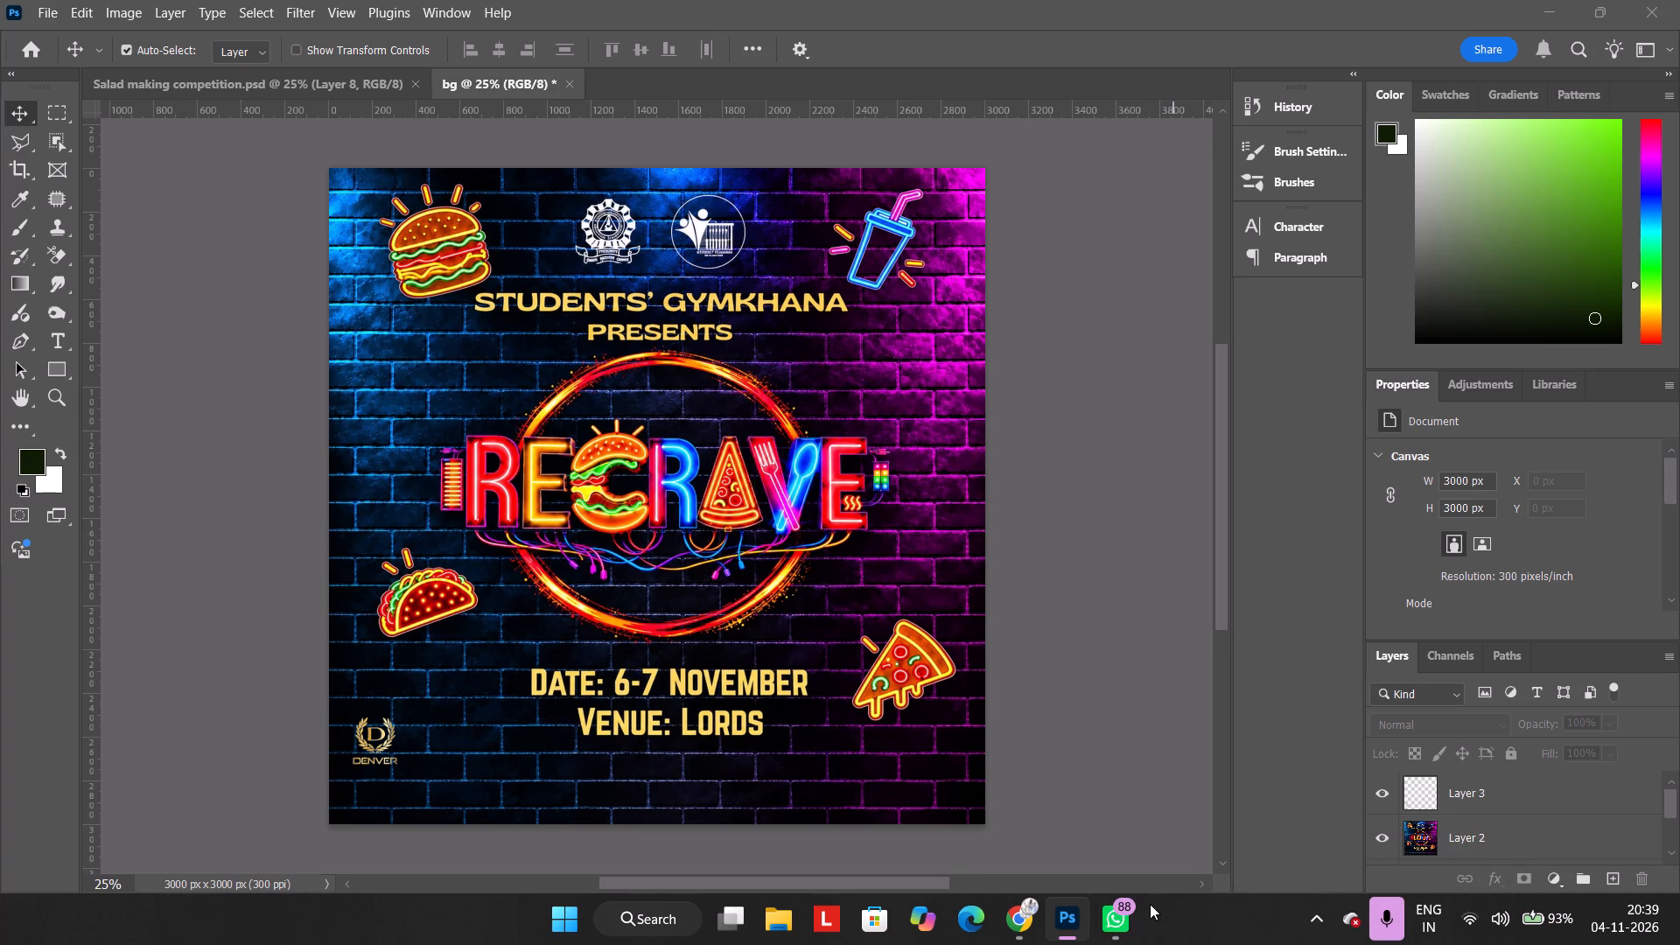
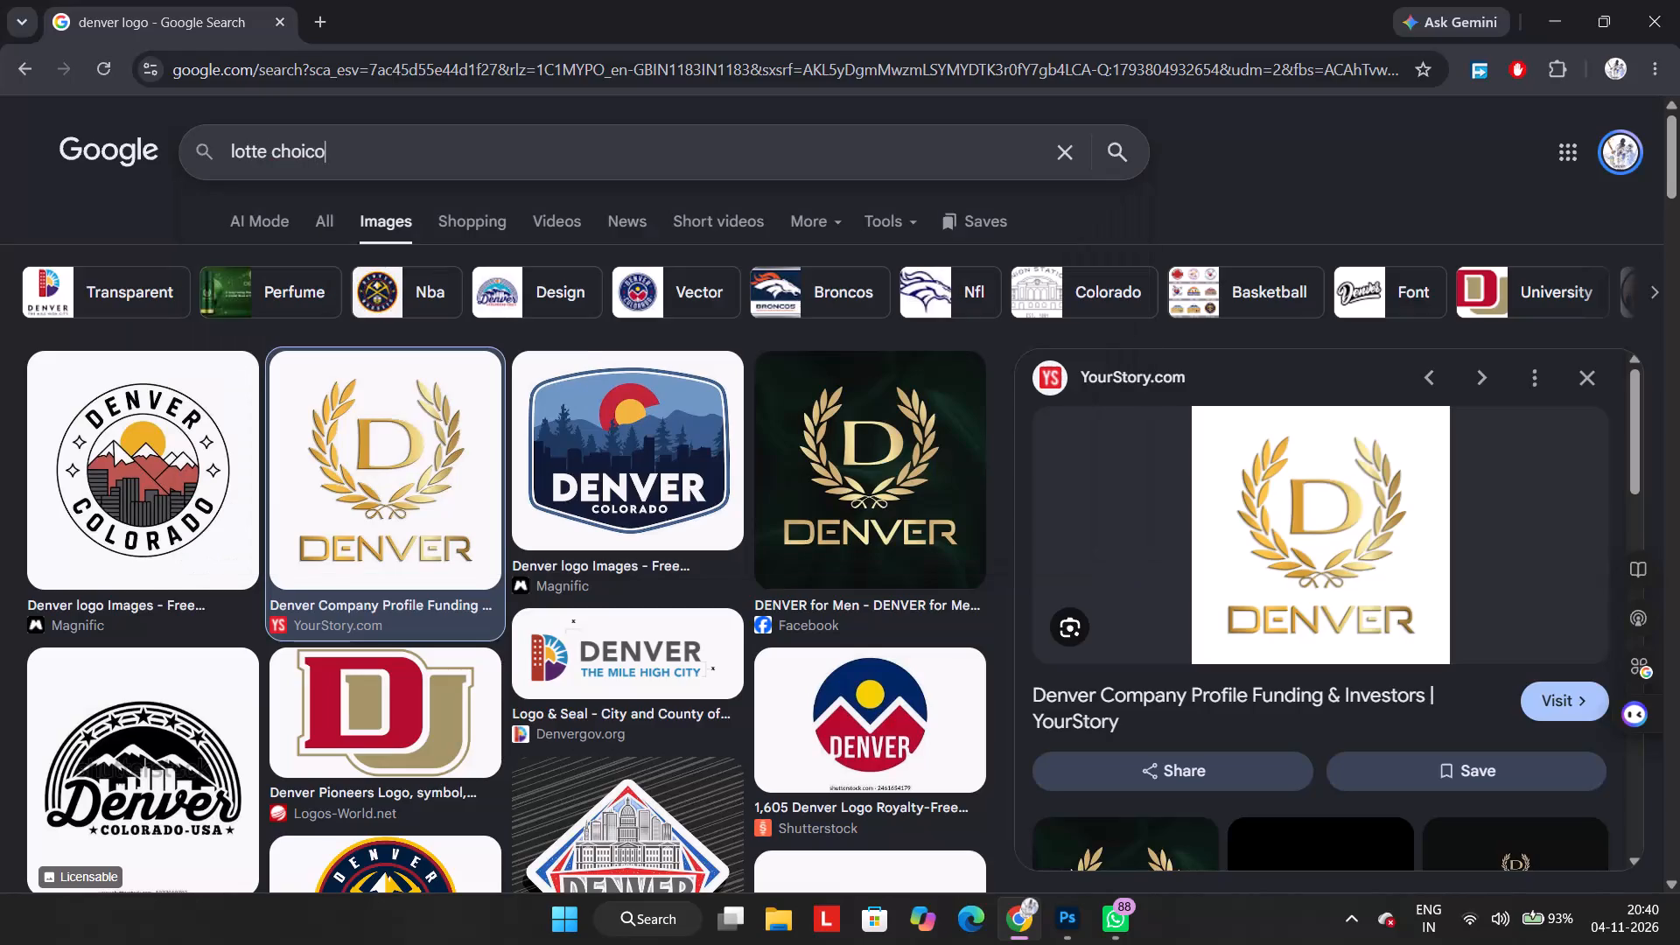
# Correct the Google Images query to "lotte choco" and run the search.
pyautogui.press('BackSpace')
pyautogui.press('BackSpace')
pyautogui.write('=====')
pyautogui.press('BackSpace')
pyautogui.press('BackSpace')
pyautogui.press('BackSpace')
pyautogui.press('BackSpace')
pyautogui.press('BackSpace')
pyautogui.press('BackSpace')
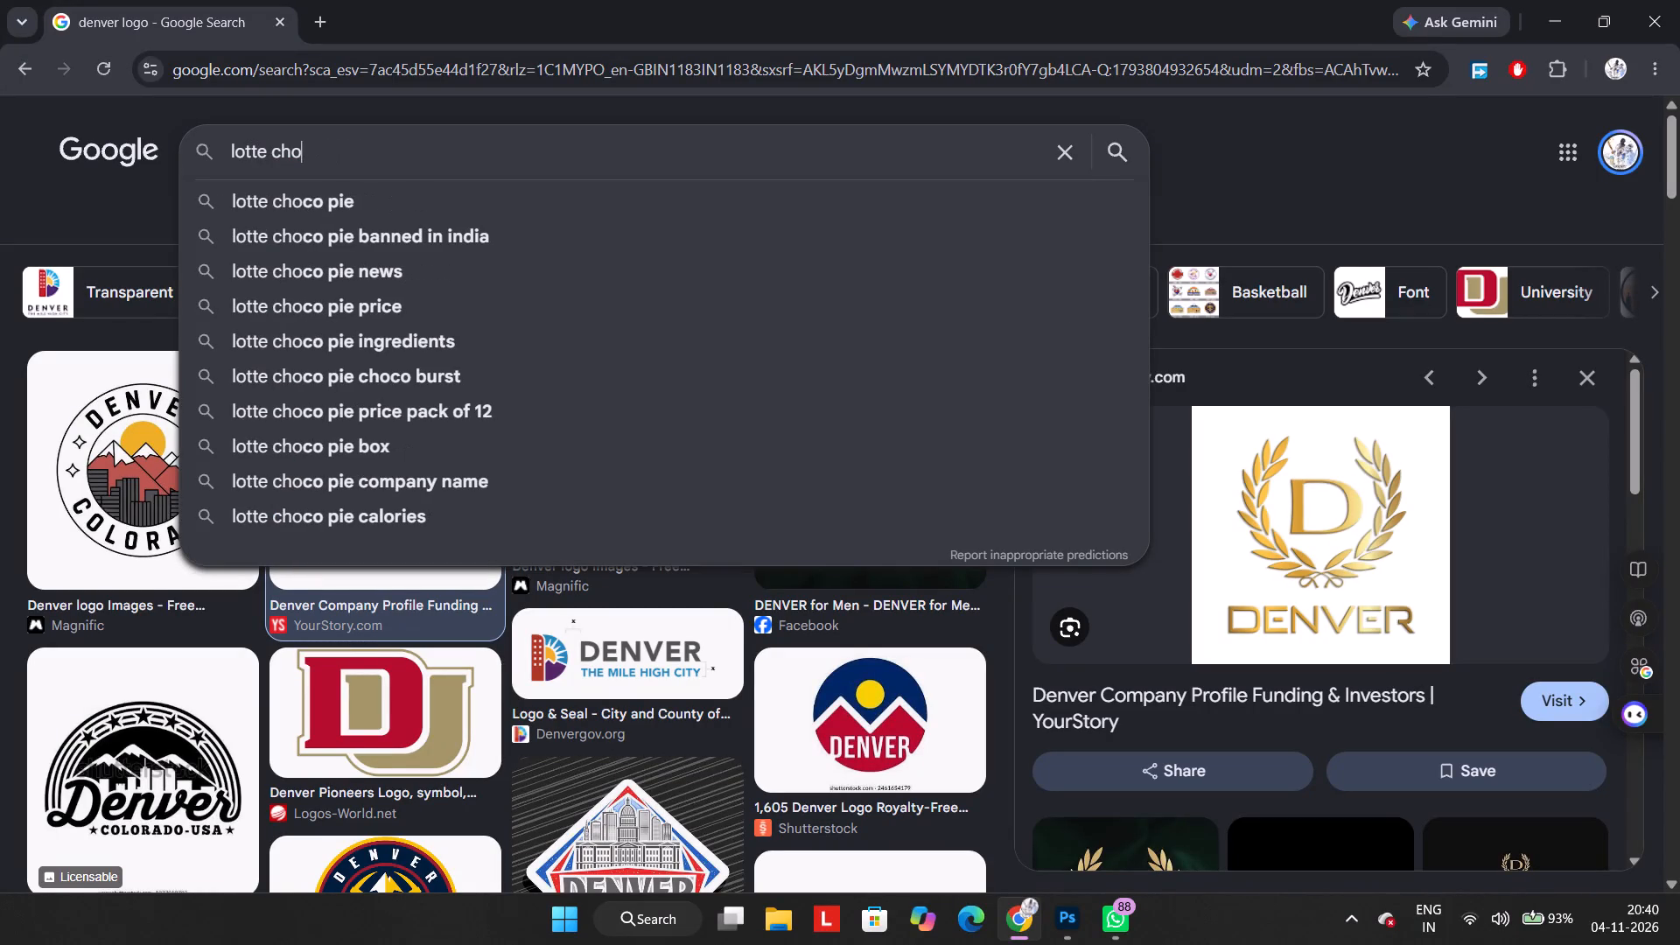
pyautogui.write('co')
pyautogui.press('Return')
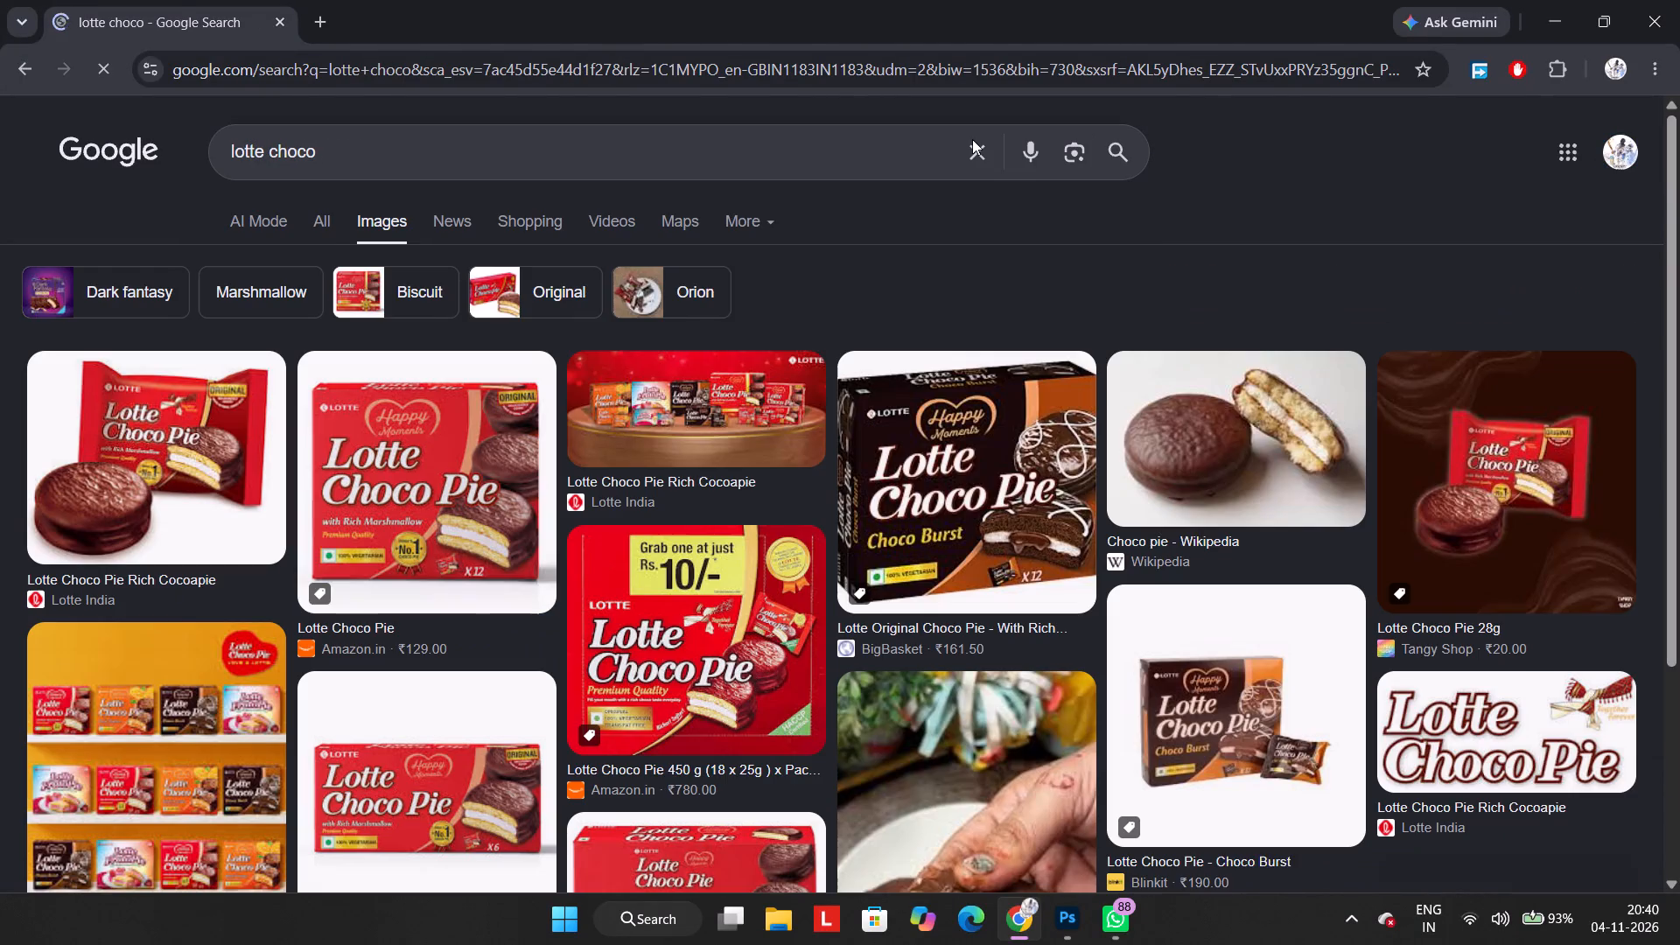
# Look through the "lotte choco" image results for a version of the brand logo usable on the poster.
pyautogui.scroll(-2, 1086, 681)
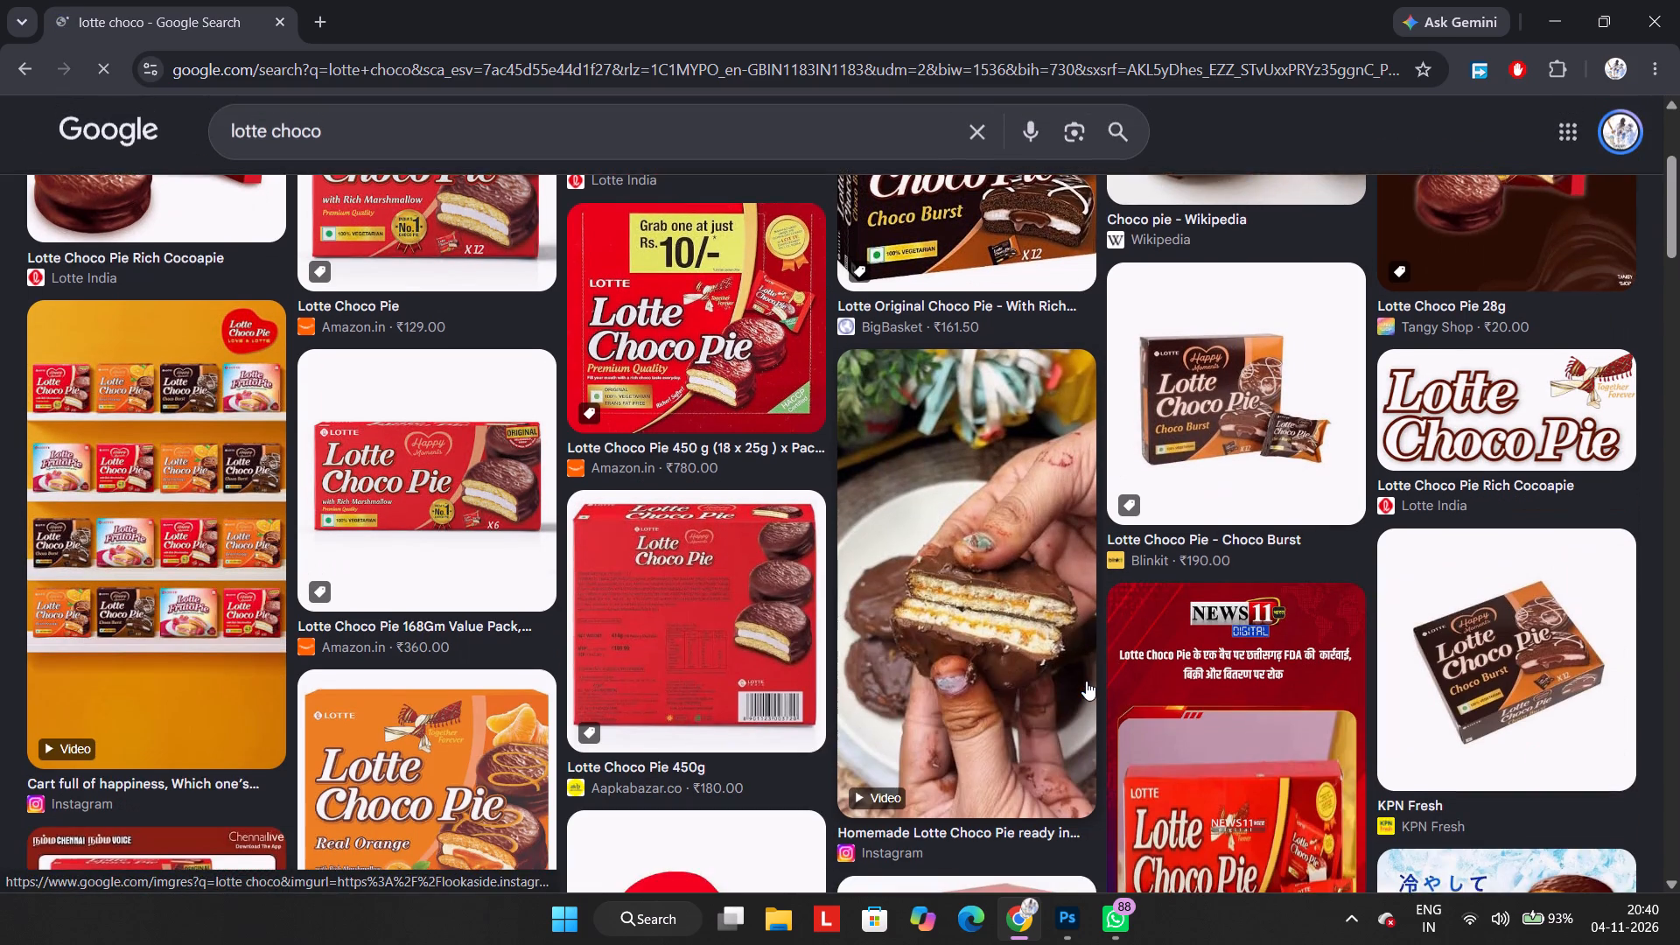
pyautogui.scroll(-1, 1086, 681)
pyautogui.scroll(-2, 596, 819)
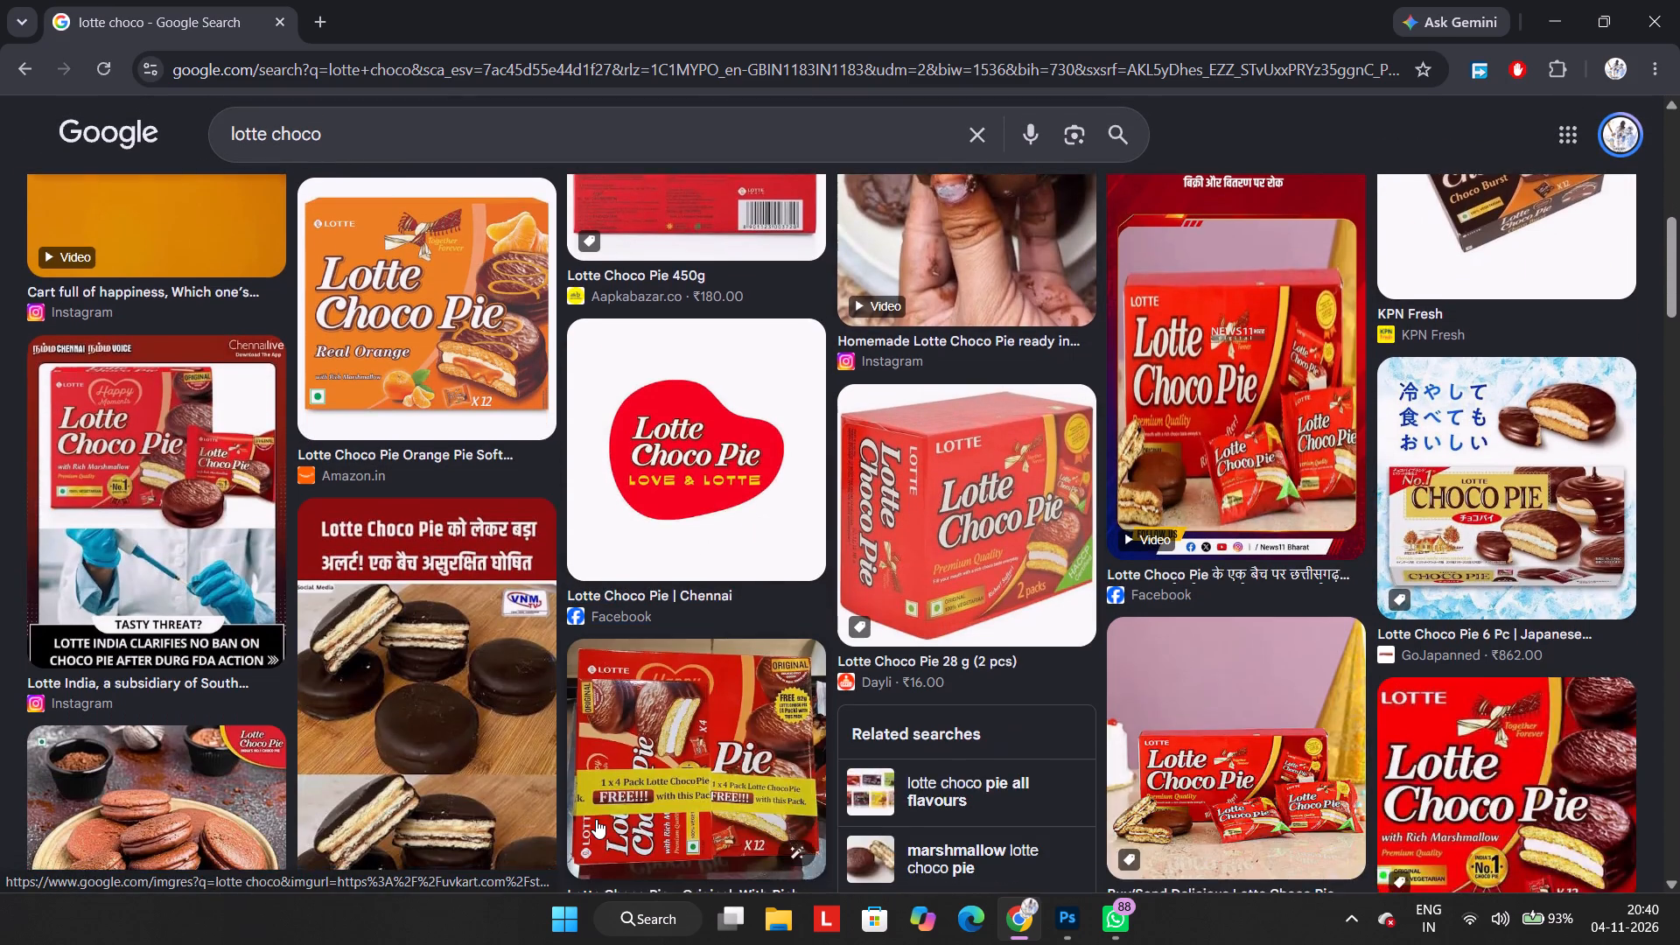
pyautogui.scroll(-6, 596, 819)
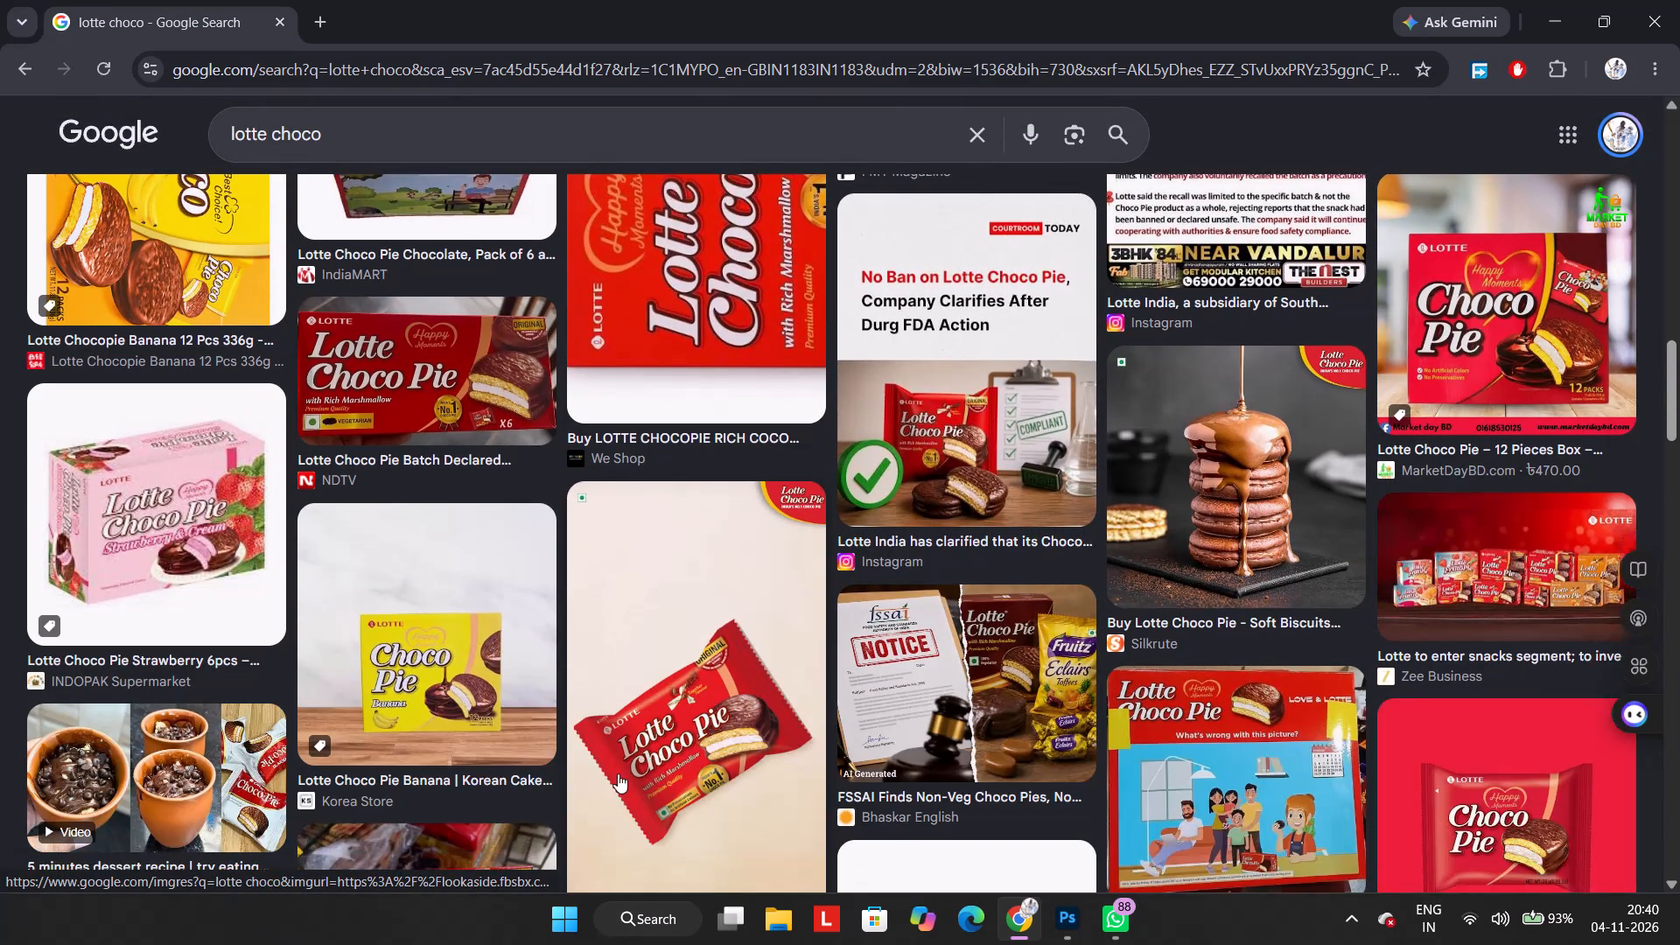
pyautogui.scroll(-7, 618, 773)
pyautogui.scroll(14, 618, 773)
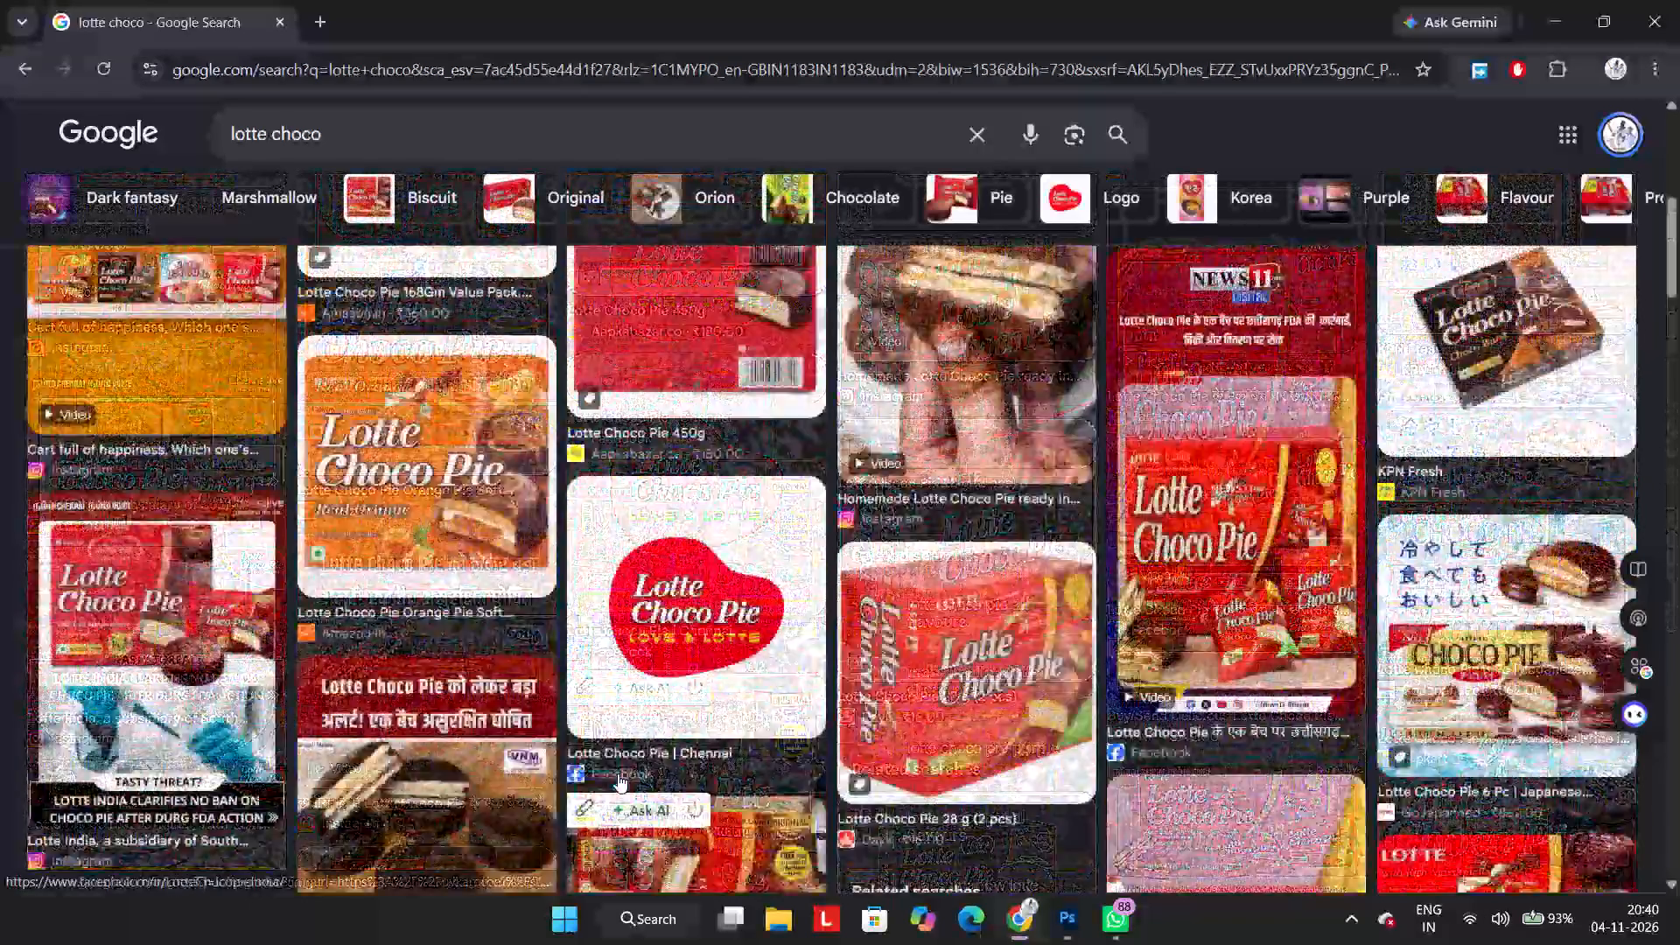
pyautogui.scroll(6, 618, 773)
pyautogui.click(1316, 188)
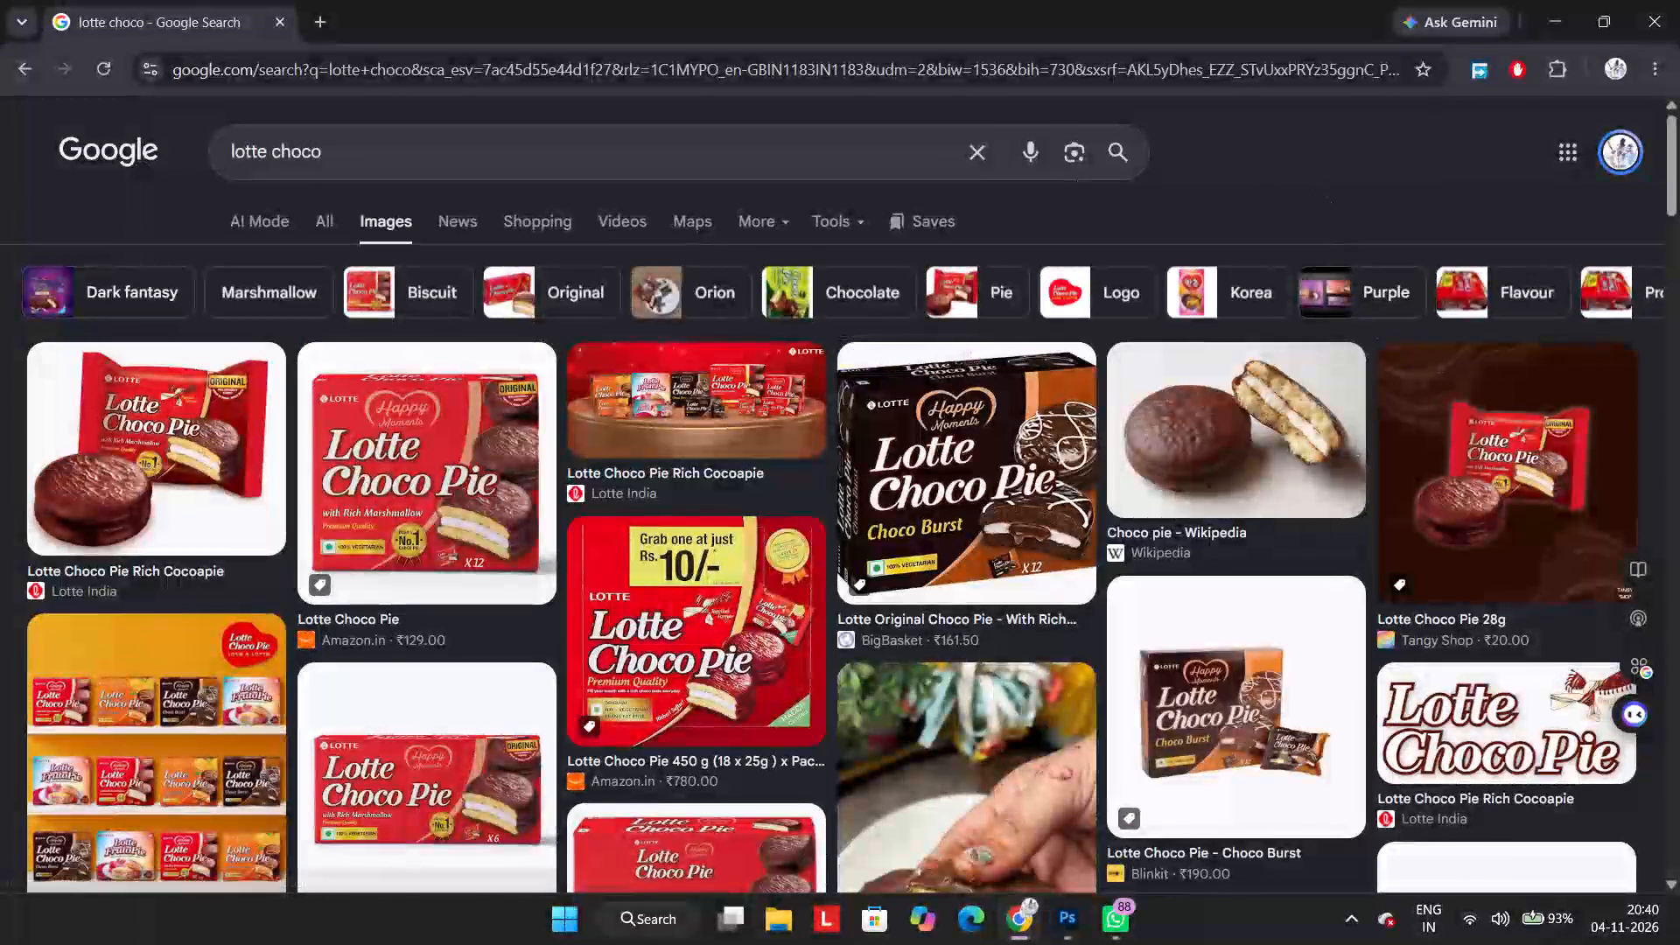
pyautogui.click(692, 151)
pyautogui.press('Return')
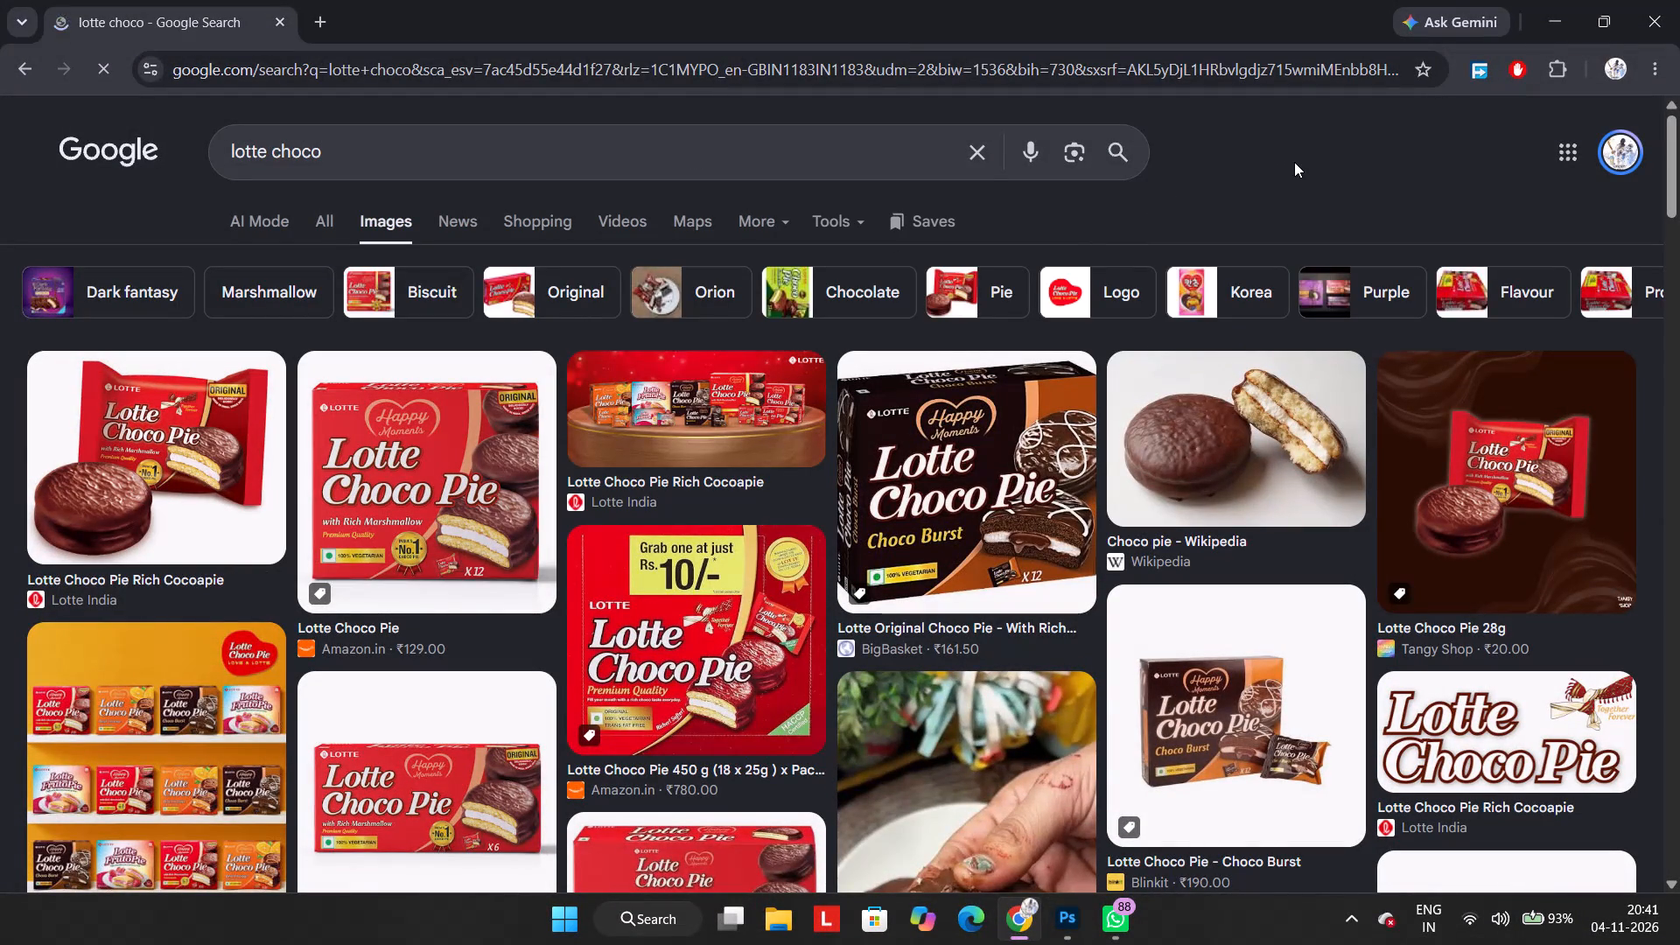
pyautogui.scroll(-5, 1294, 162)
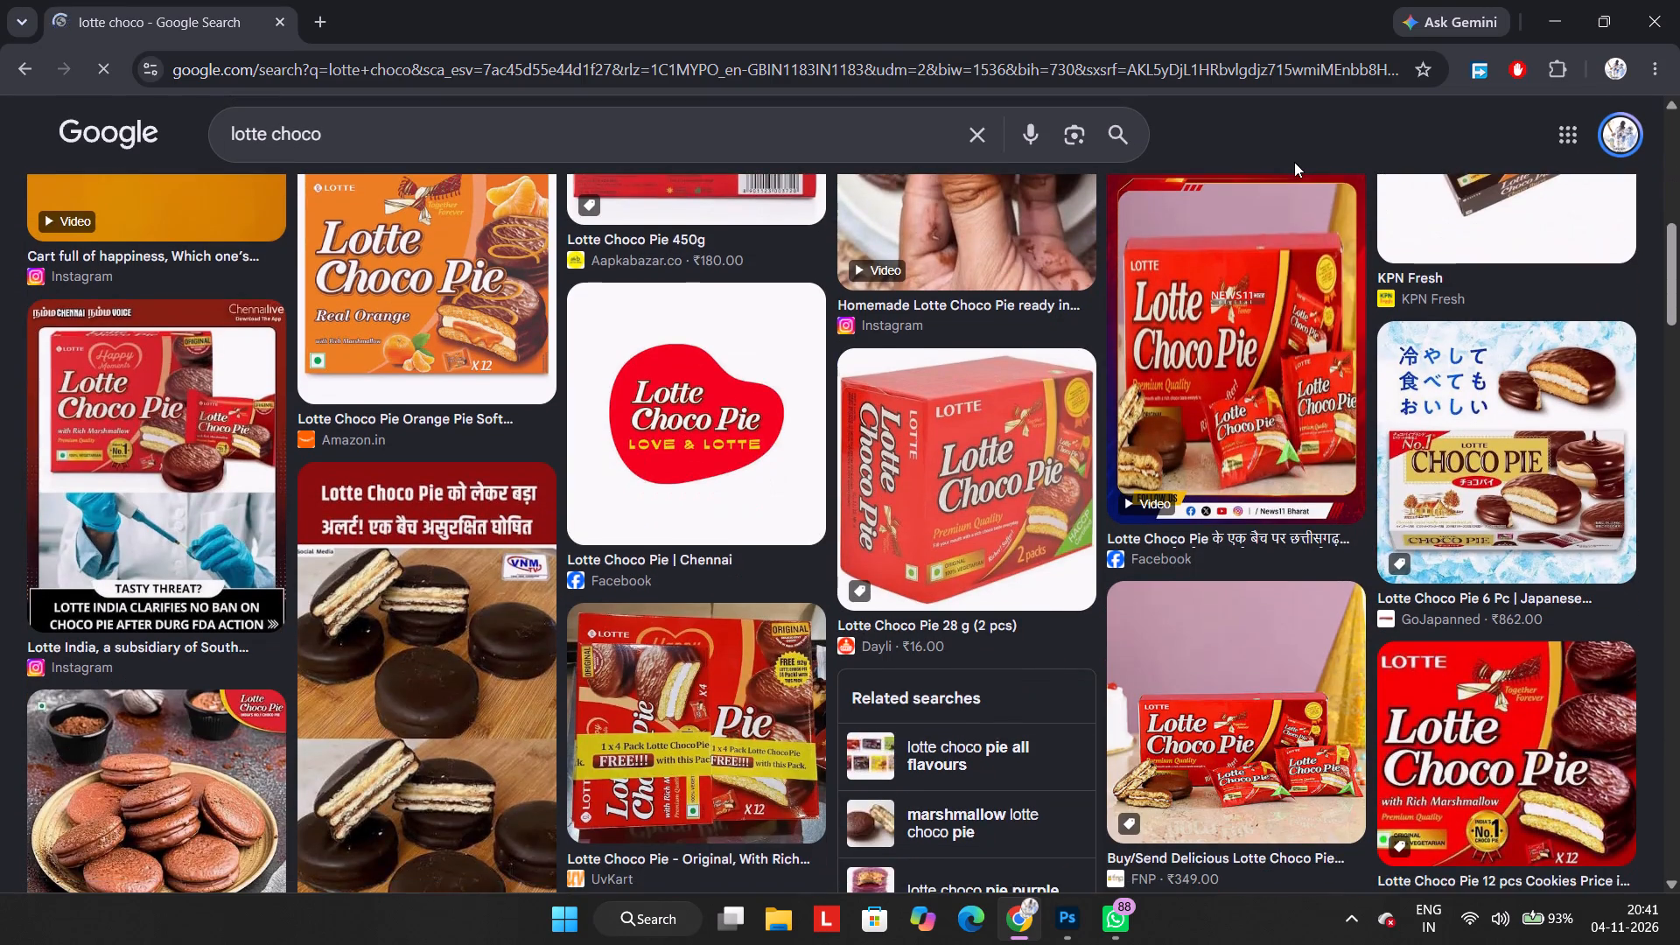
pyautogui.scroll(-1, 1294, 162)
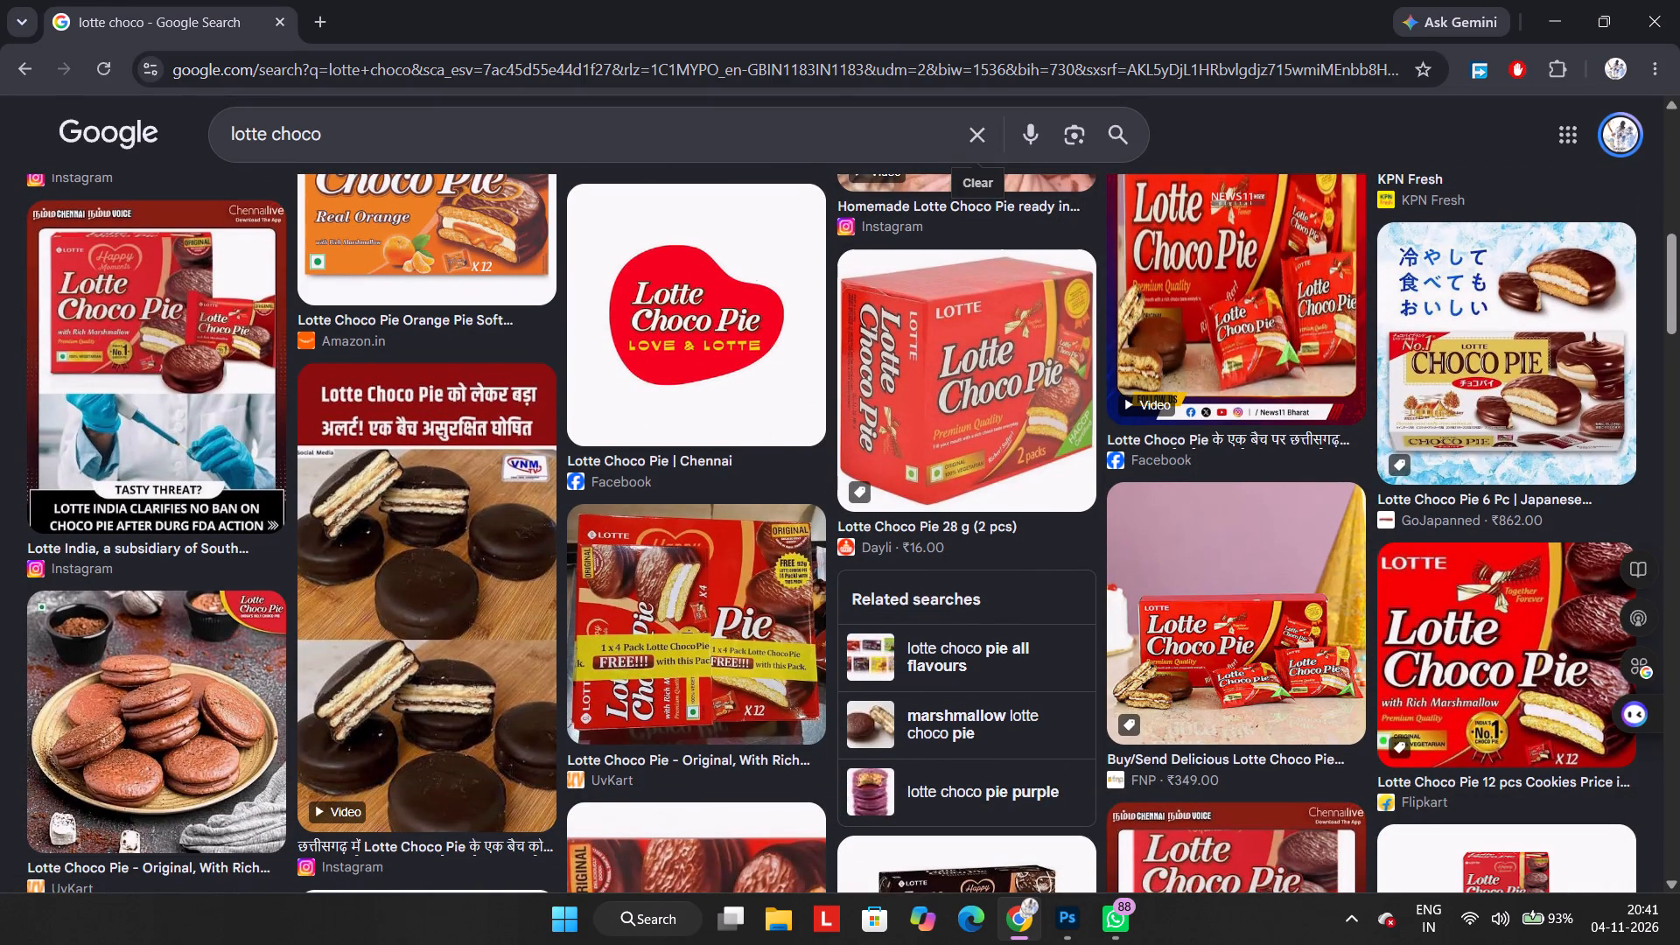
pyautogui.scroll(-3, 462, 553)
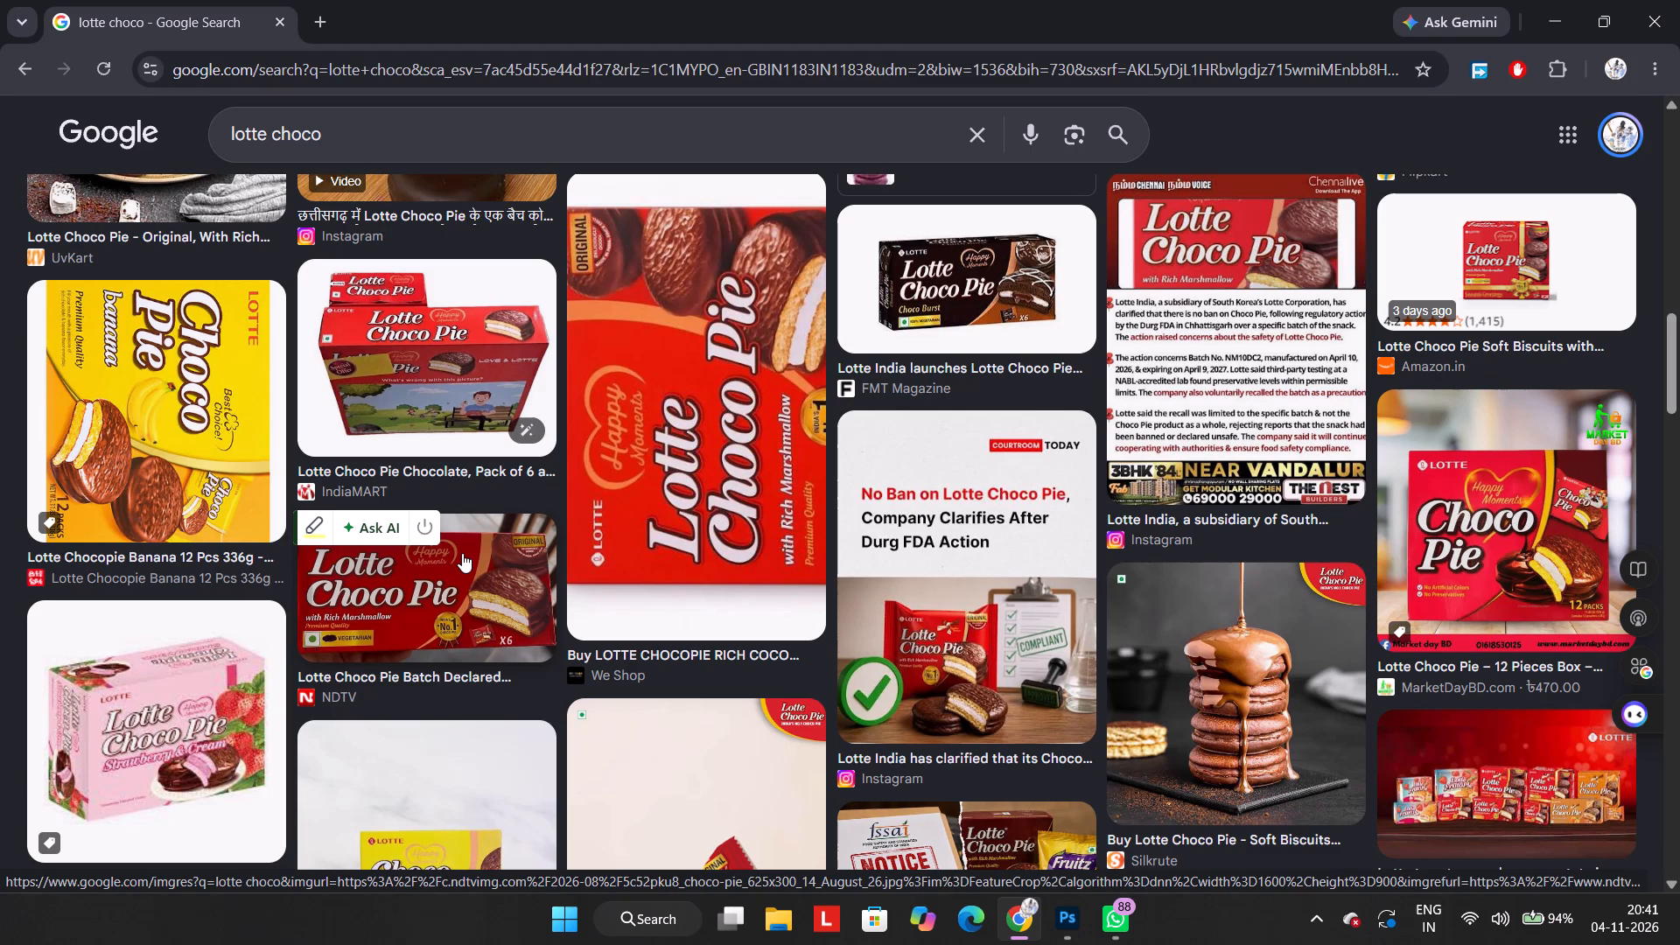
pyautogui.scroll(5, 462, 553)
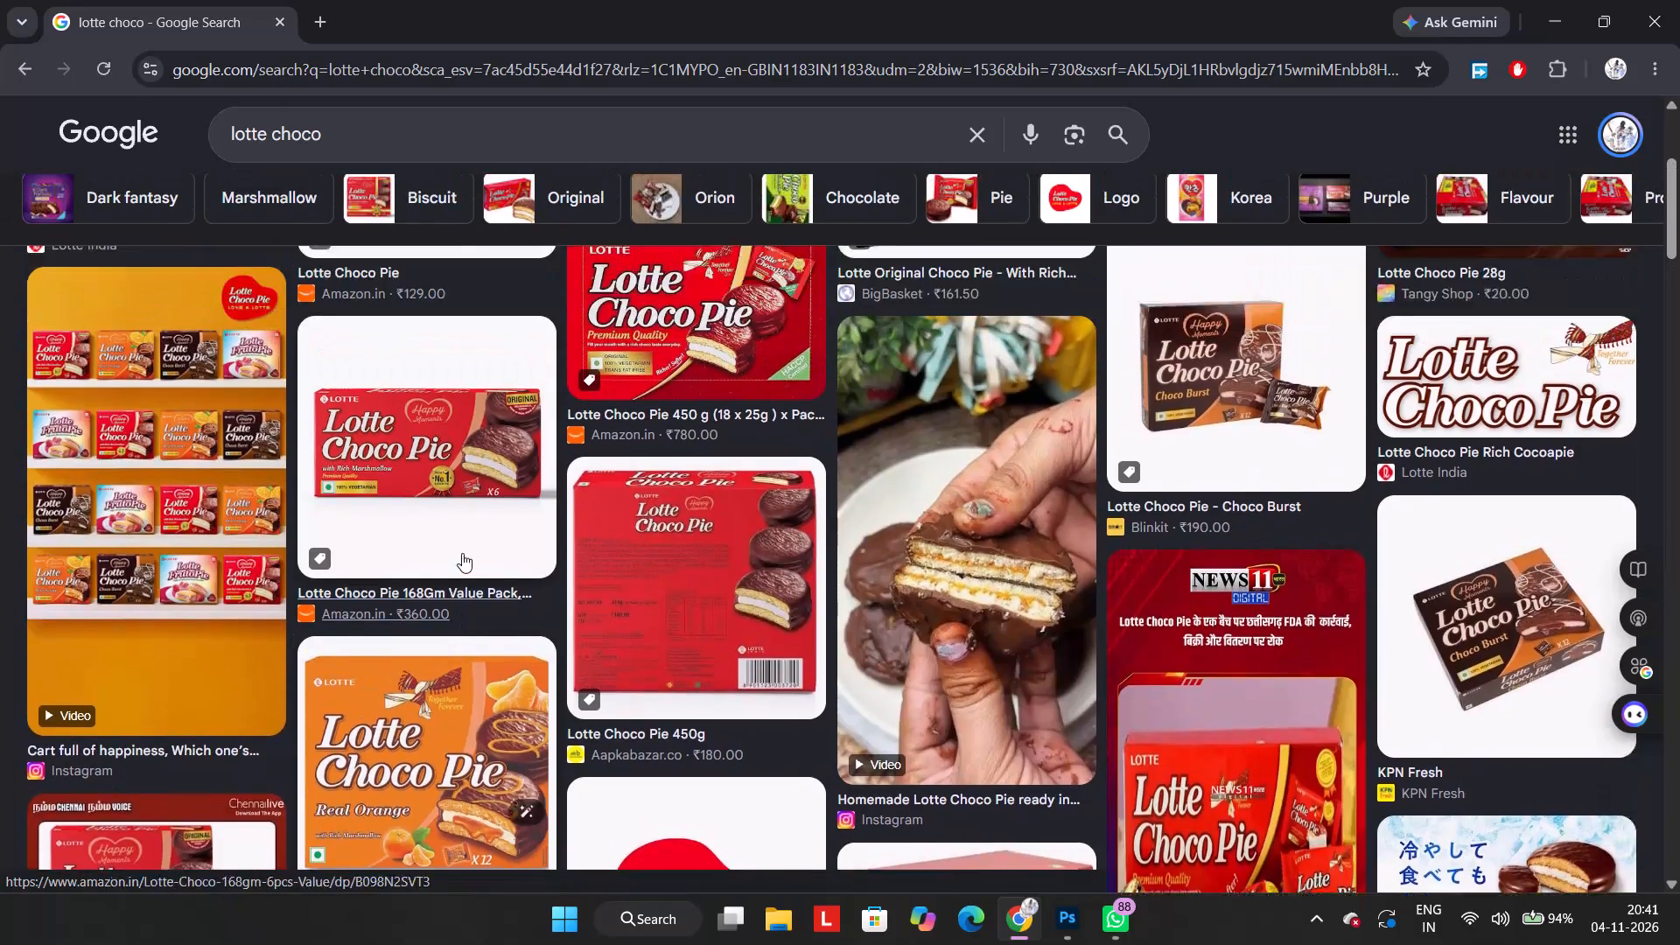
pyautogui.scroll(7, 462, 553)
# Search Google Images for "lotte choco logo" and copy the Behance Lotte Choco Pie wordmark on a white background.
pyautogui.click(521, 130)
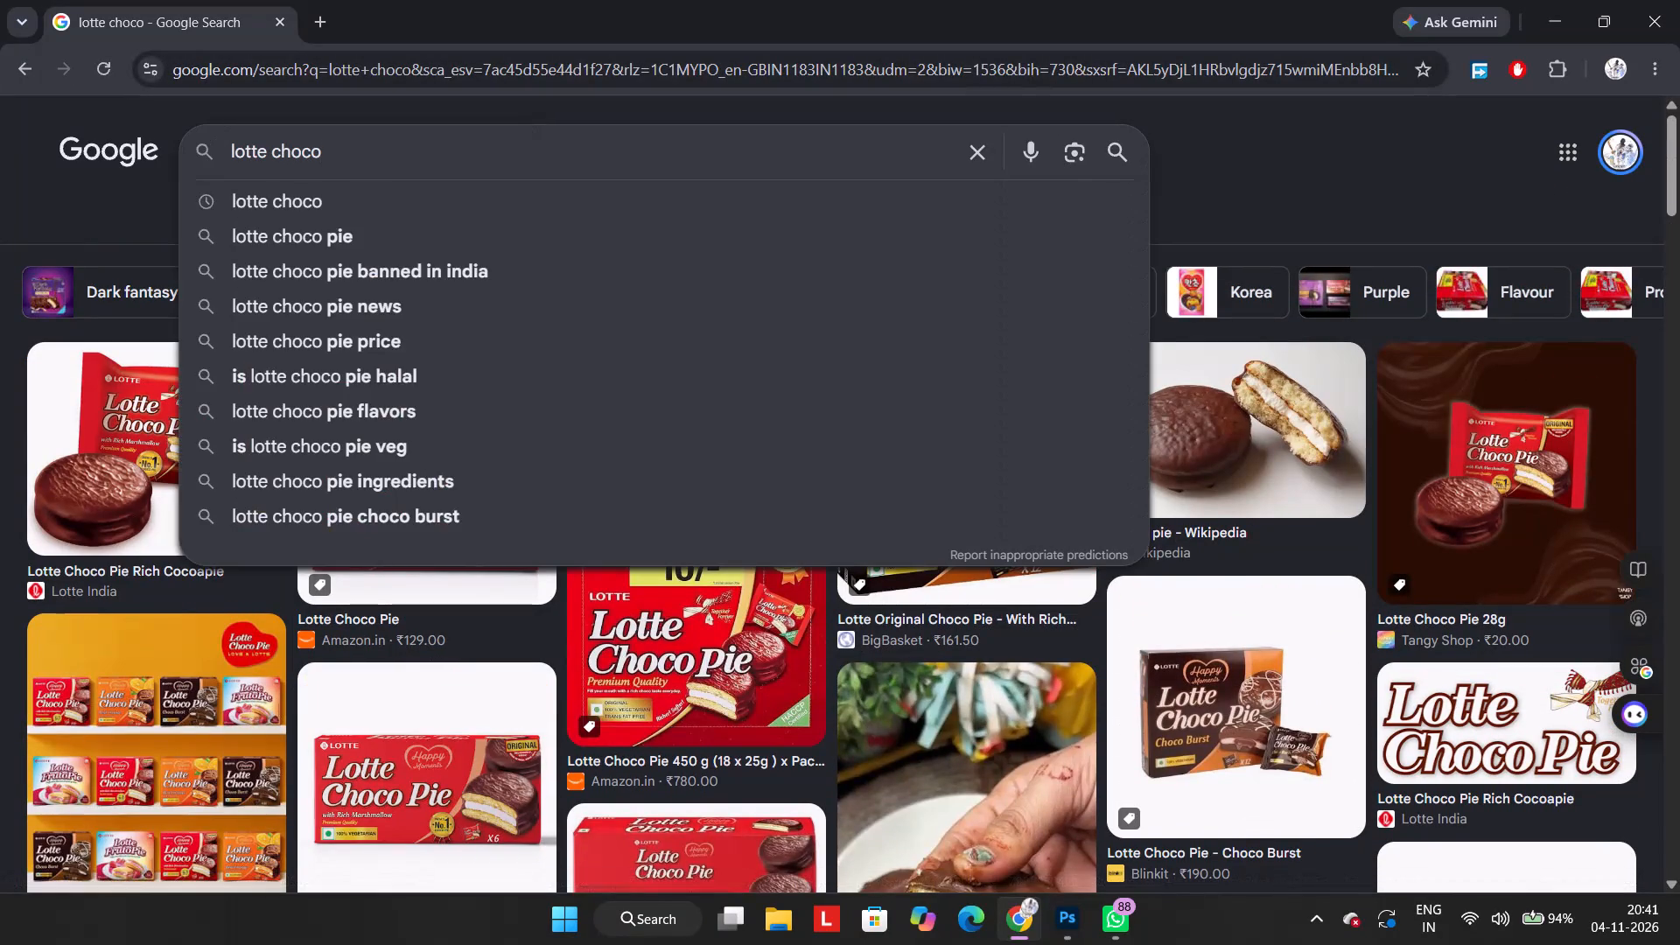
pyautogui.press('space')
pyautogui.write('logo')
pyautogui.press('Return')
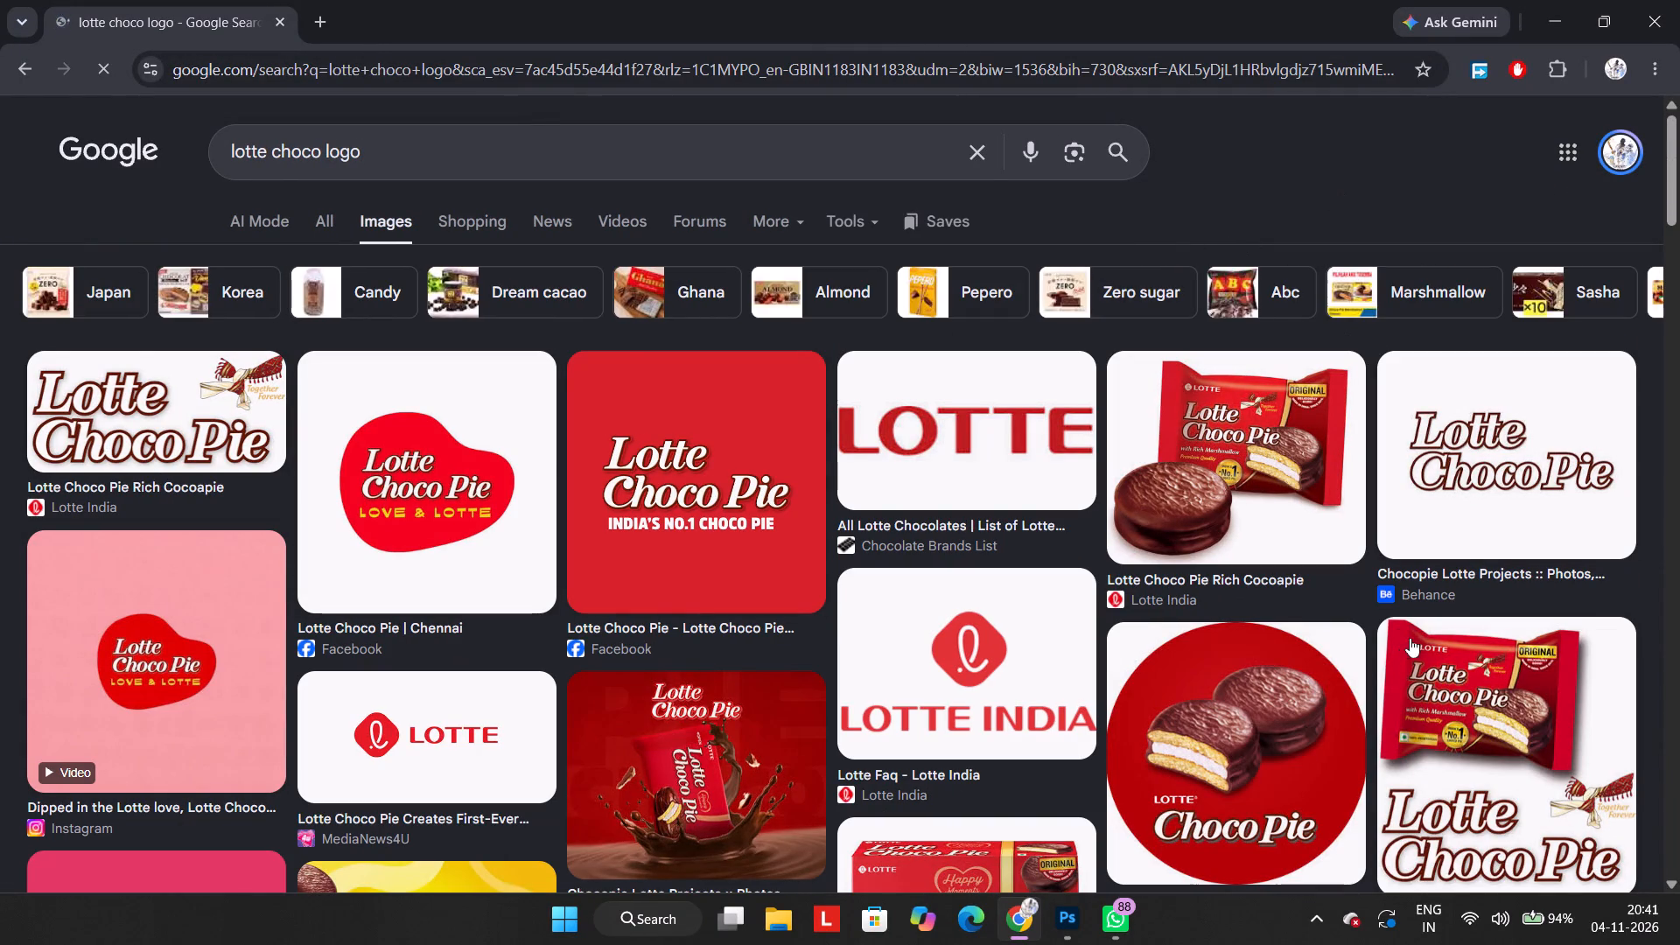
pyautogui.click(1506, 421)
pyautogui.rightClick(1193, 448)
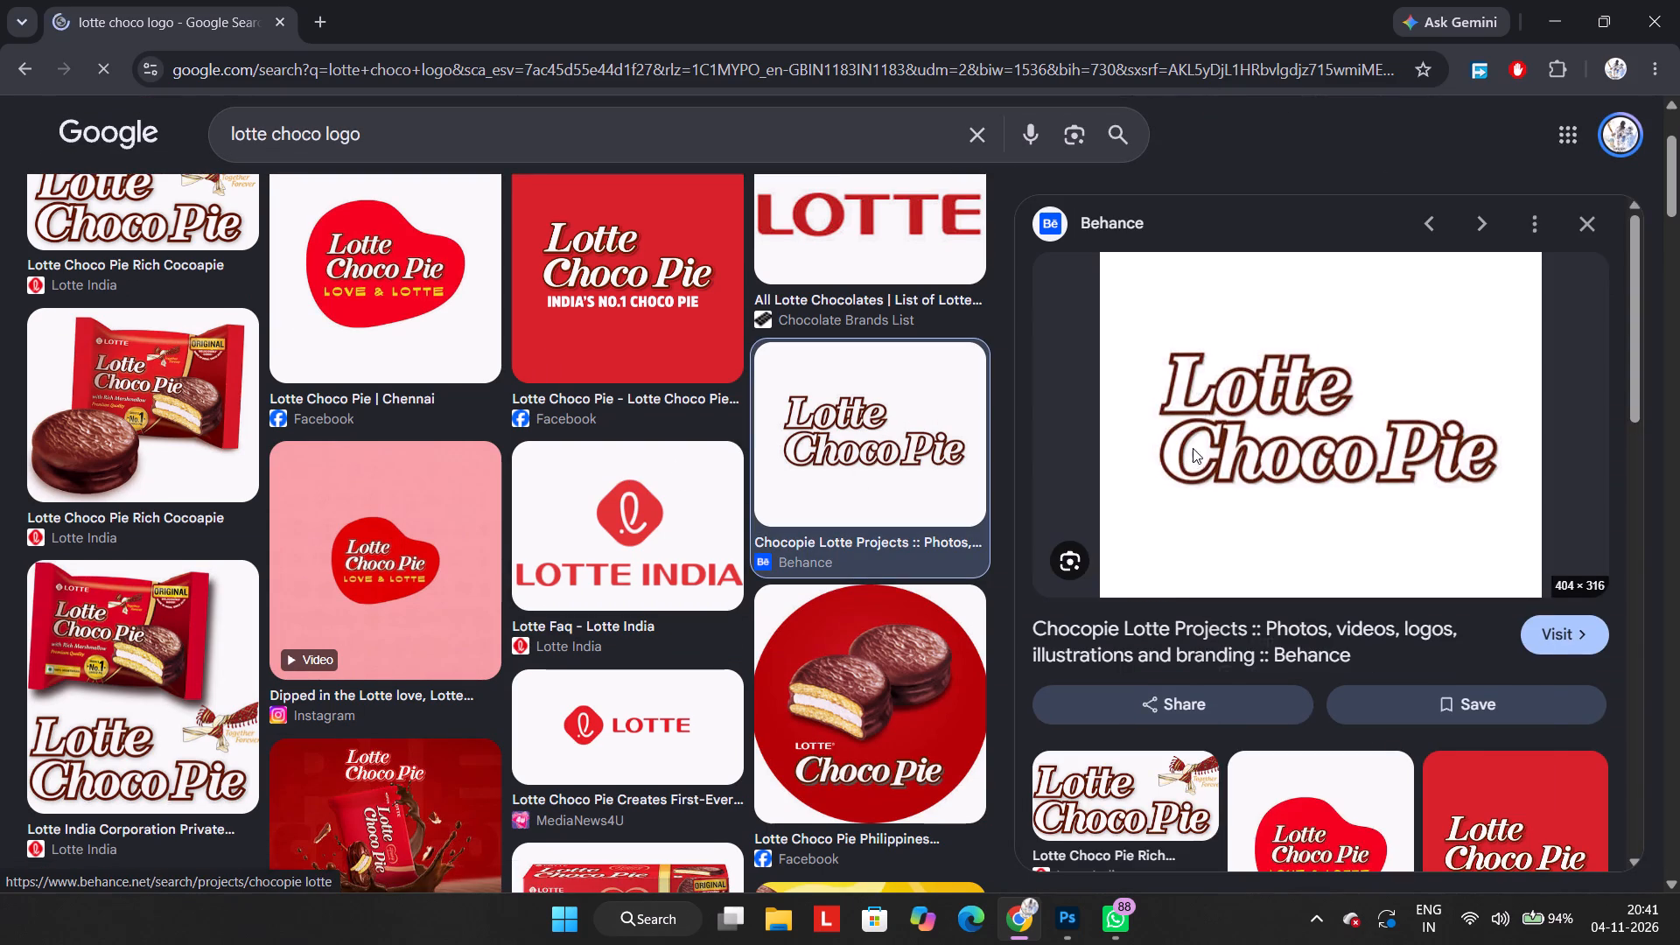
pyautogui.click(1310, 617)
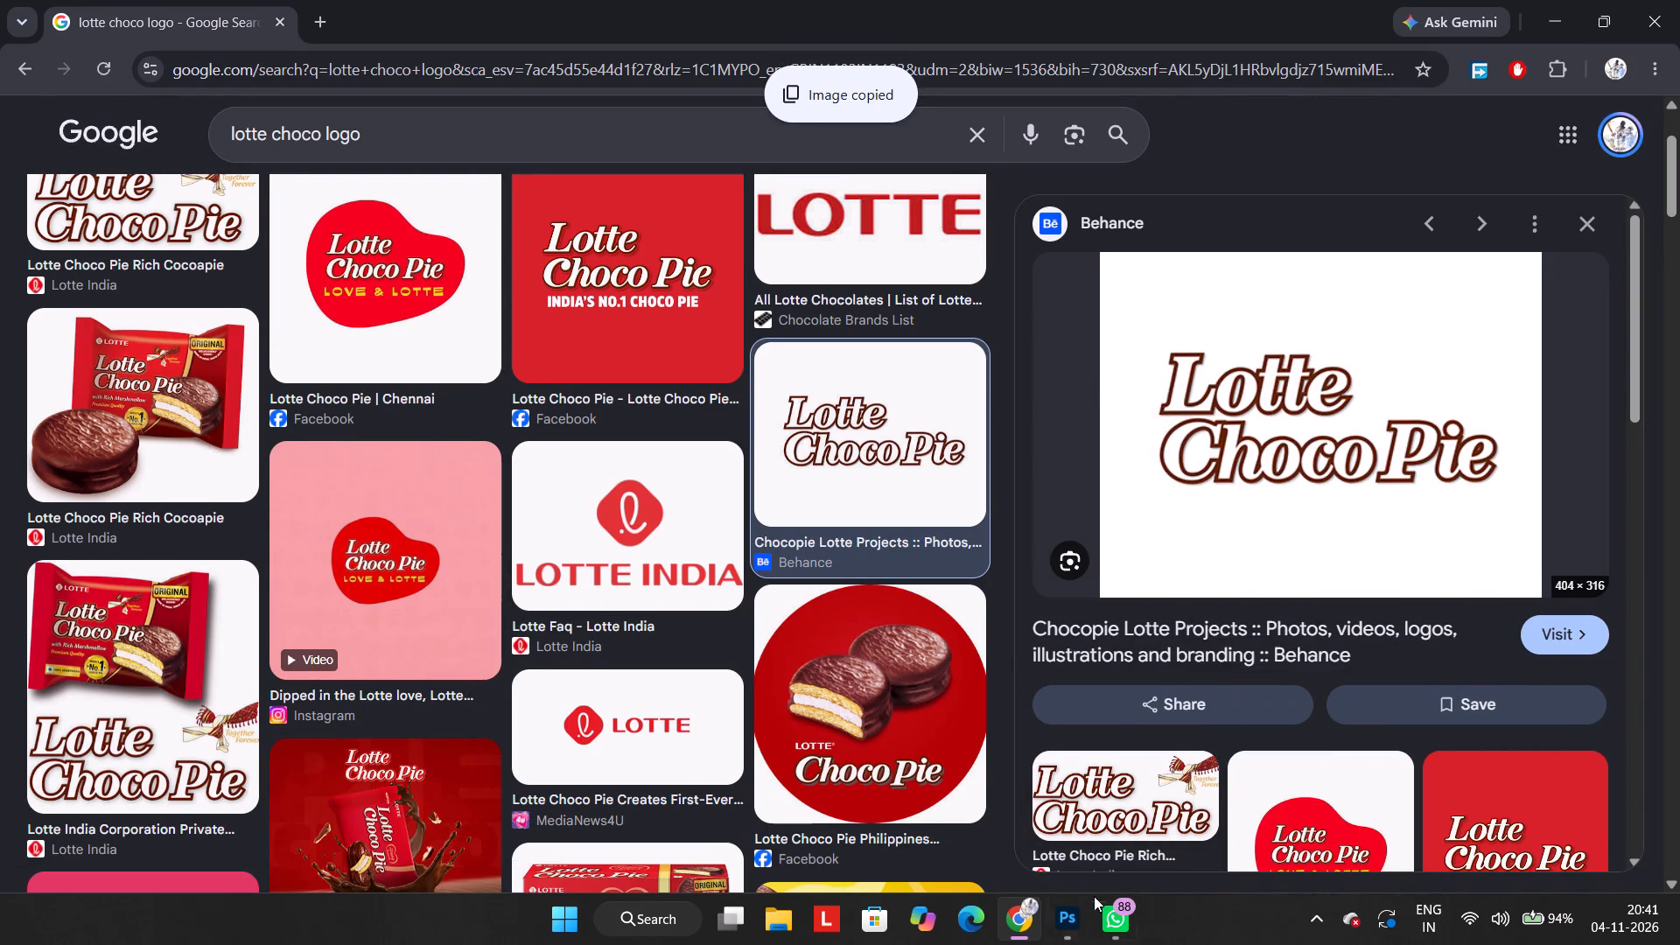
# Switch to Photoshop and paste the Lotte Choco Pie logo into the bg document.
pyautogui.click(1081, 911)
pyautogui.hotkey('ctrl', 'v')
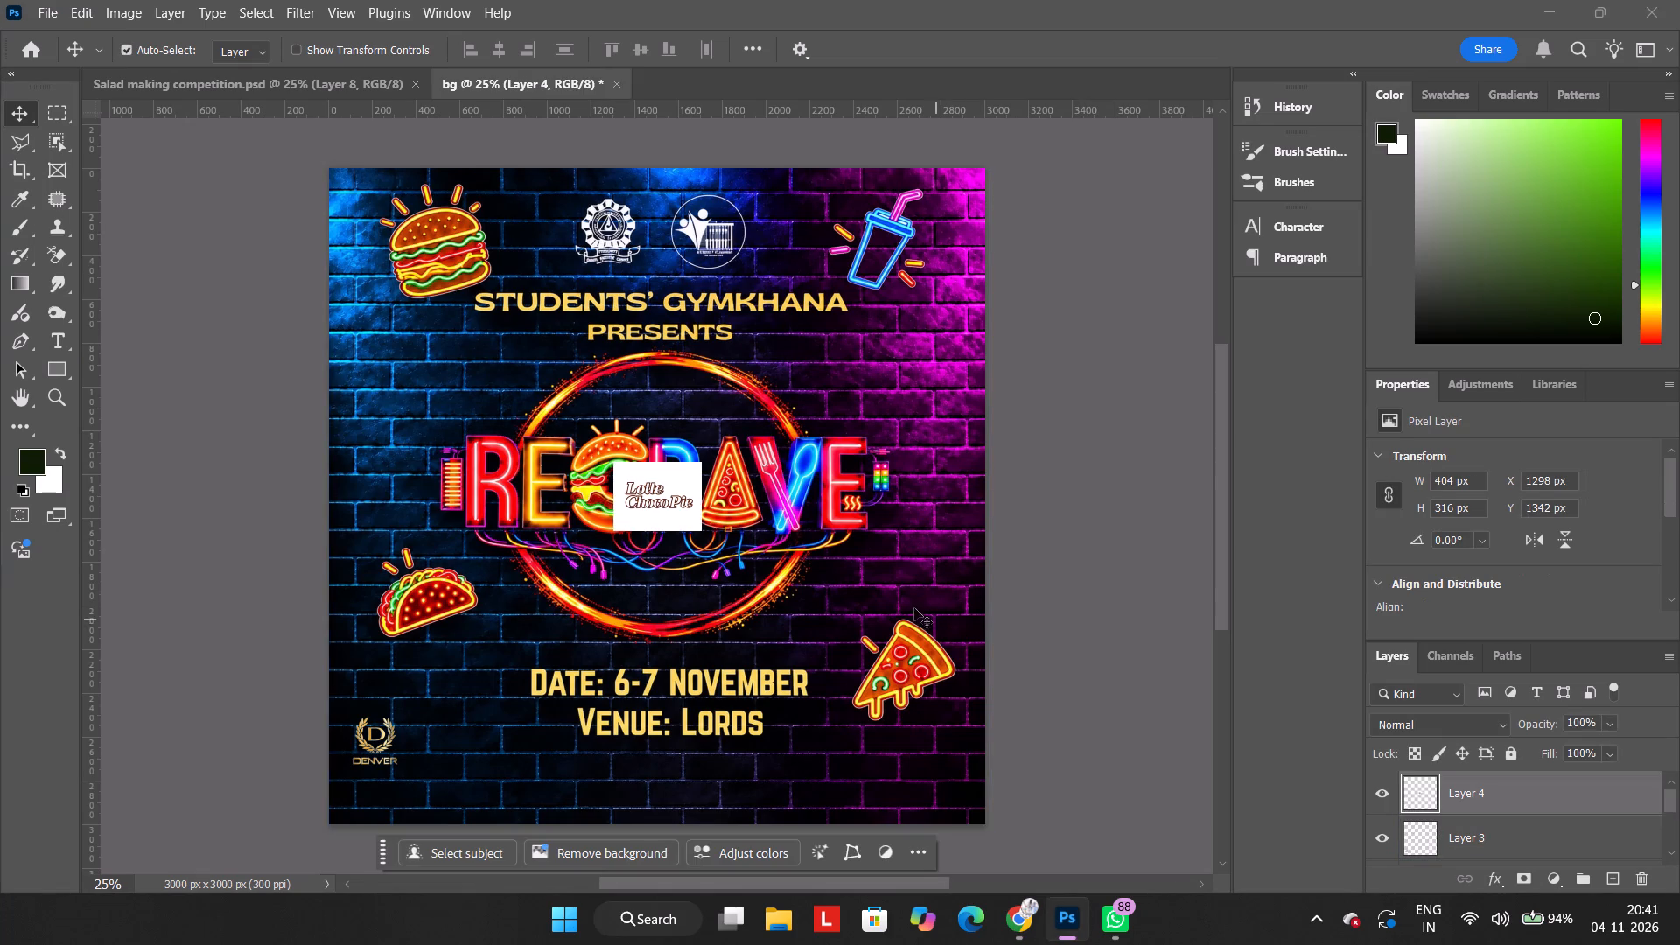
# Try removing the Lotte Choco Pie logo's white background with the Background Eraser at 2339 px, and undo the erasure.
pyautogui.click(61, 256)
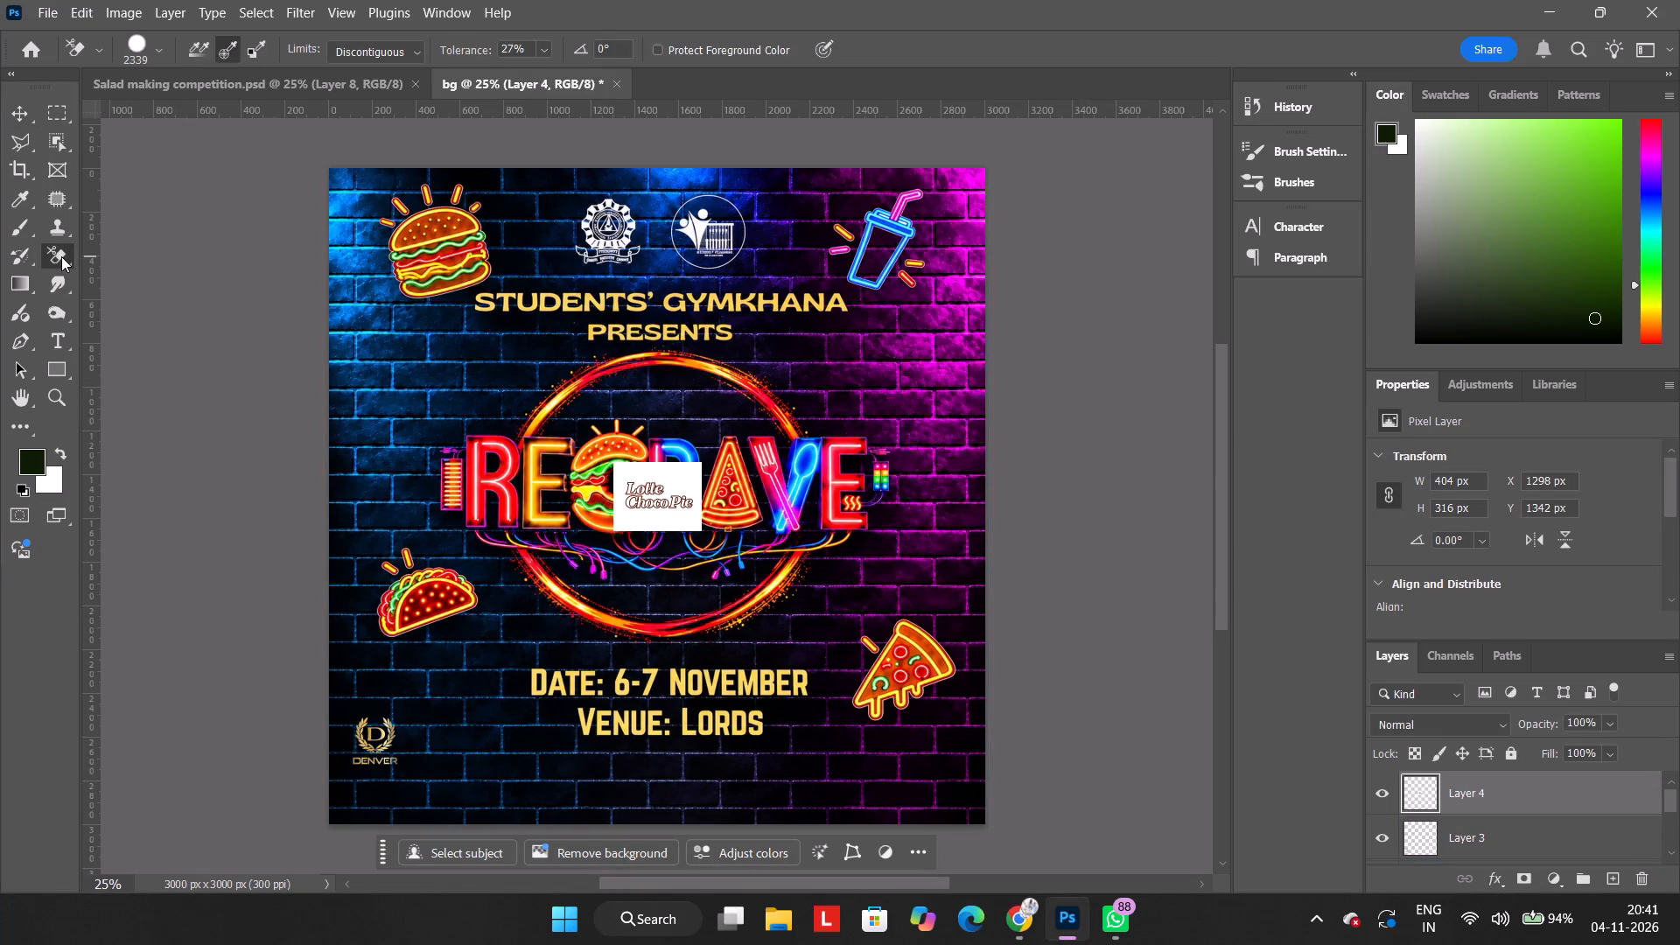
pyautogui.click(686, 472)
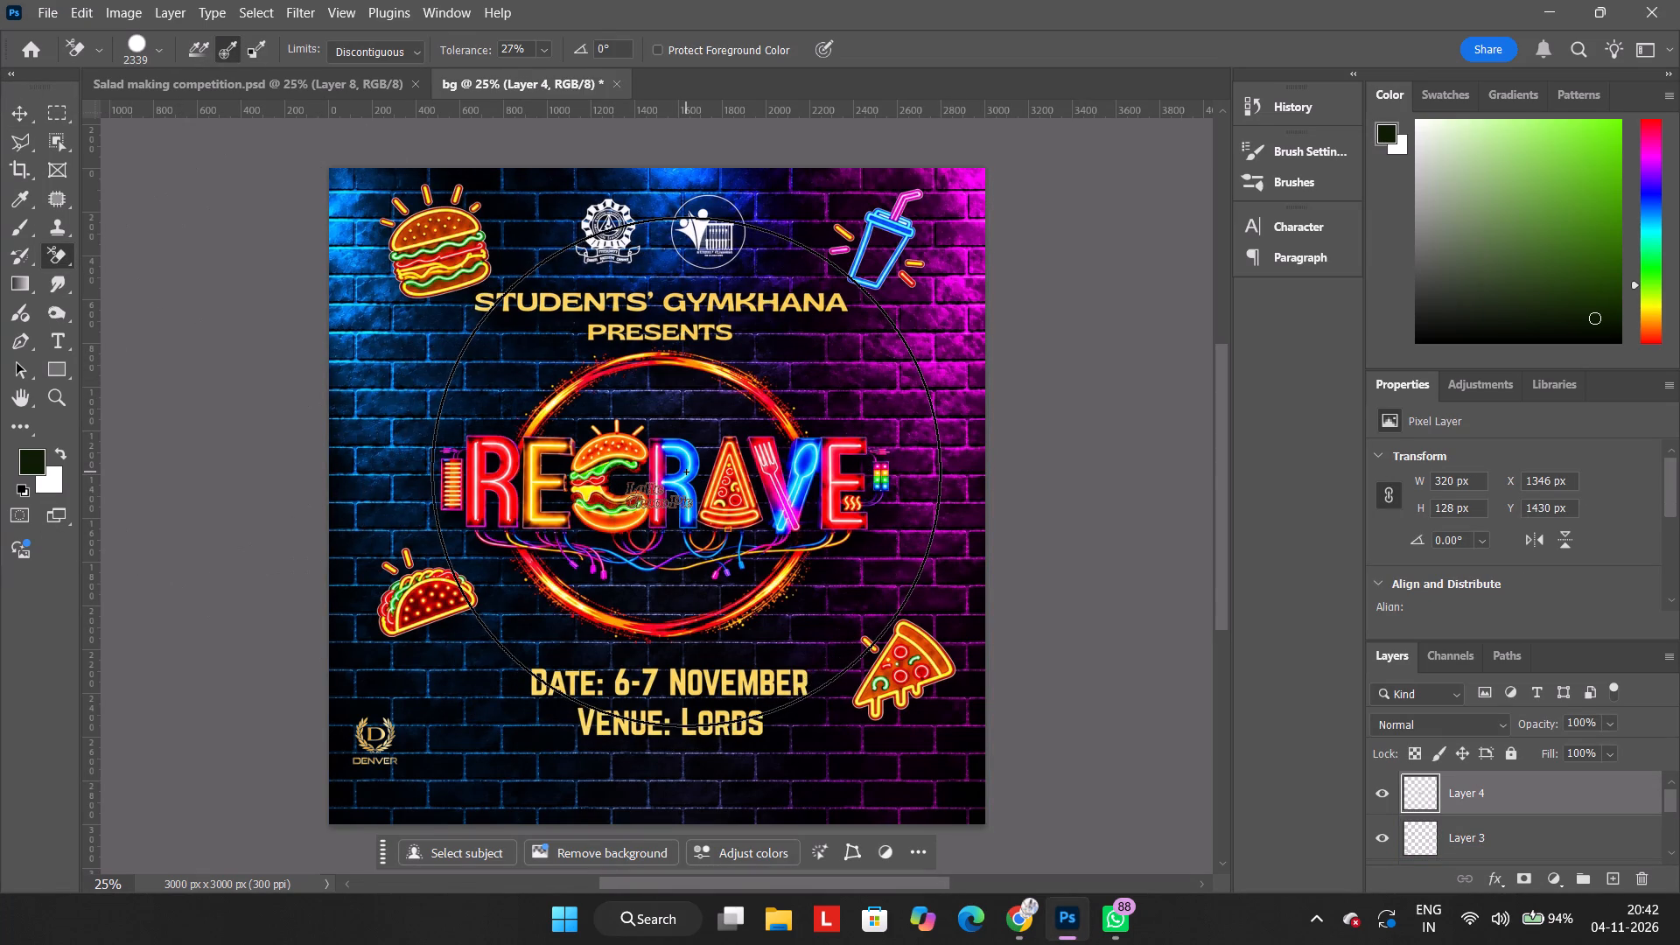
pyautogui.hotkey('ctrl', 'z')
# Set the Background Eraser size to 64 px for removing the white around the Lotte Choco Pie lettering.
pyautogui.hotkey('ctrl', '+')
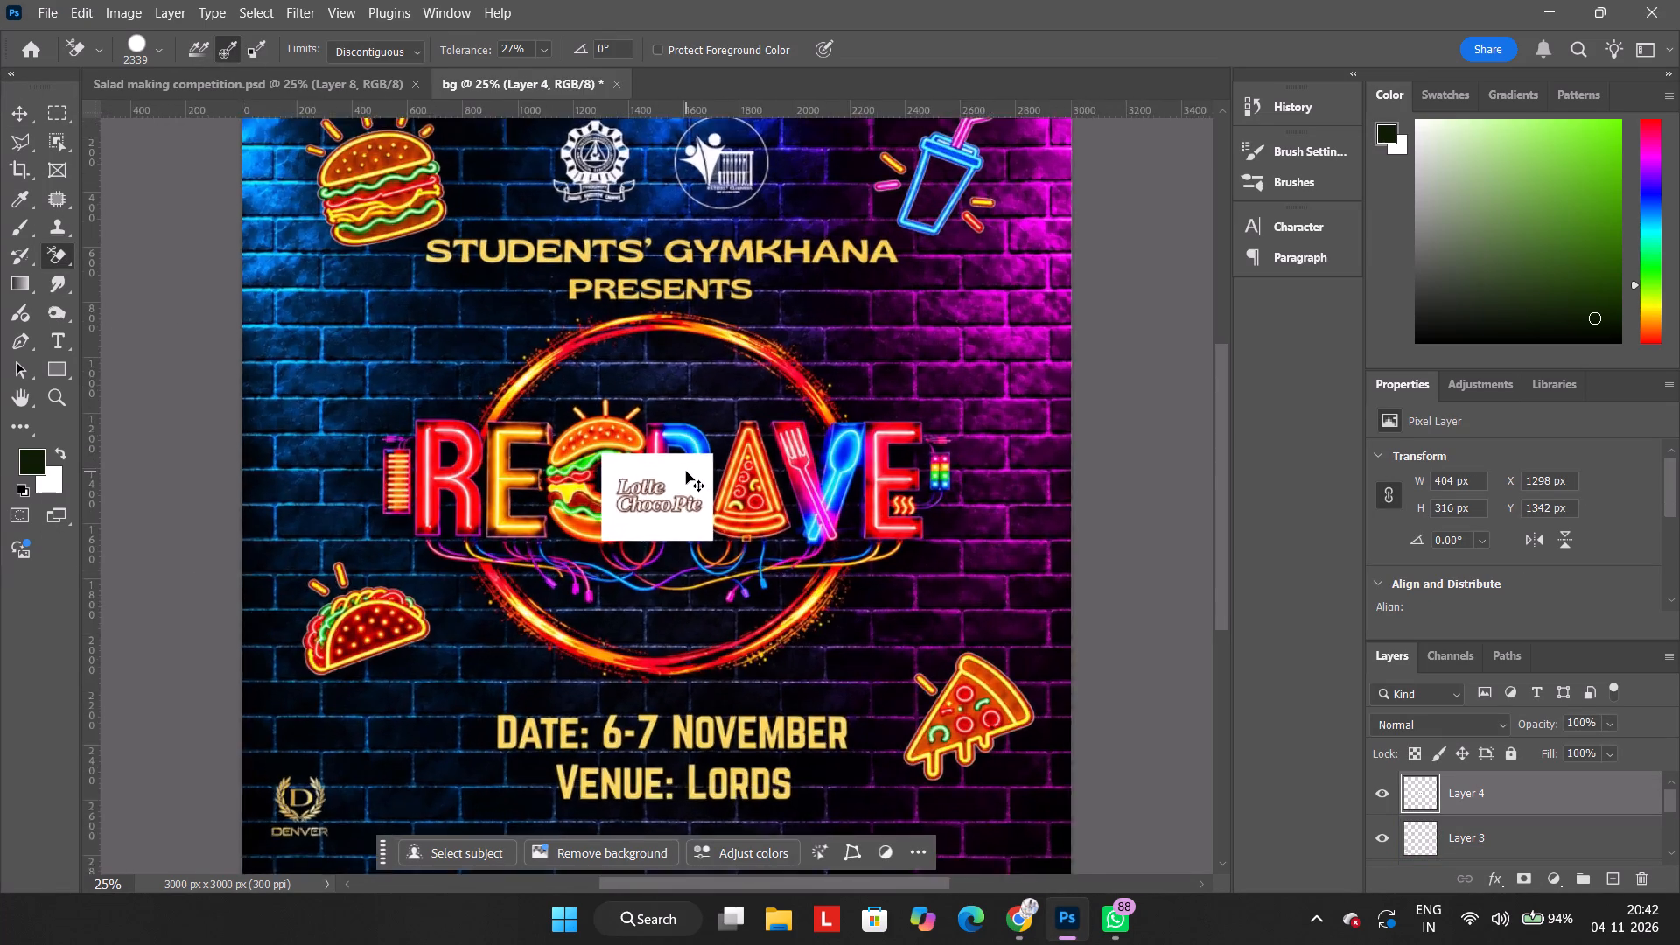
pyautogui.hotkey('ctrl', '+')
pyautogui.hotkey('ctrl', '+')
pyautogui.hotkey('ctrl', '+')
pyautogui.hotkey('ctrl', '+')
pyautogui.hotkey('ctrl', '+')
pyautogui.hotkey('ctrl', '+')
pyautogui.hotkey('ctrl', '+')
pyautogui.hotkey('ctrl', '+')
pyautogui.hotkey('ctrl', '+')
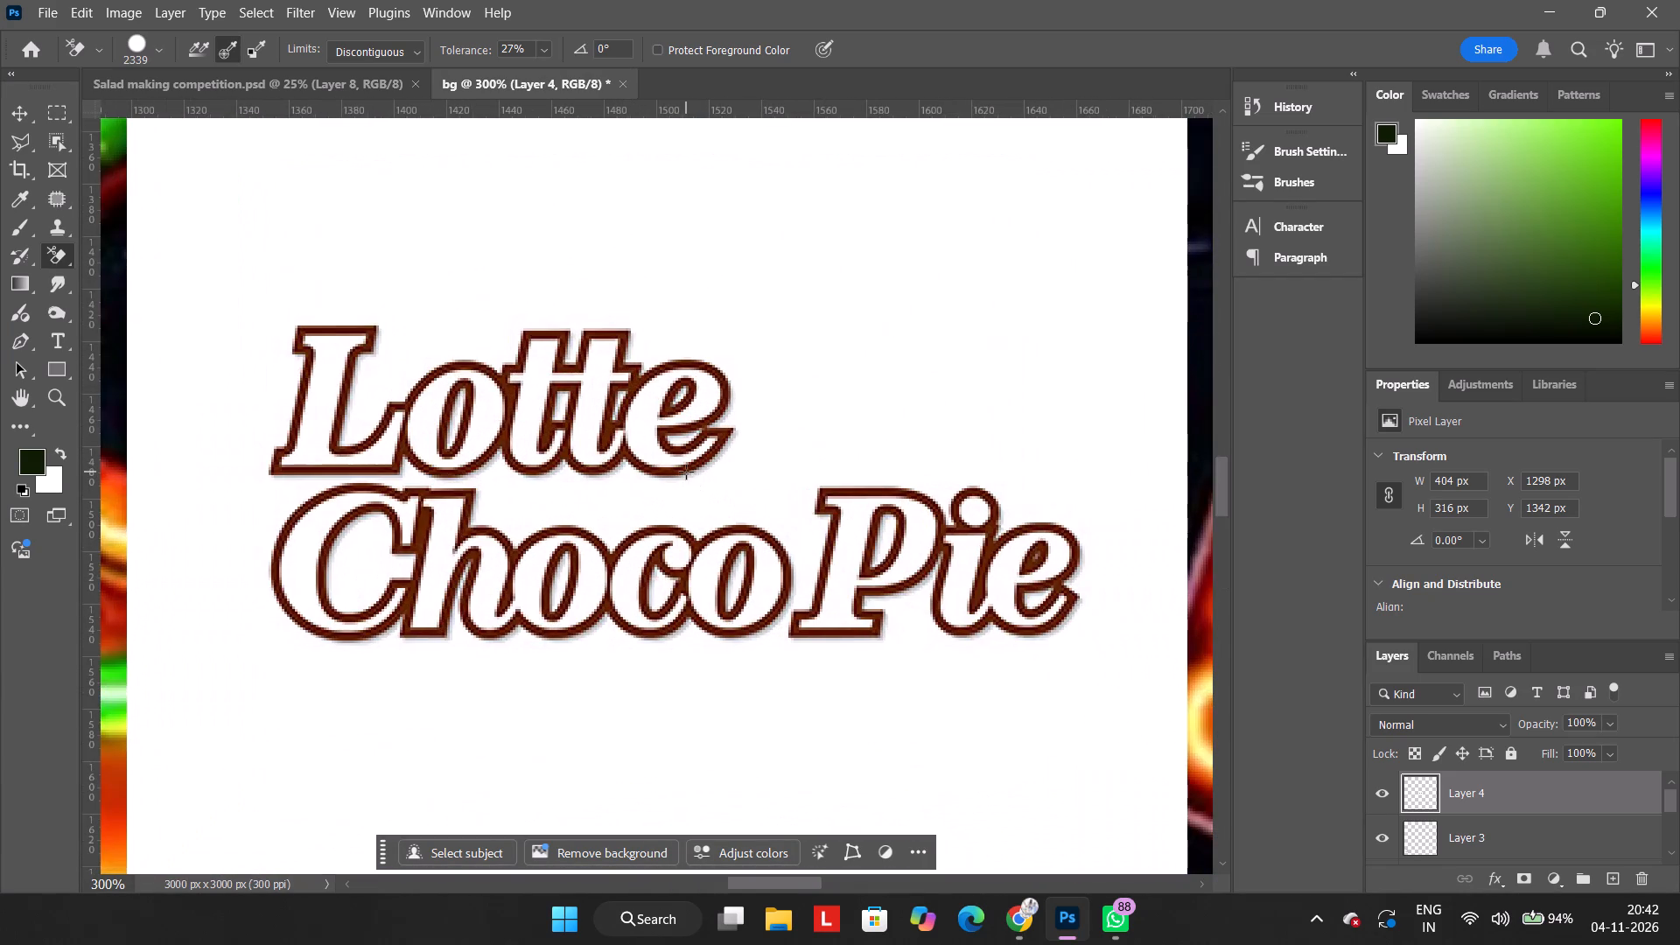
pyautogui.hotkey('ctrl', '-')
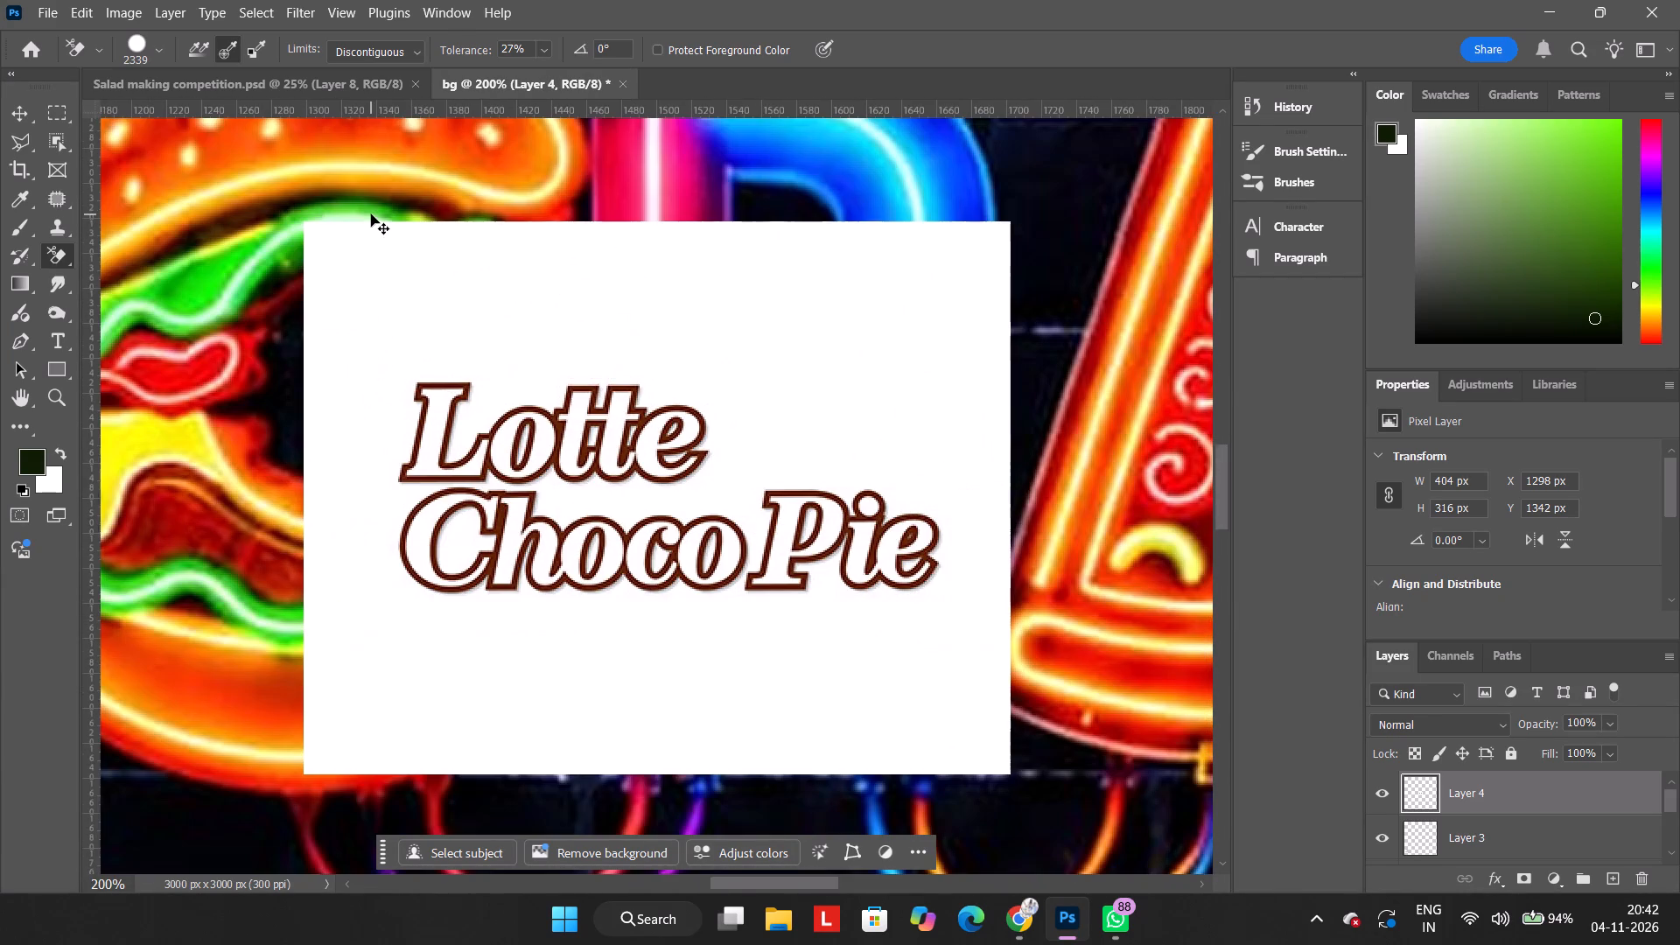
pyautogui.click(136, 43)
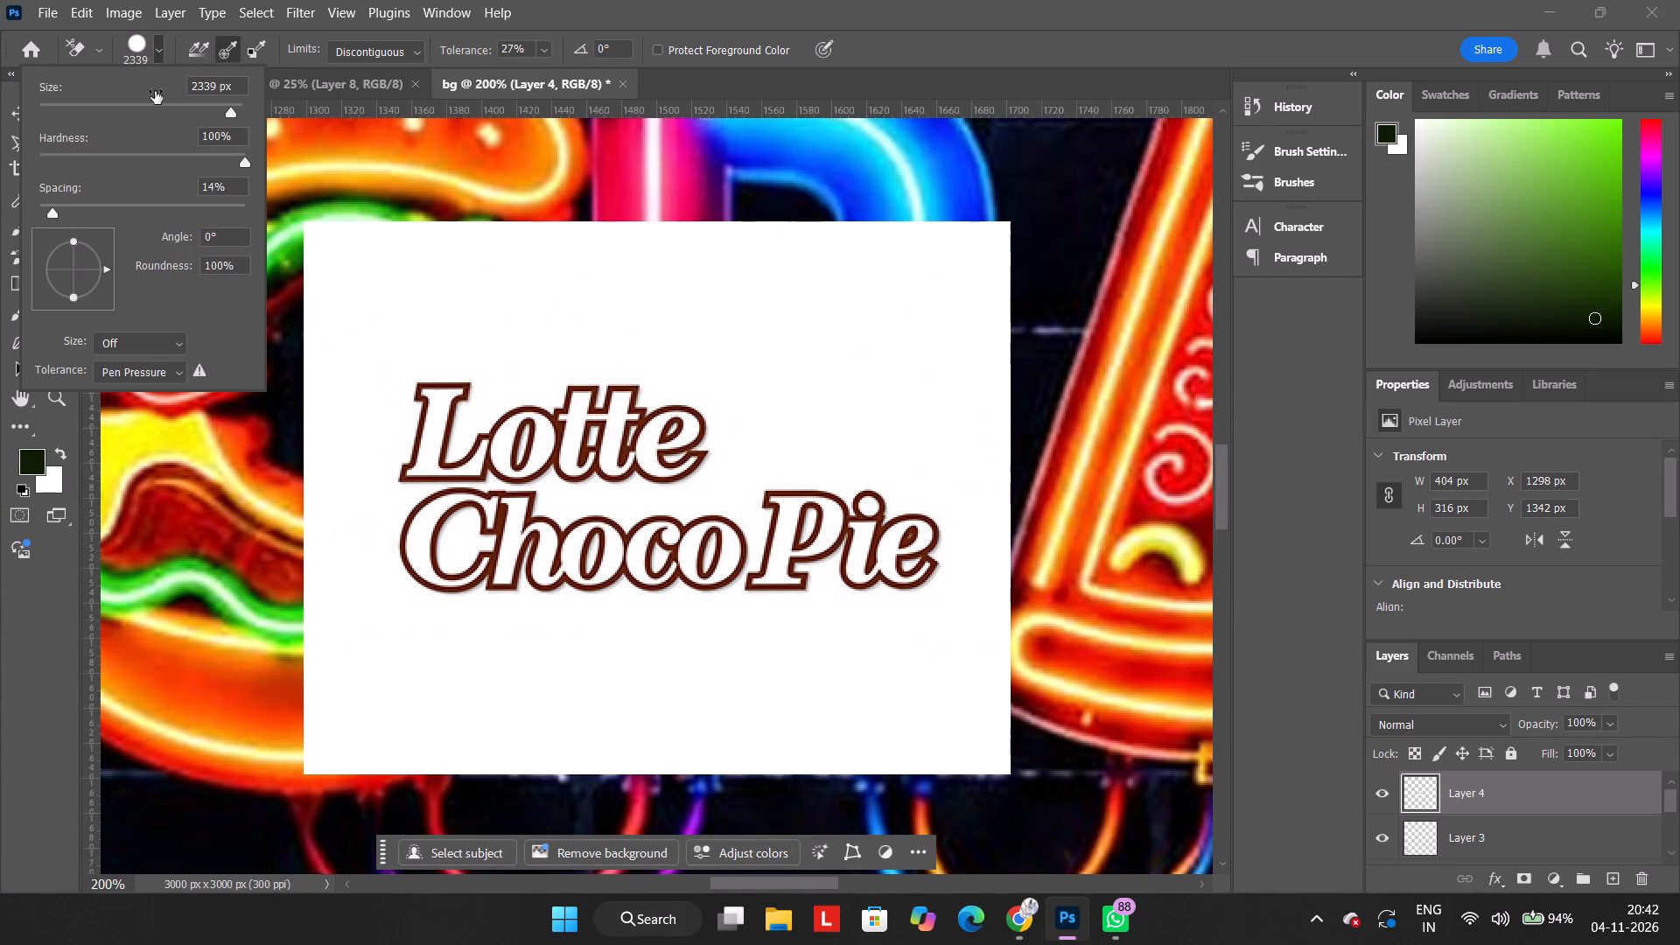
pyautogui.click(105, 109)
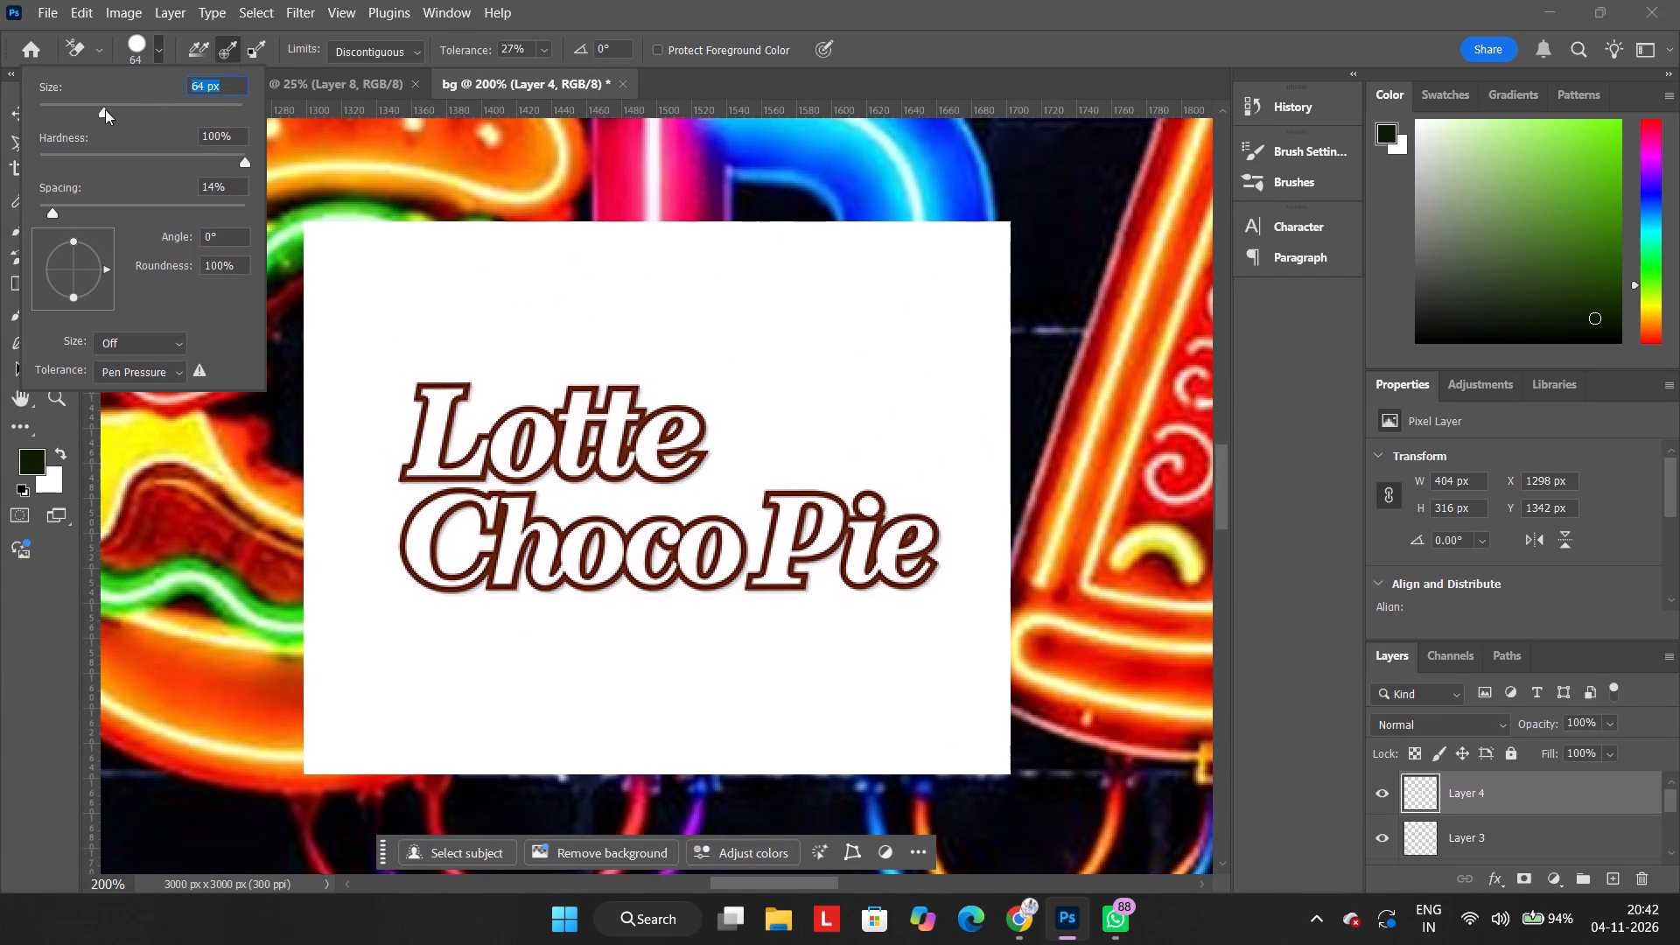
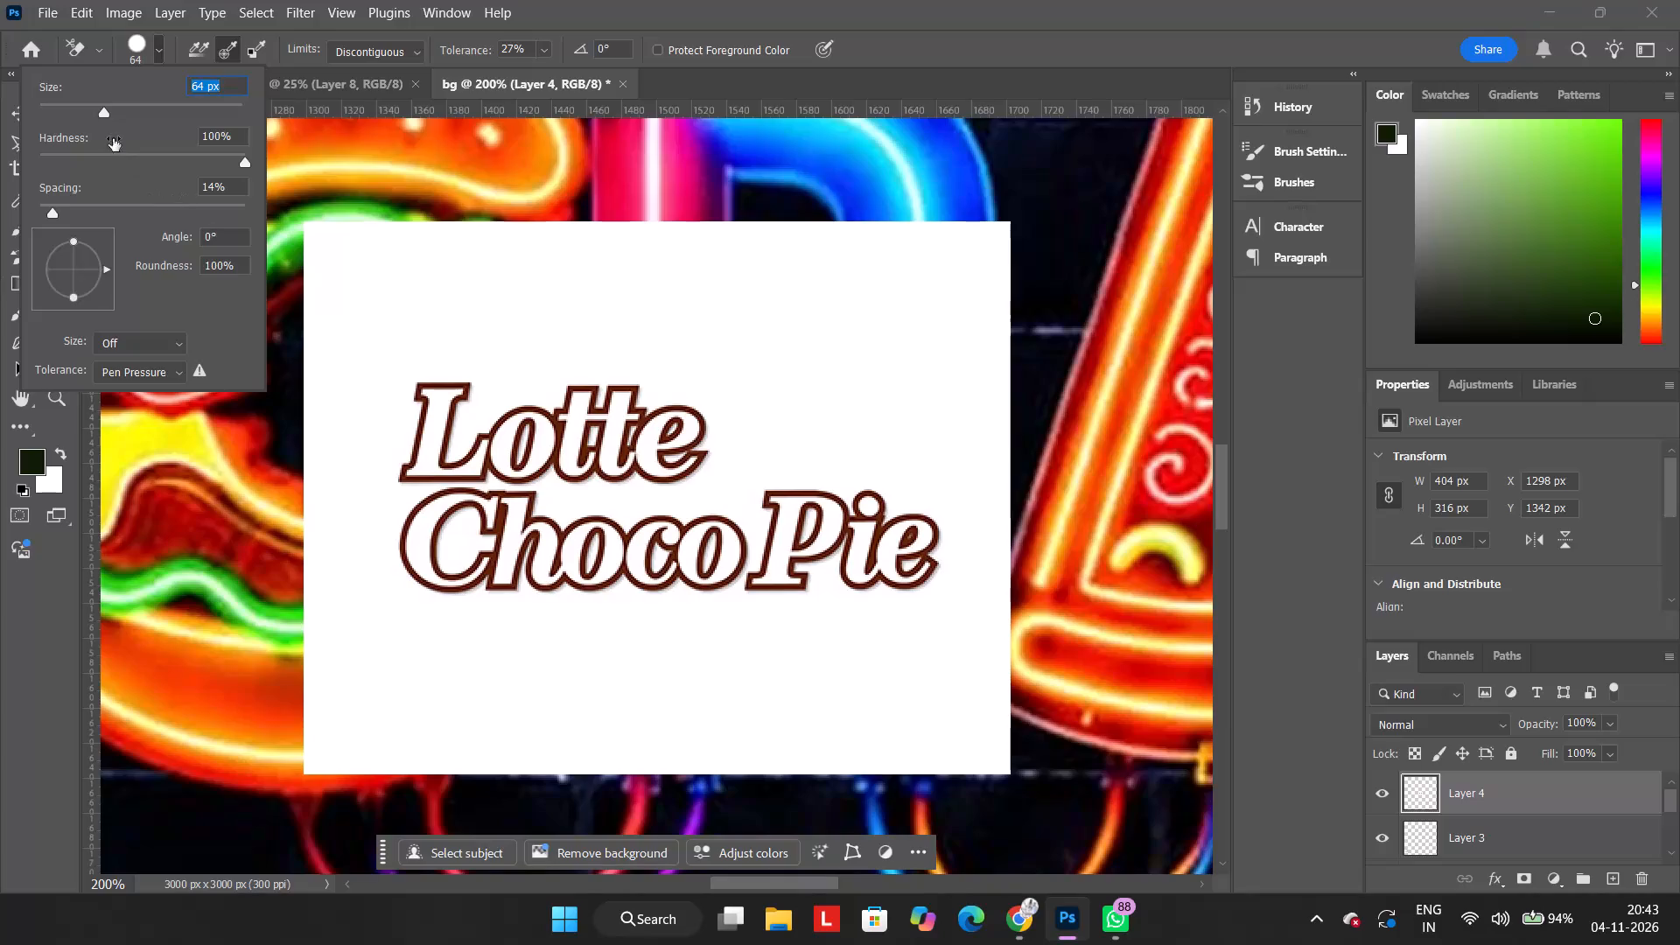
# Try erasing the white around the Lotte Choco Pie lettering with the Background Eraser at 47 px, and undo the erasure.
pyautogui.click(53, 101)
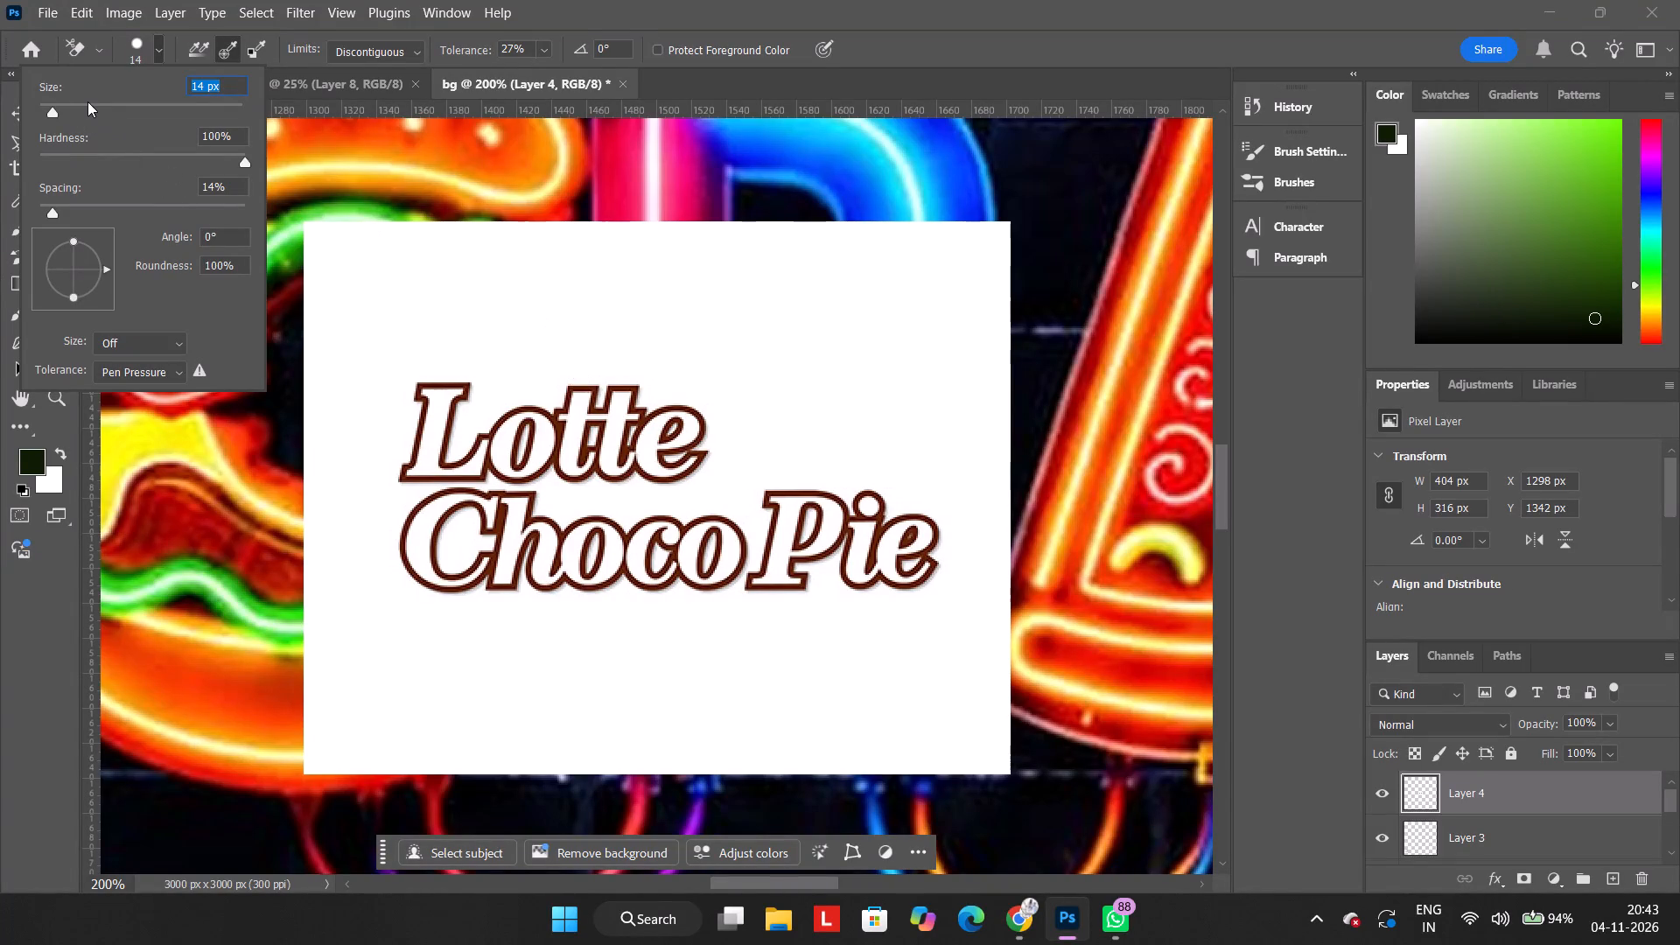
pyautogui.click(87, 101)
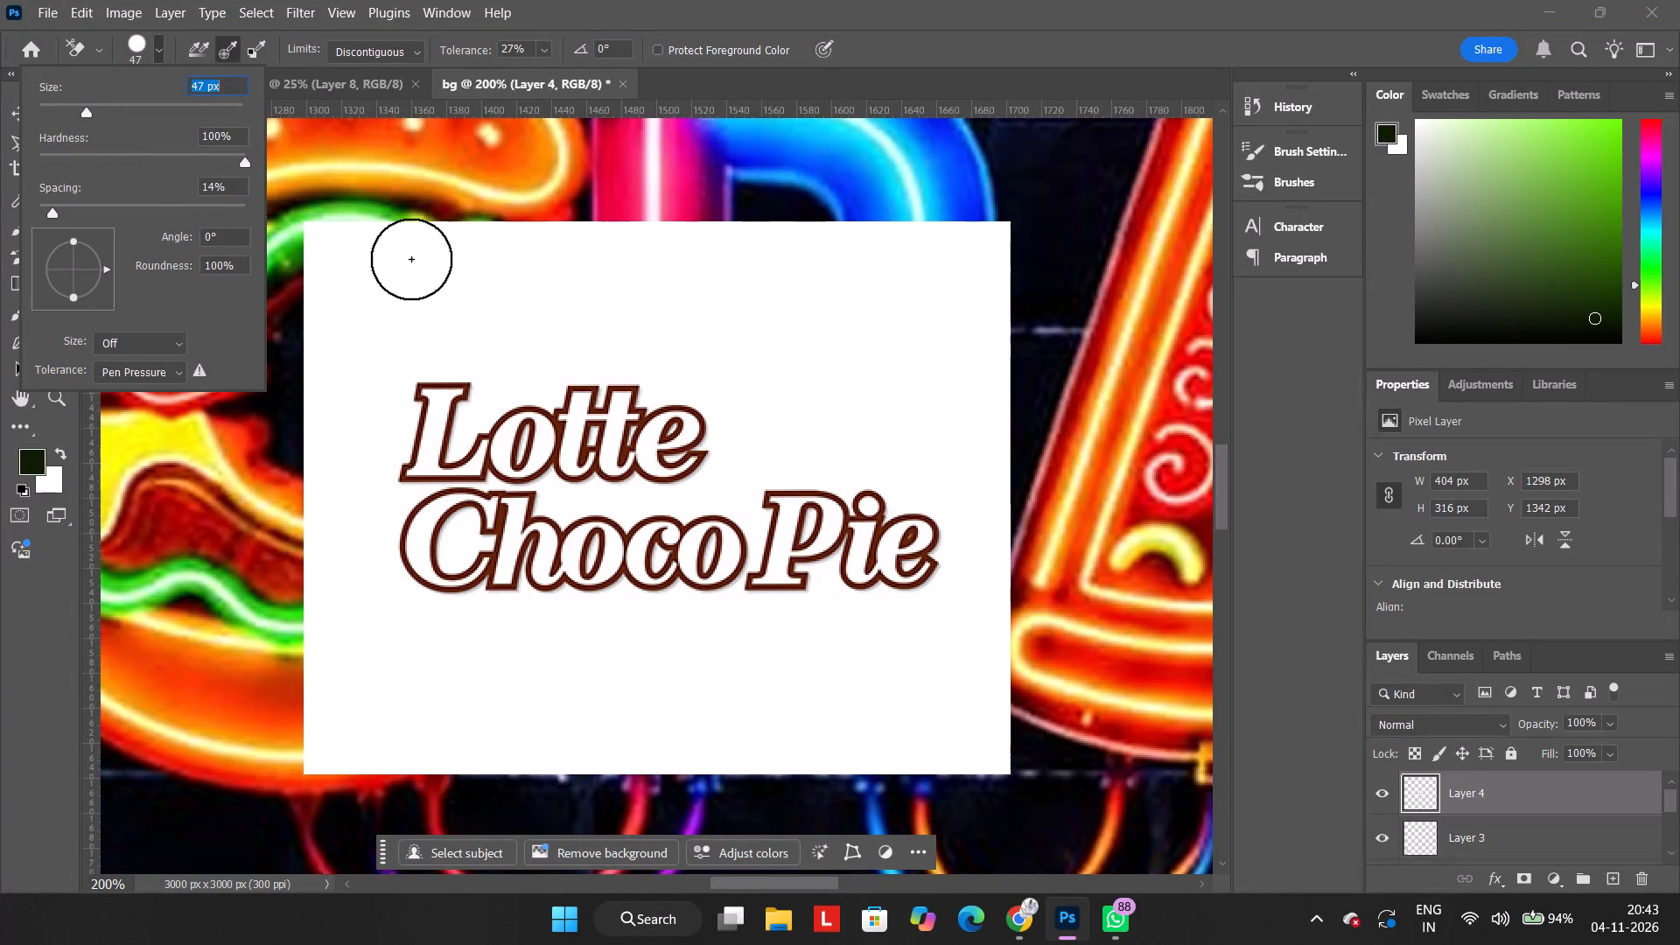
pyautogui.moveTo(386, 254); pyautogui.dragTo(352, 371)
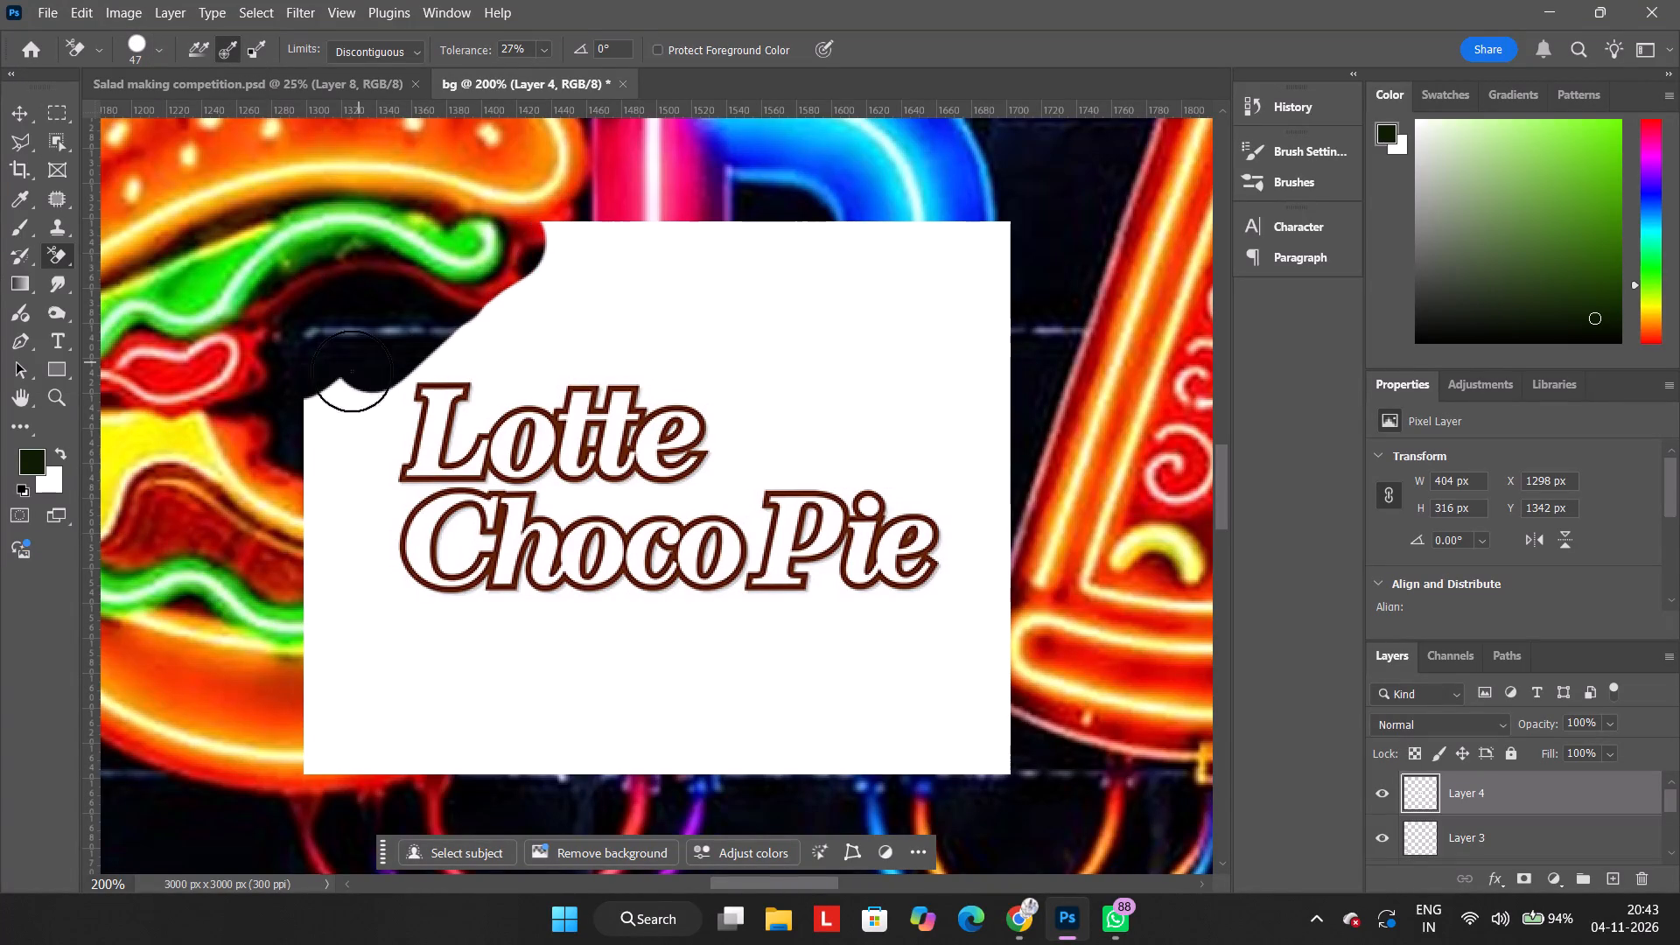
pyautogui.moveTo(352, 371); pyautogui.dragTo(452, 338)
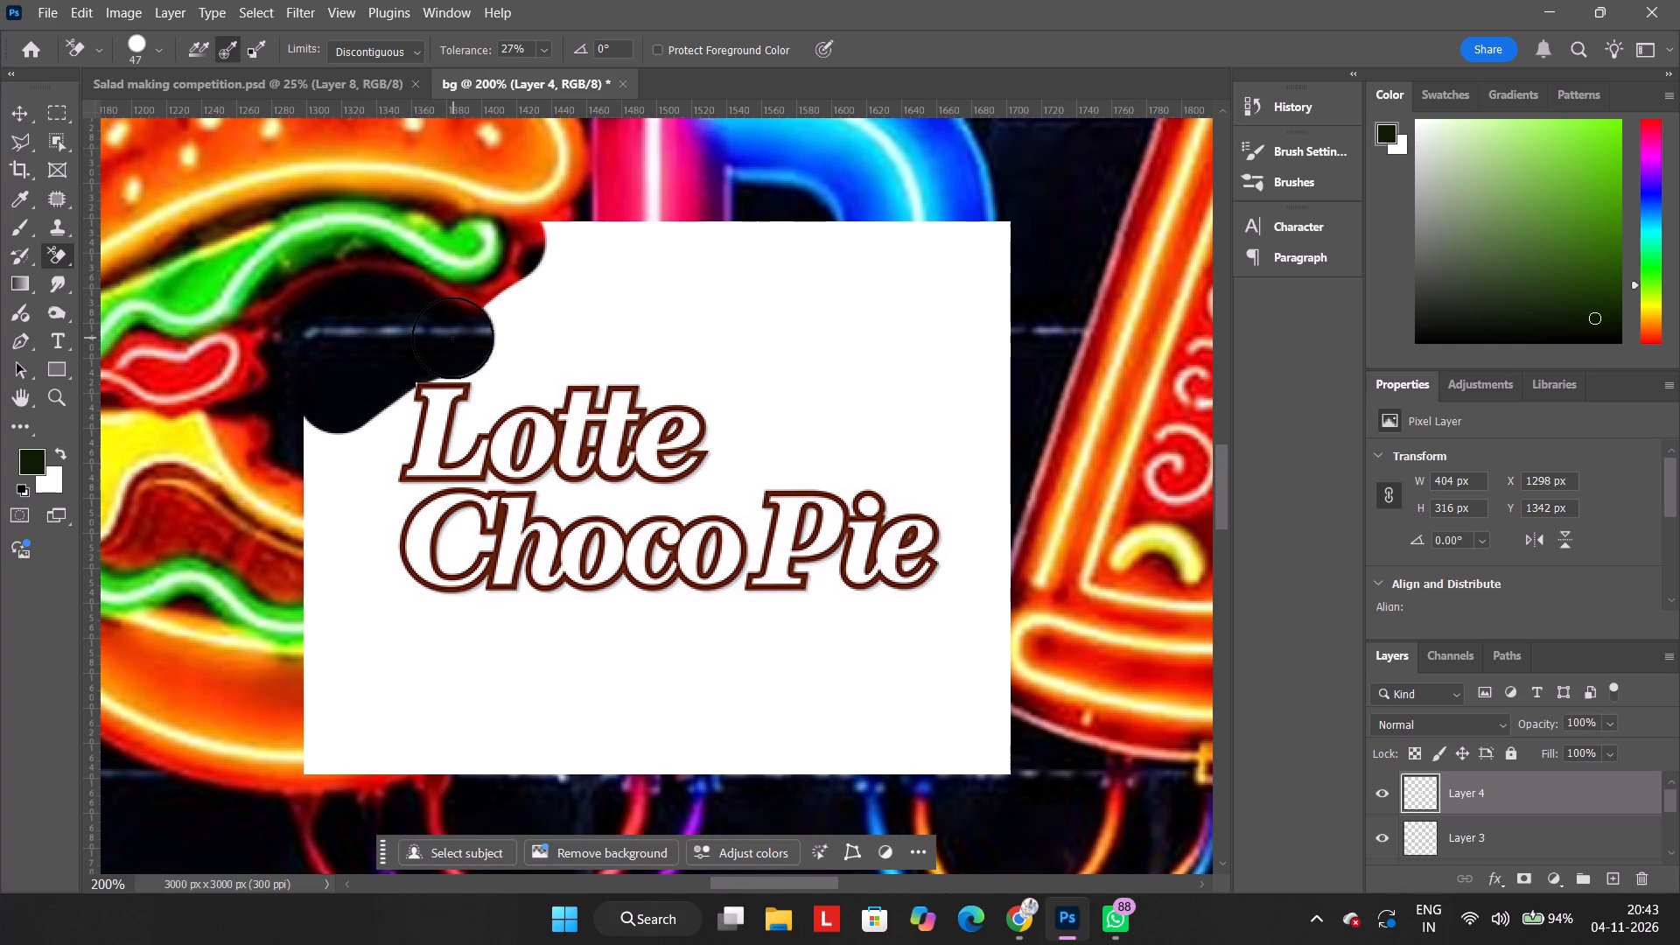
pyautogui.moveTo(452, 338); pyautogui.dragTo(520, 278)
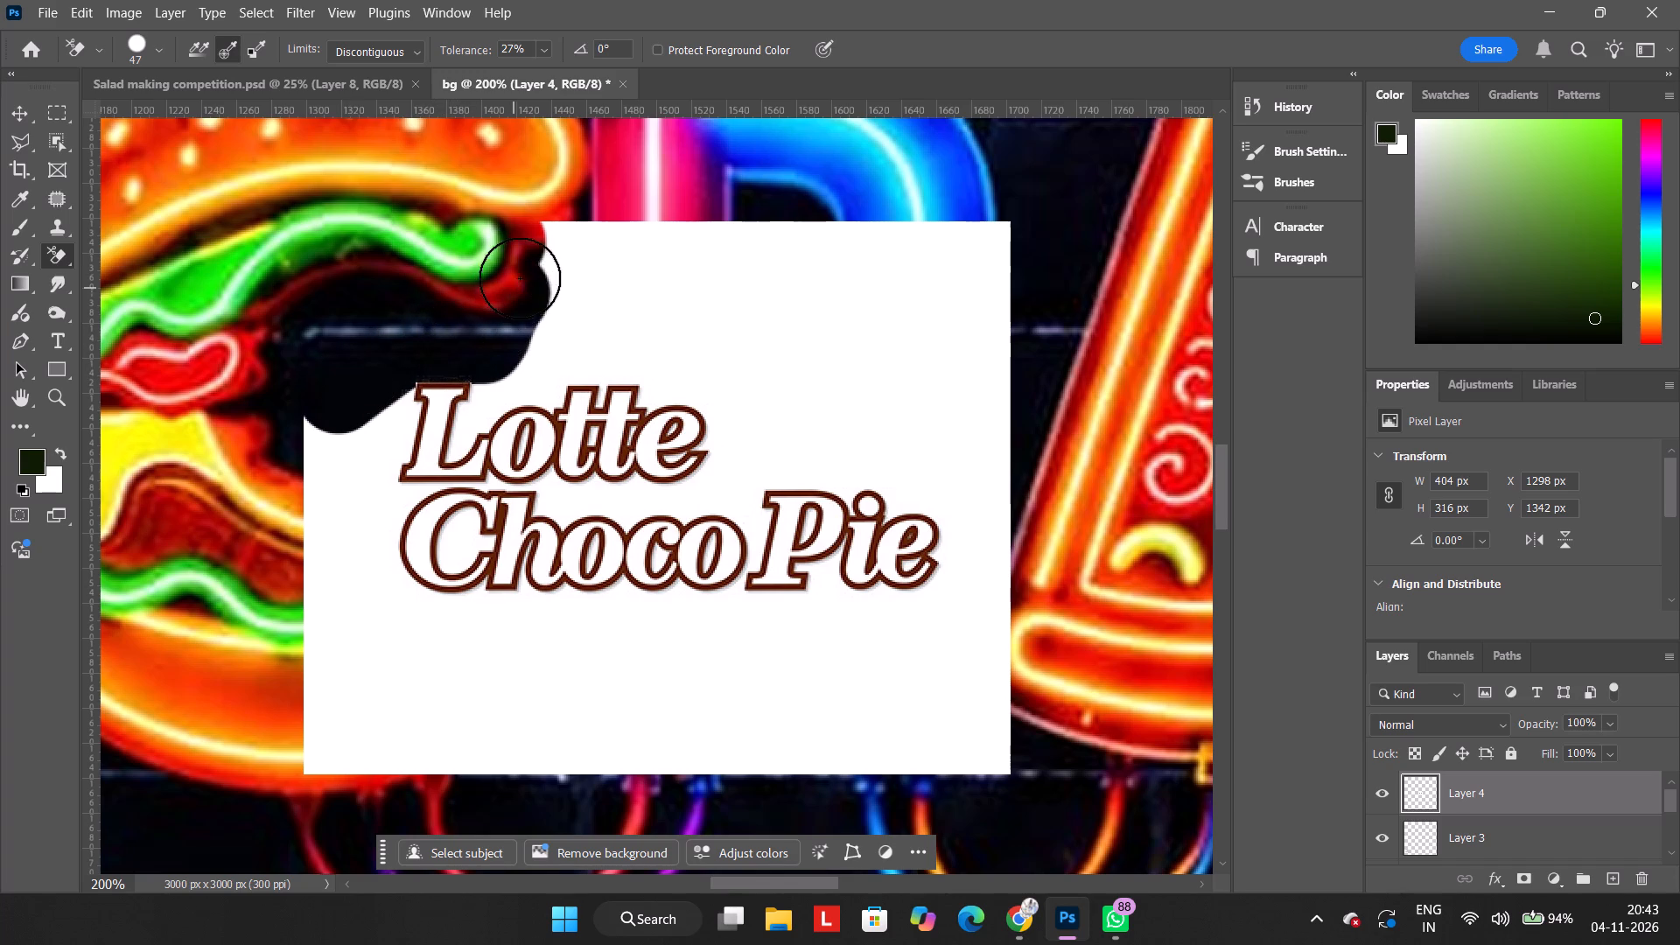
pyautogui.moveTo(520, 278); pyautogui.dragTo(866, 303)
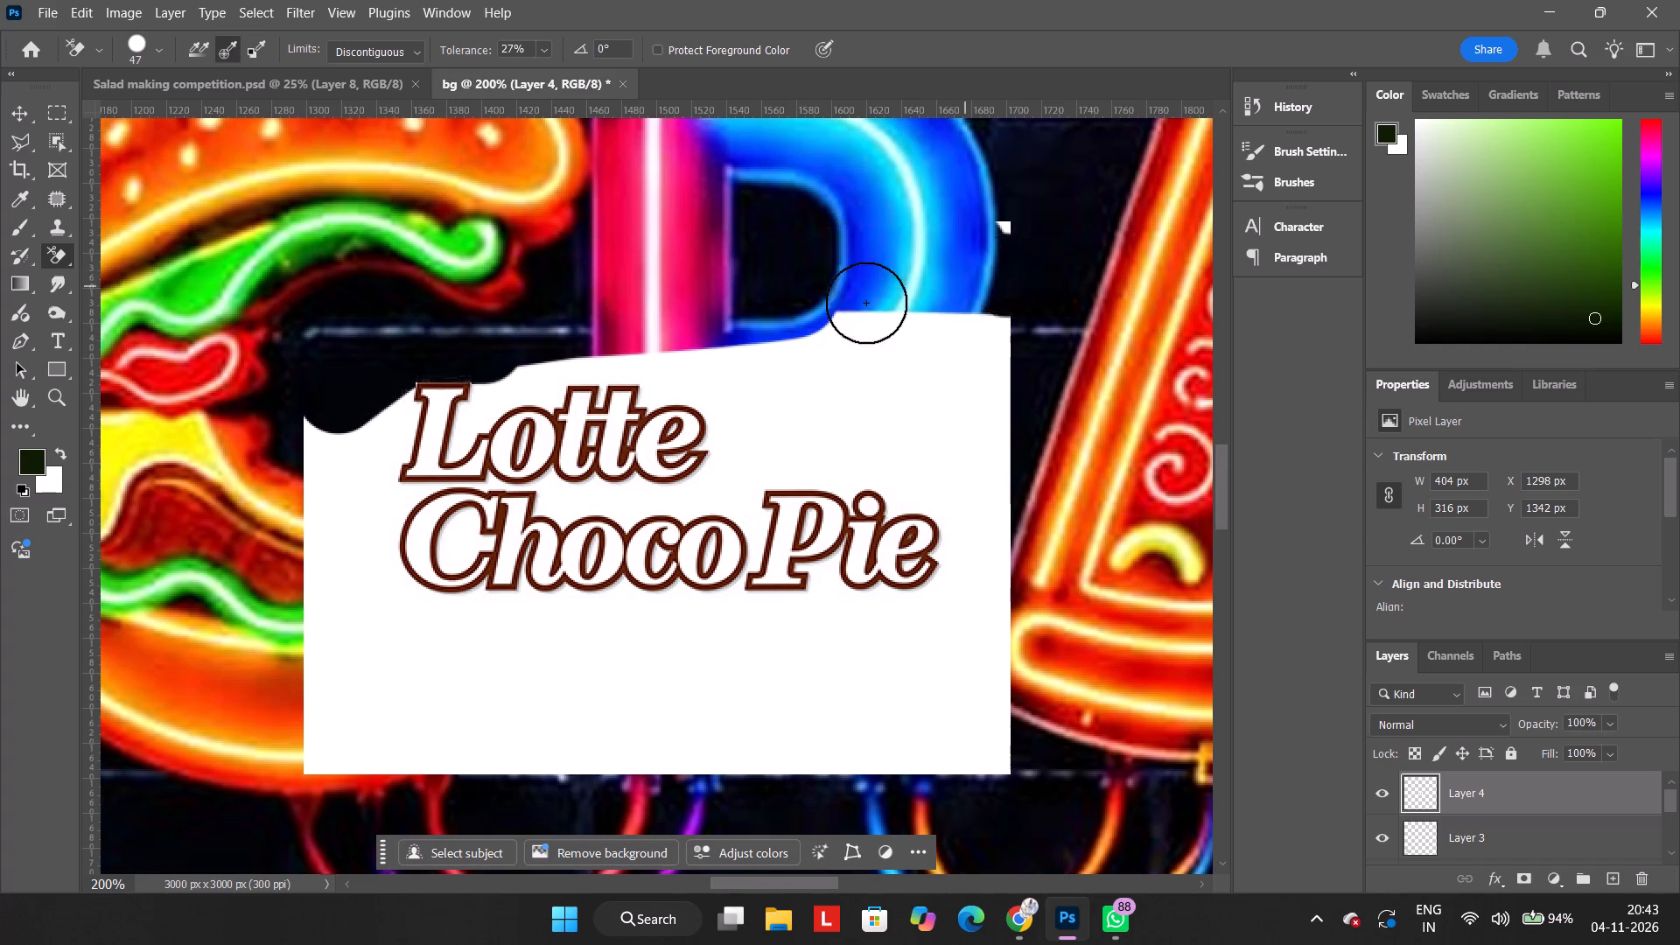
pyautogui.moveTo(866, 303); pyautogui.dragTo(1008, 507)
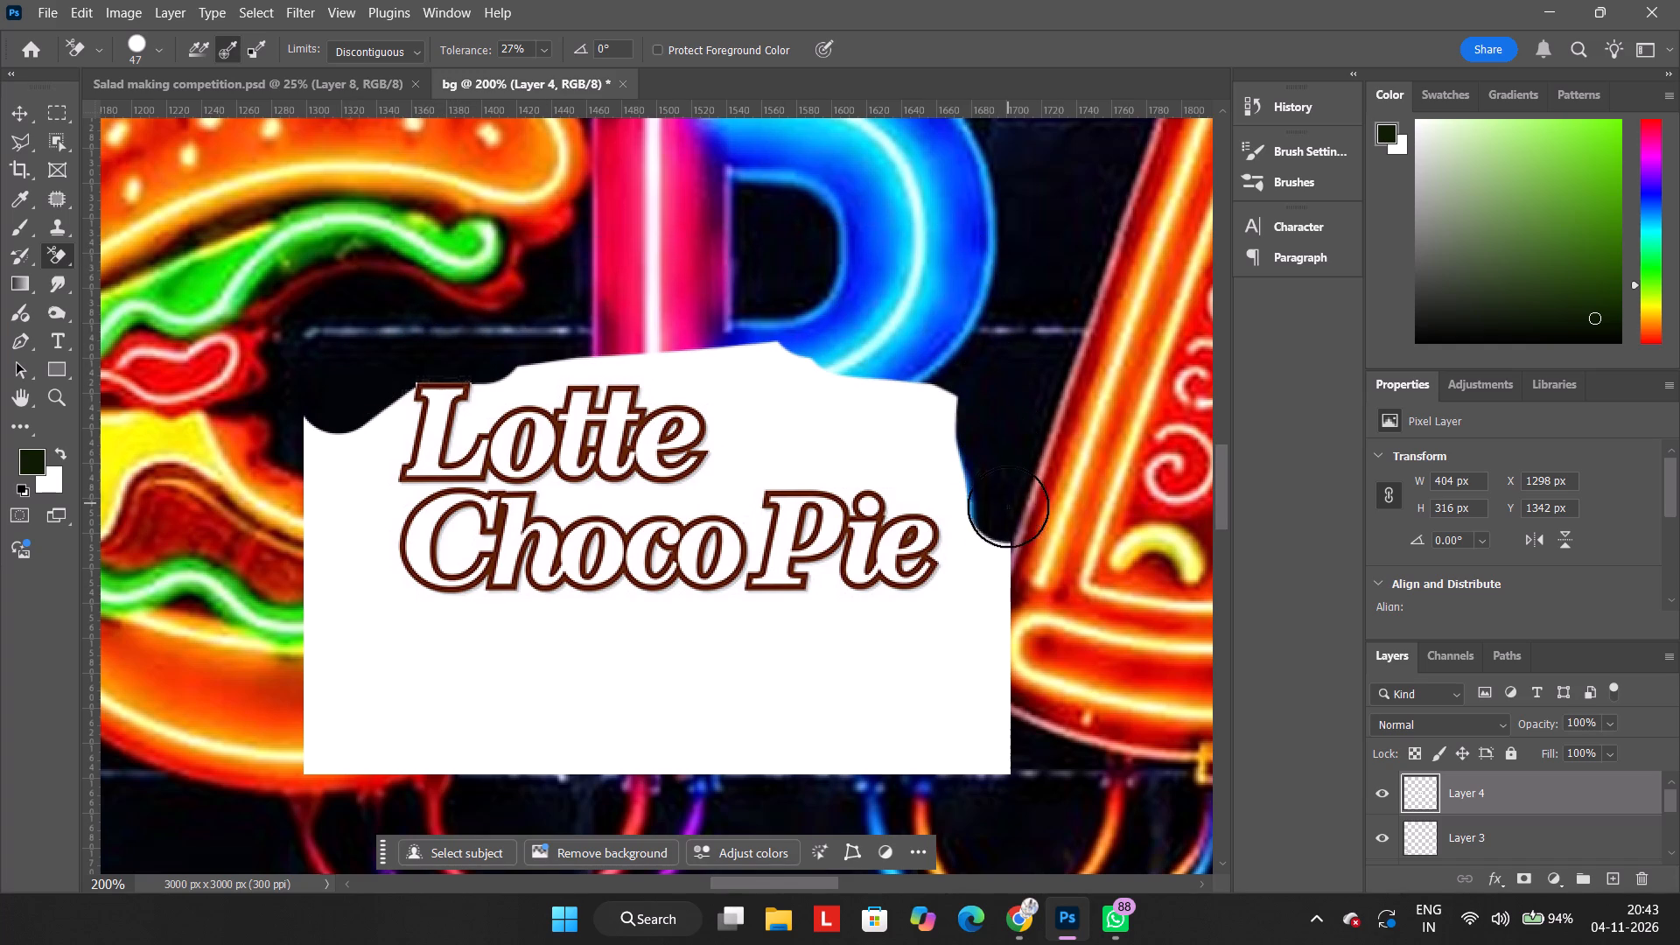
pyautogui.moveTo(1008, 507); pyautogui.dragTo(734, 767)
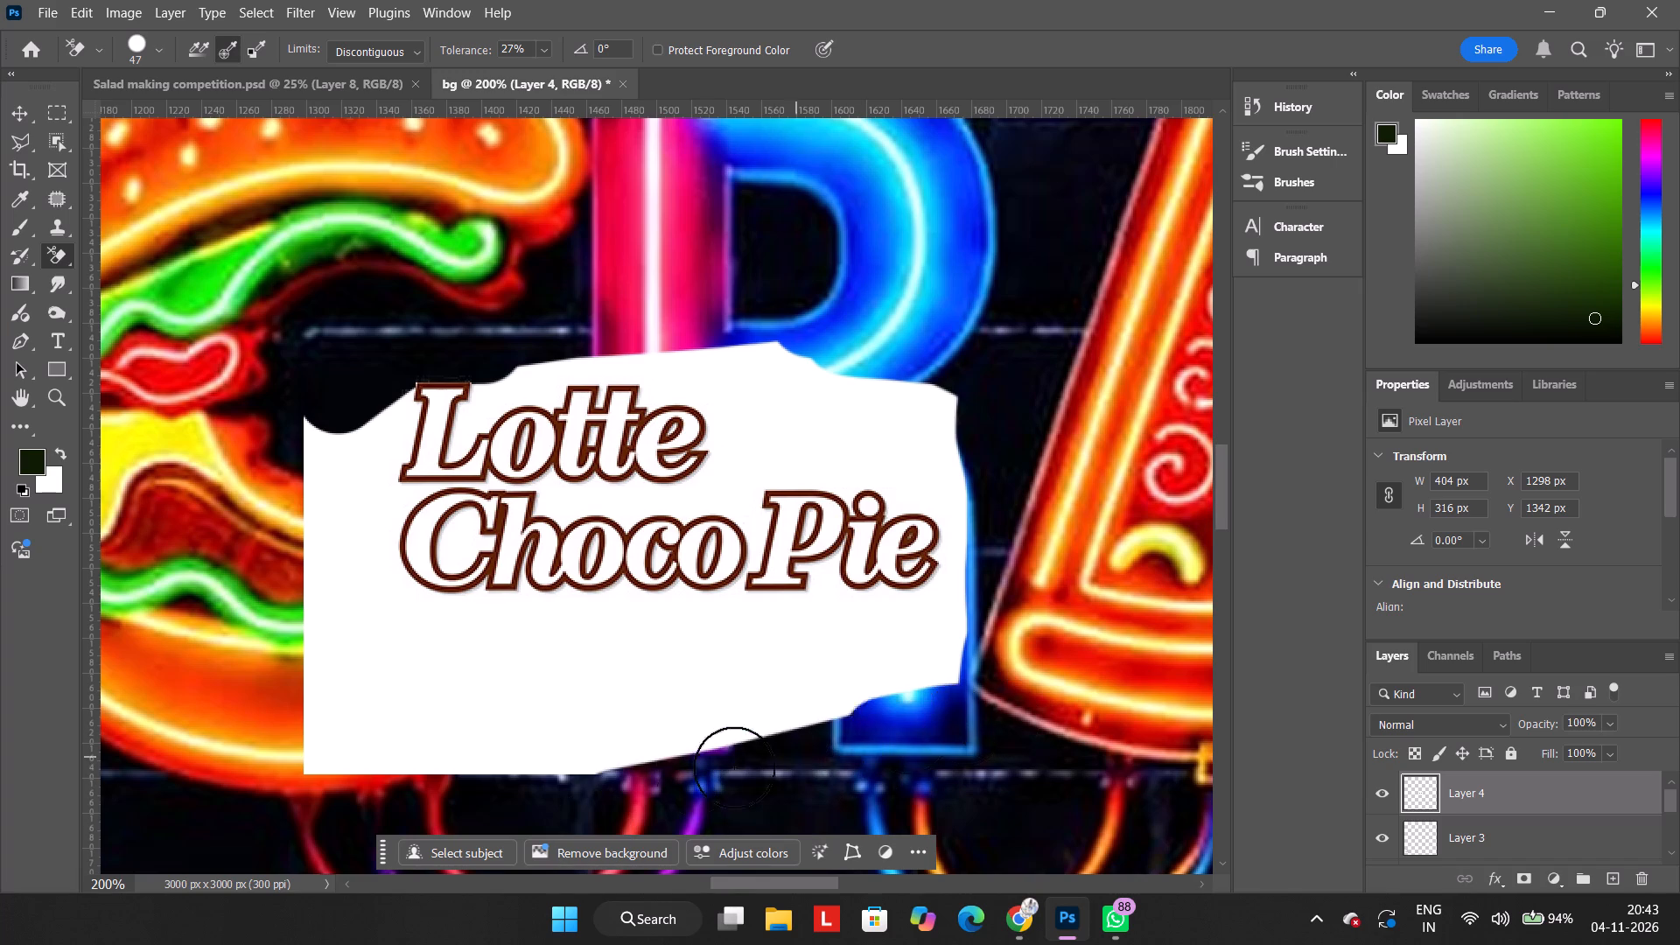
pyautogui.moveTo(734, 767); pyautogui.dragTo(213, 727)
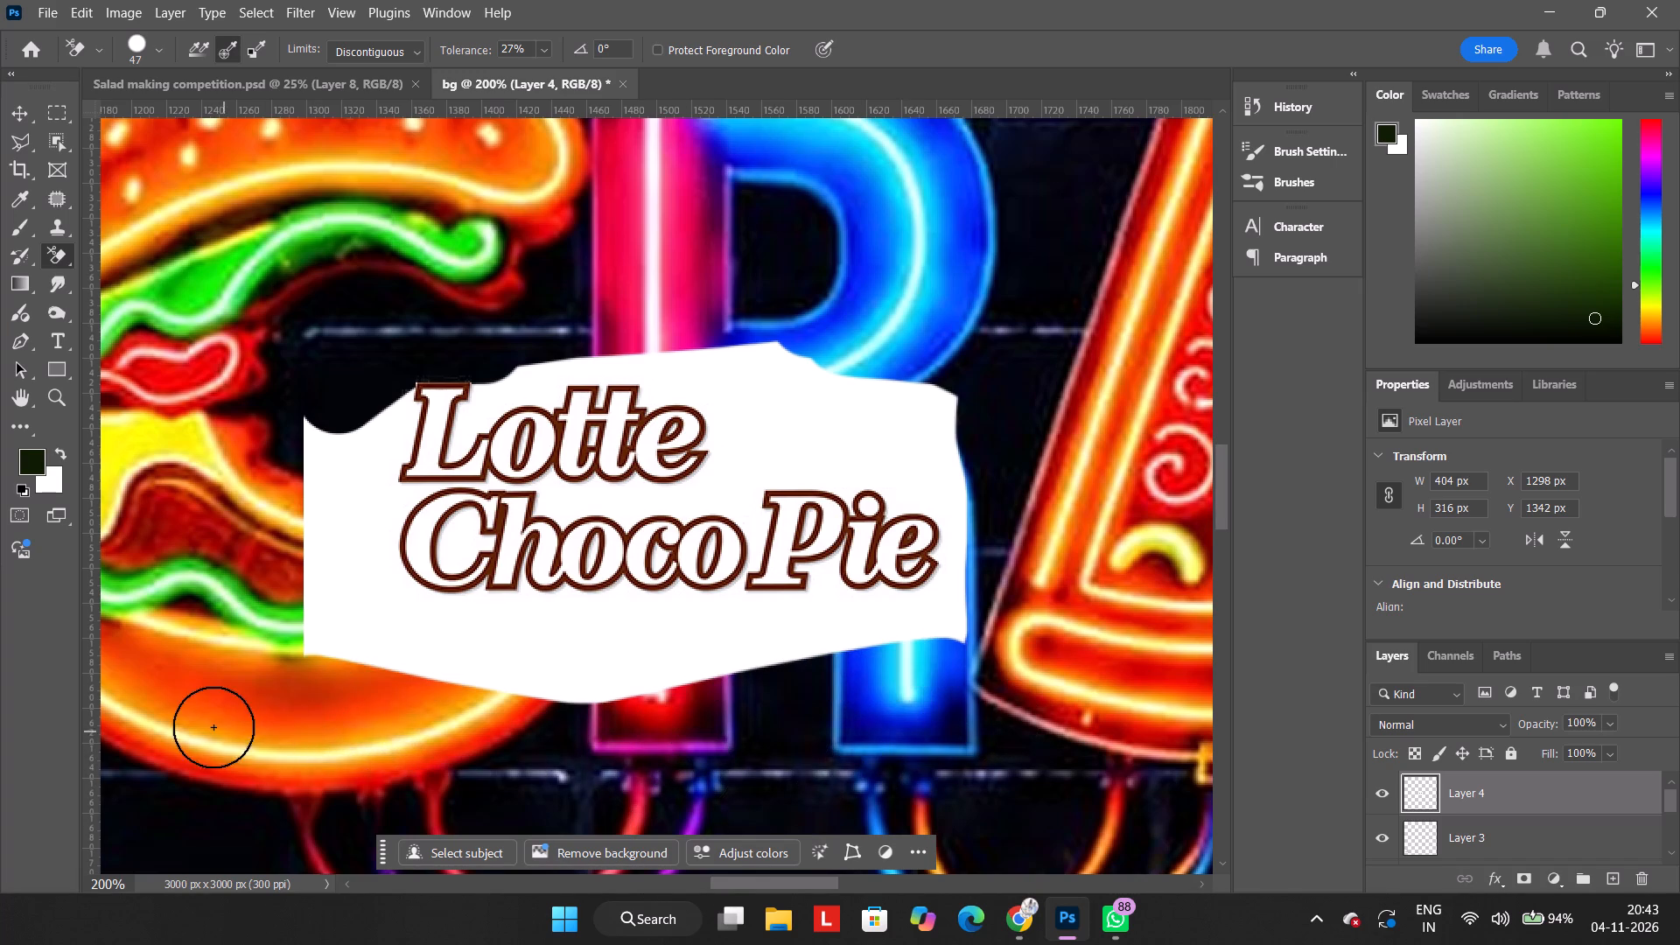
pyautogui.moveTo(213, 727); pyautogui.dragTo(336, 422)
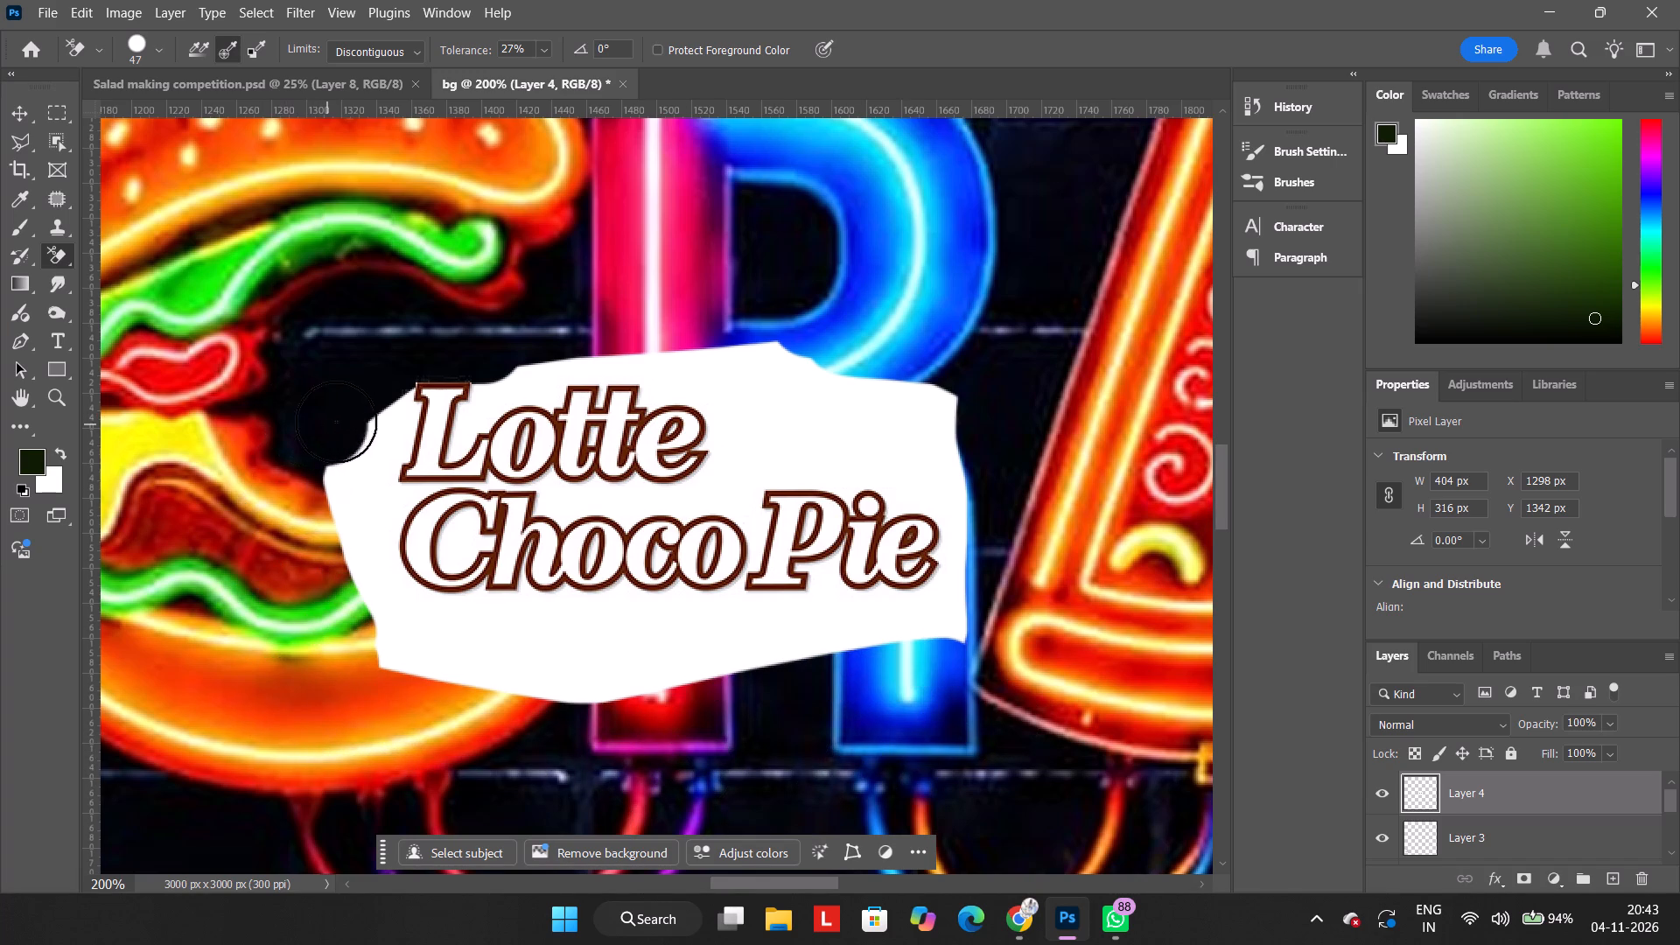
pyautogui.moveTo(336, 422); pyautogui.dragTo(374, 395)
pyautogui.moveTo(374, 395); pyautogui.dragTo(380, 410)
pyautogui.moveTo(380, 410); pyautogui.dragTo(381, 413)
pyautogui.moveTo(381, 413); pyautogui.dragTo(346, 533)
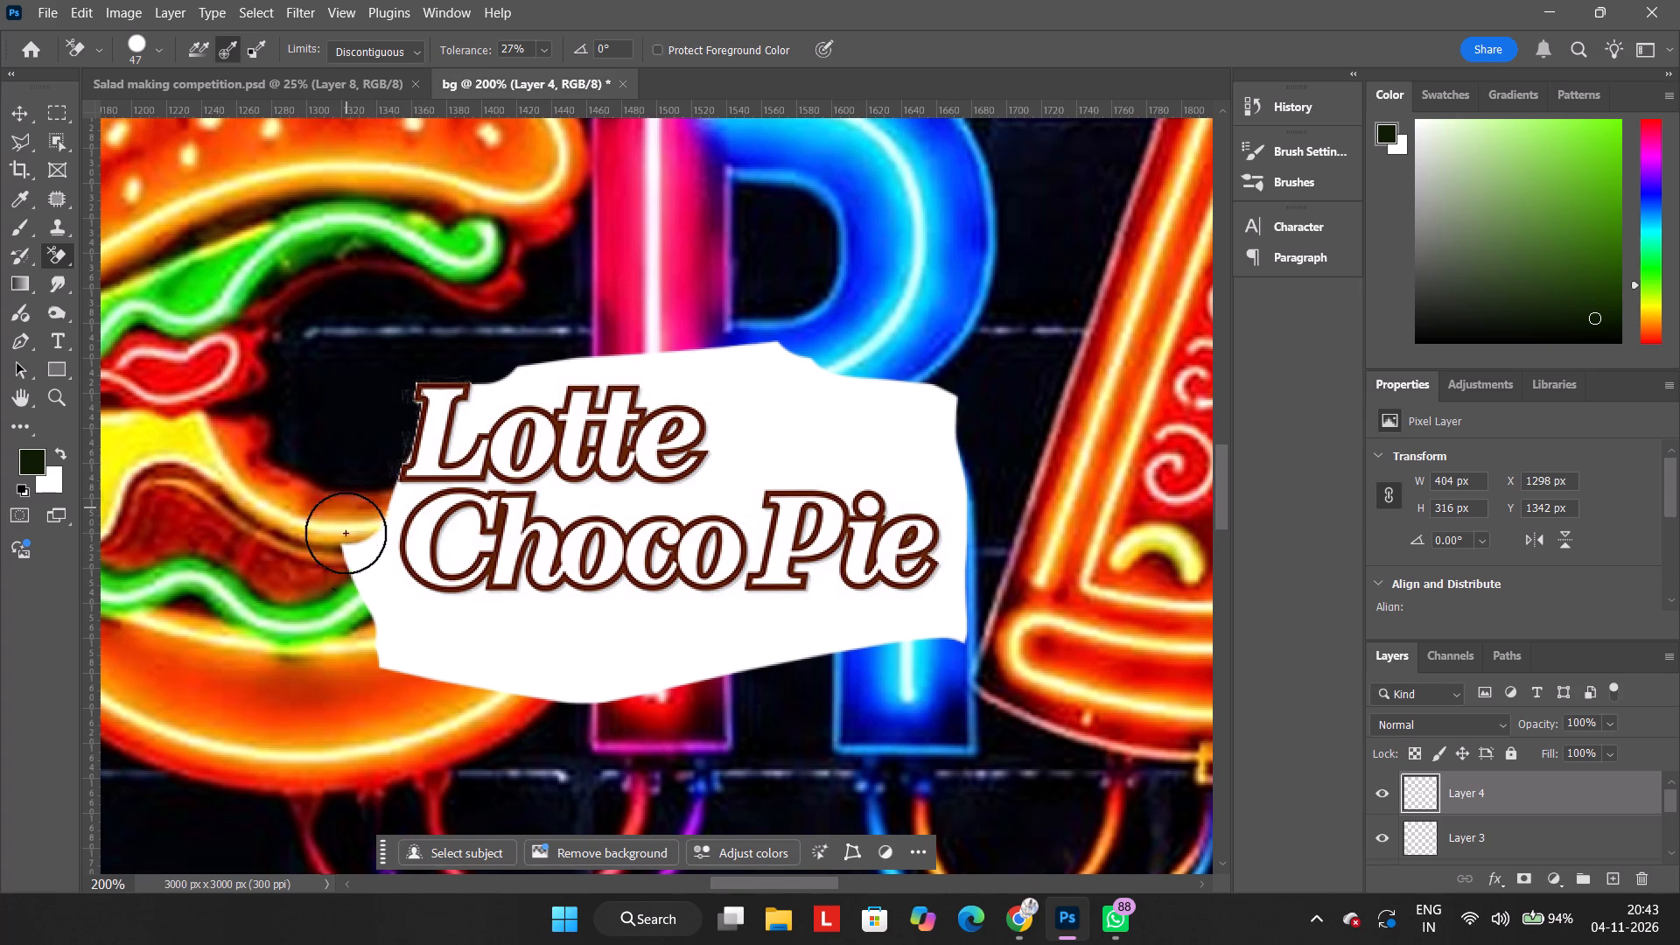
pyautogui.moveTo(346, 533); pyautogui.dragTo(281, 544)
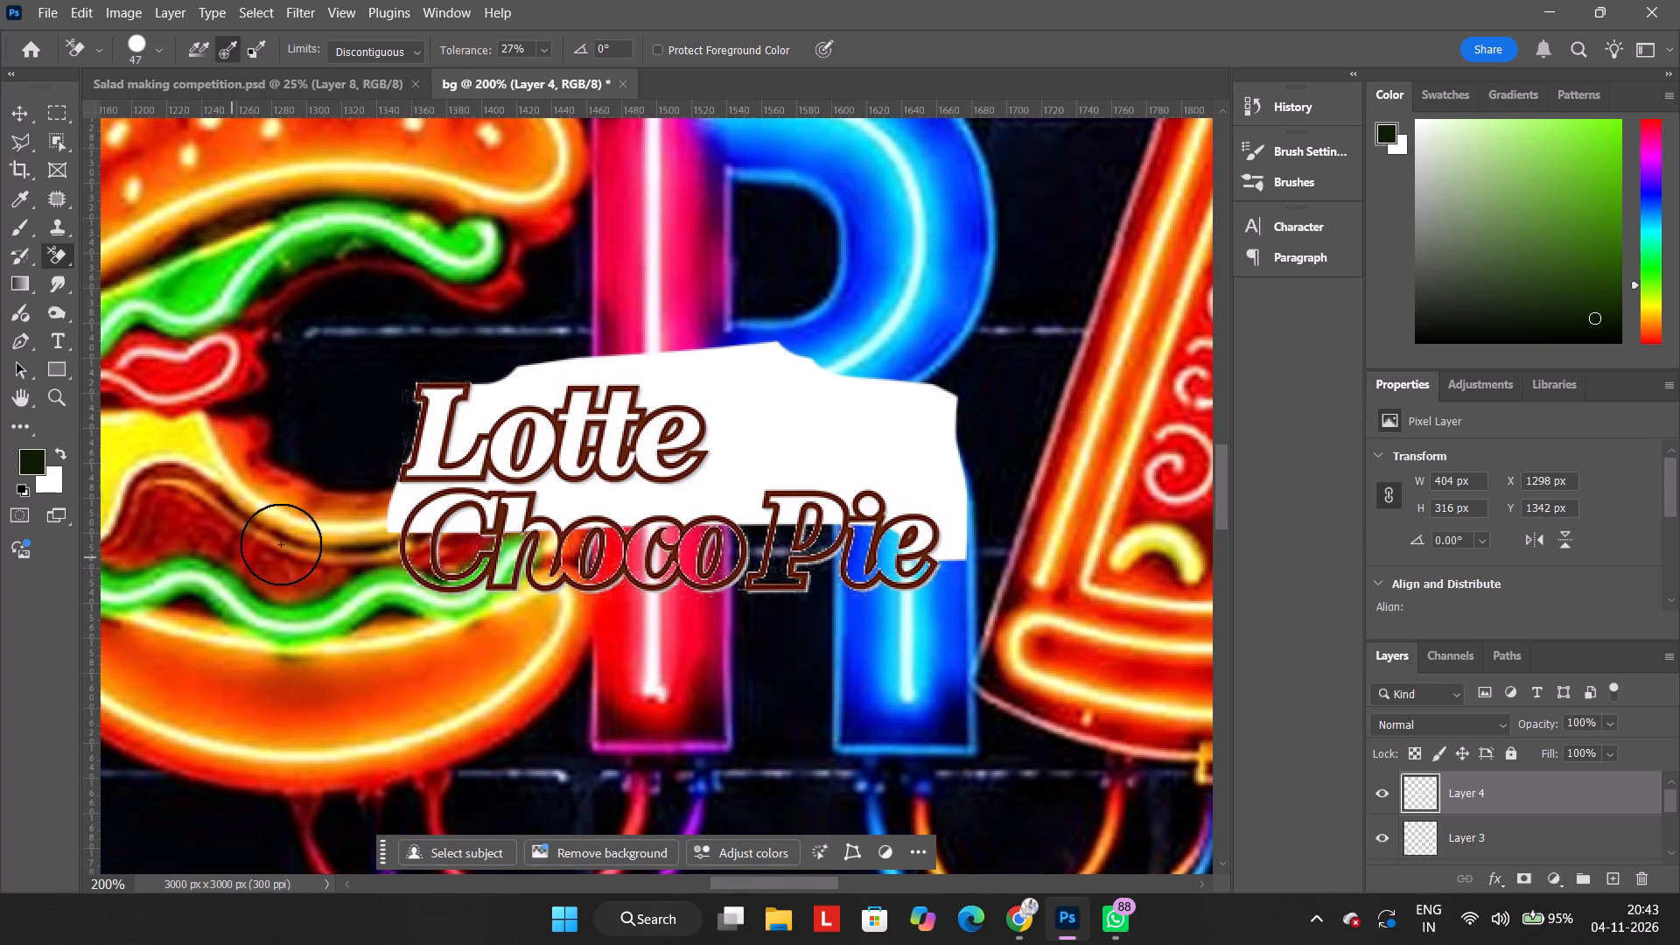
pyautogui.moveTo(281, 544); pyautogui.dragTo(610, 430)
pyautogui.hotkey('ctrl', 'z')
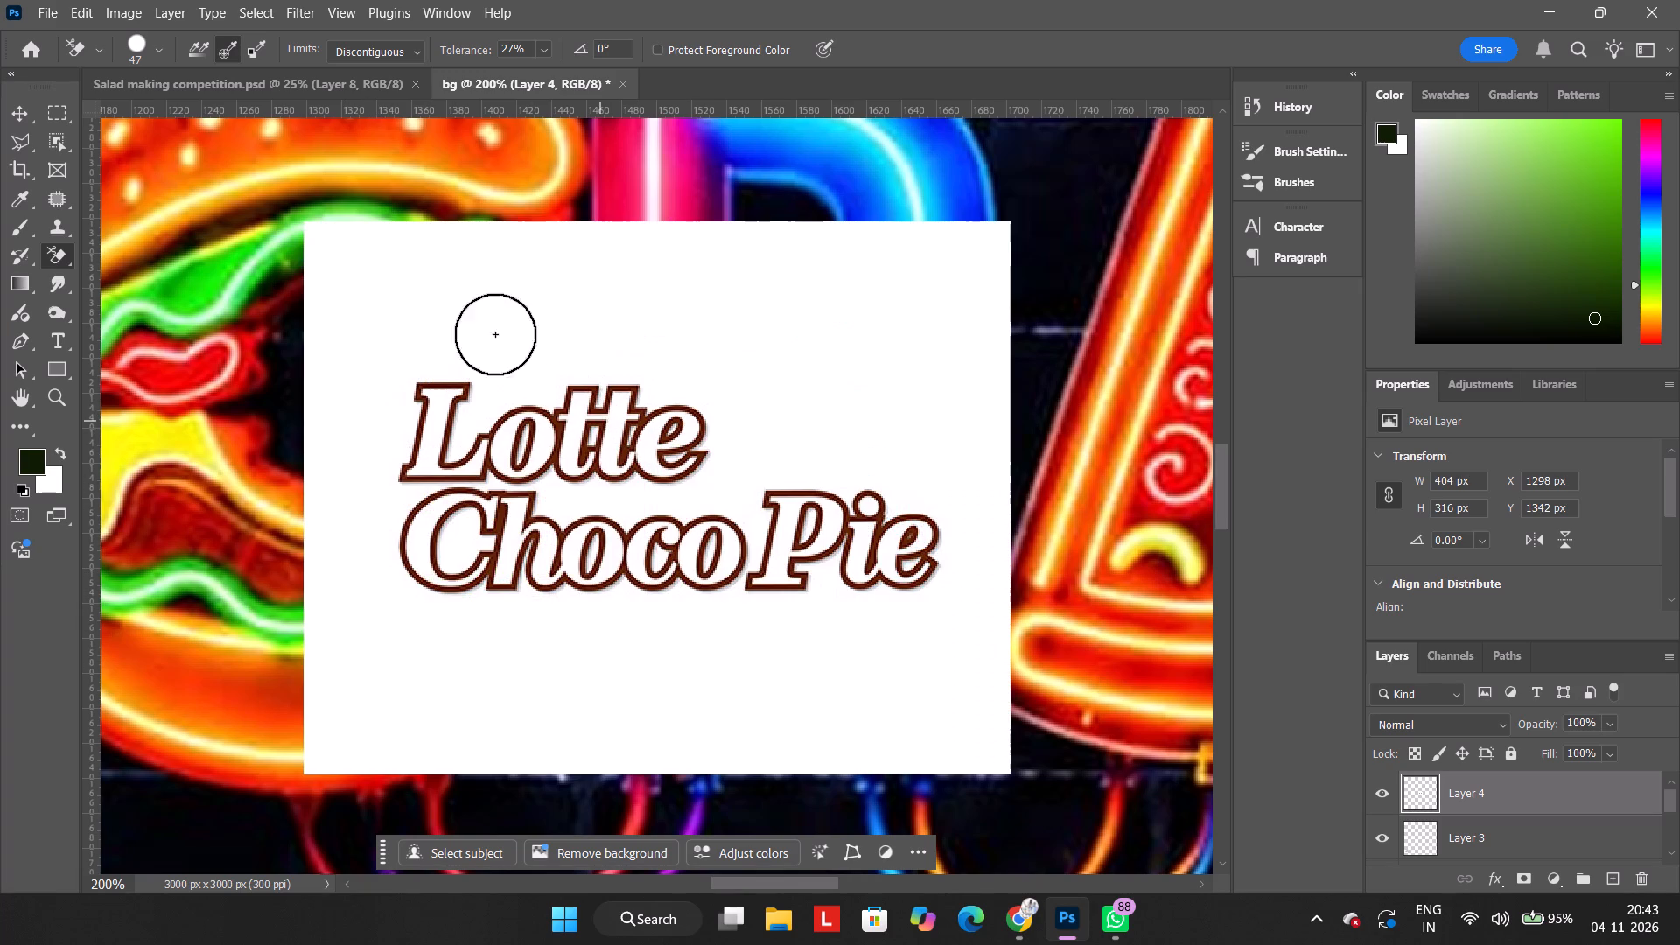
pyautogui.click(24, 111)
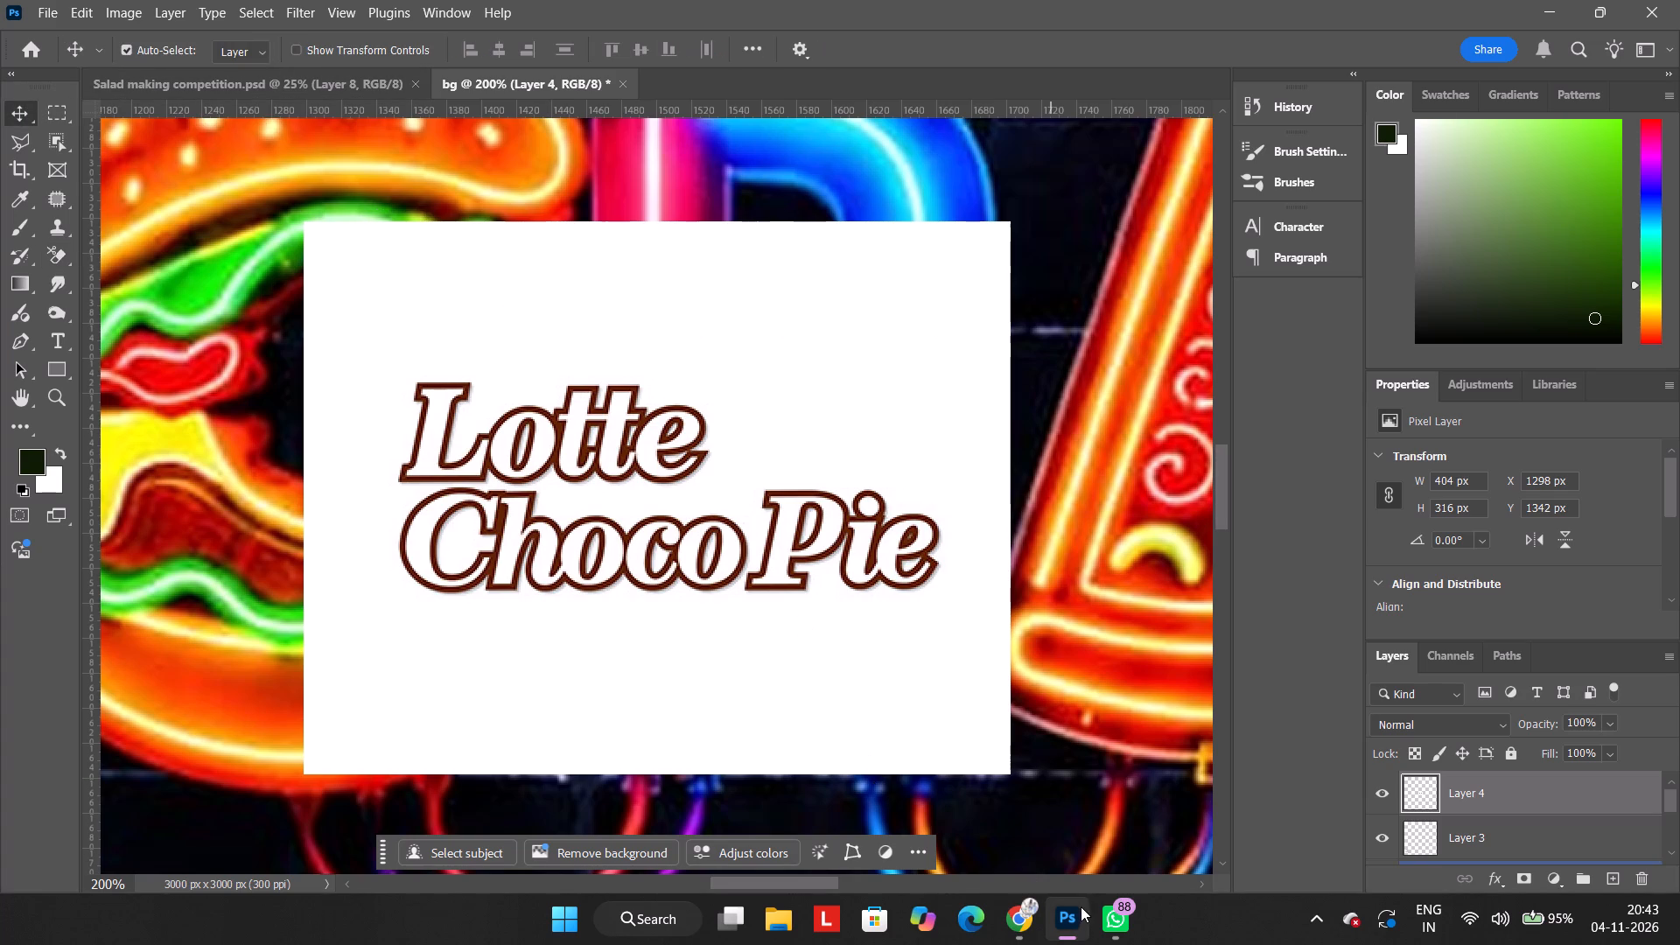
# Switch to Chrome, search for "ai bg remover" in a new tab, and open the remove.bg site.
pyautogui.click(1023, 908)
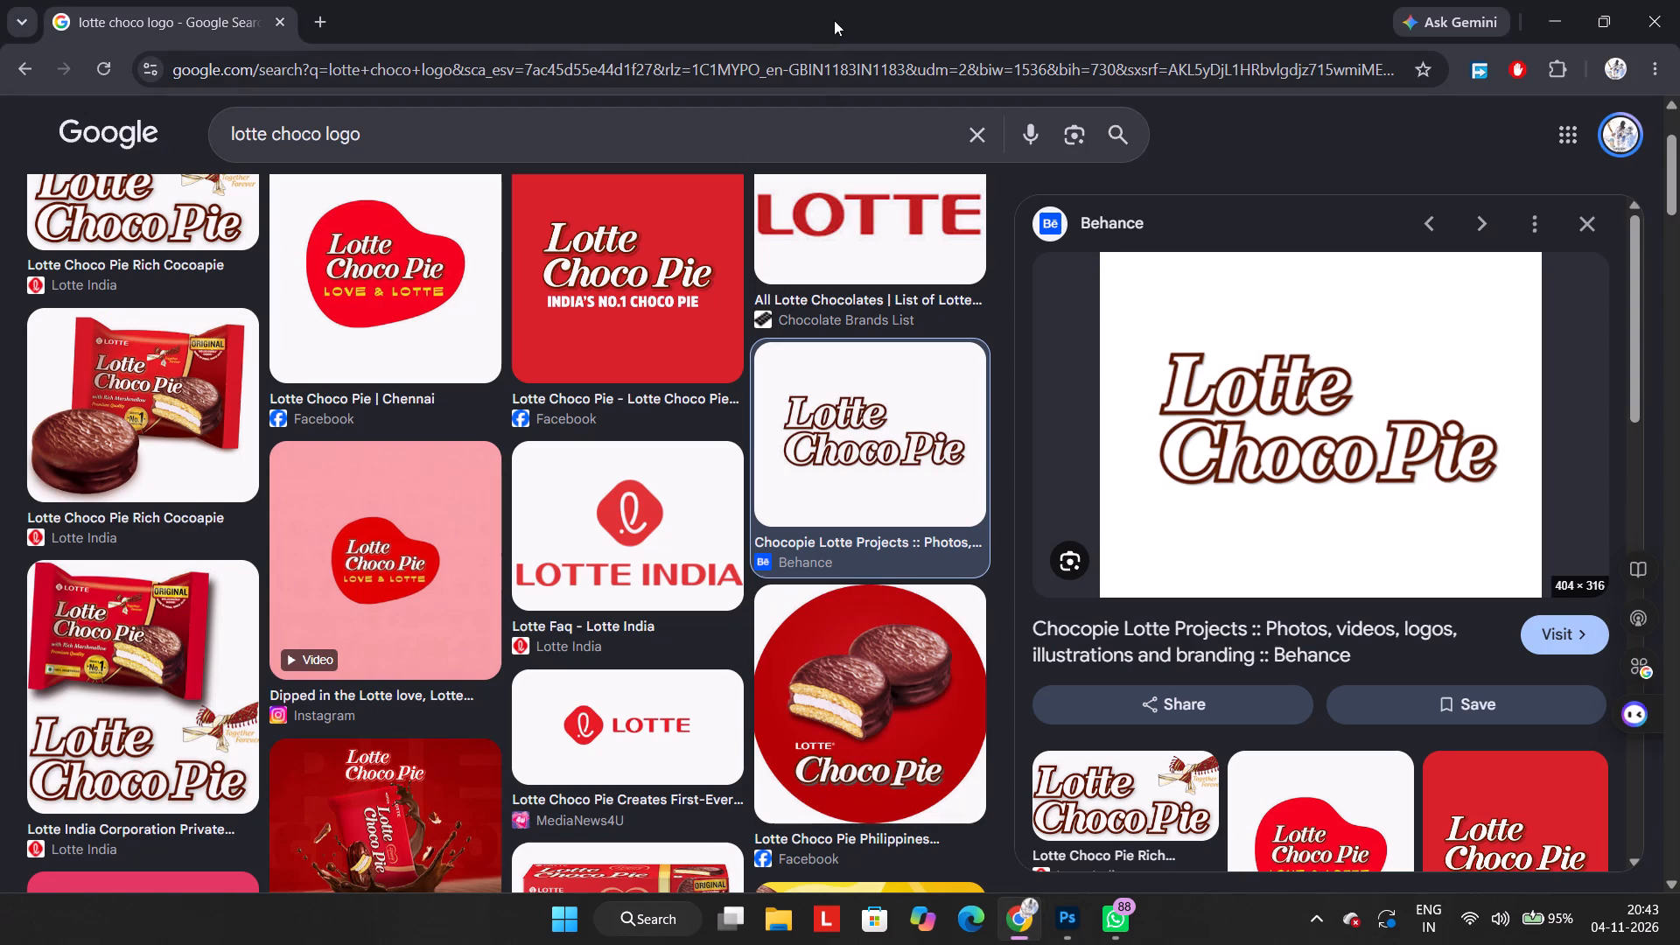
pyautogui.click(316, 4)
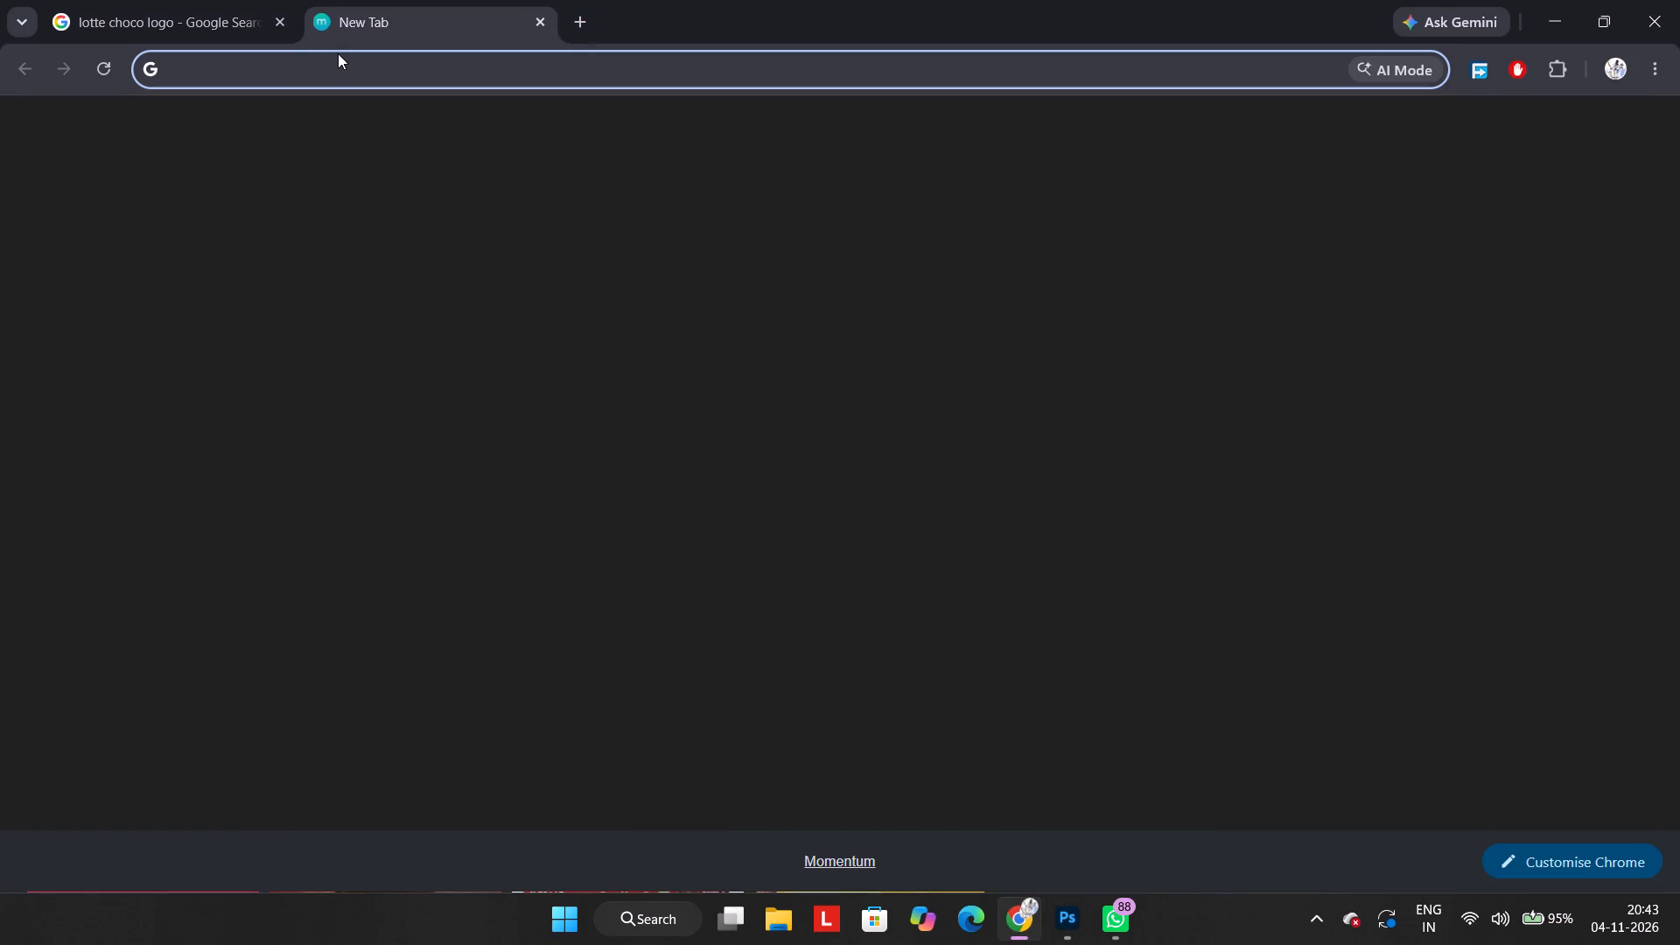
pyautogui.click(343, 62)
pyautogui.write('ai bg remover')
pyautogui.press('Return')
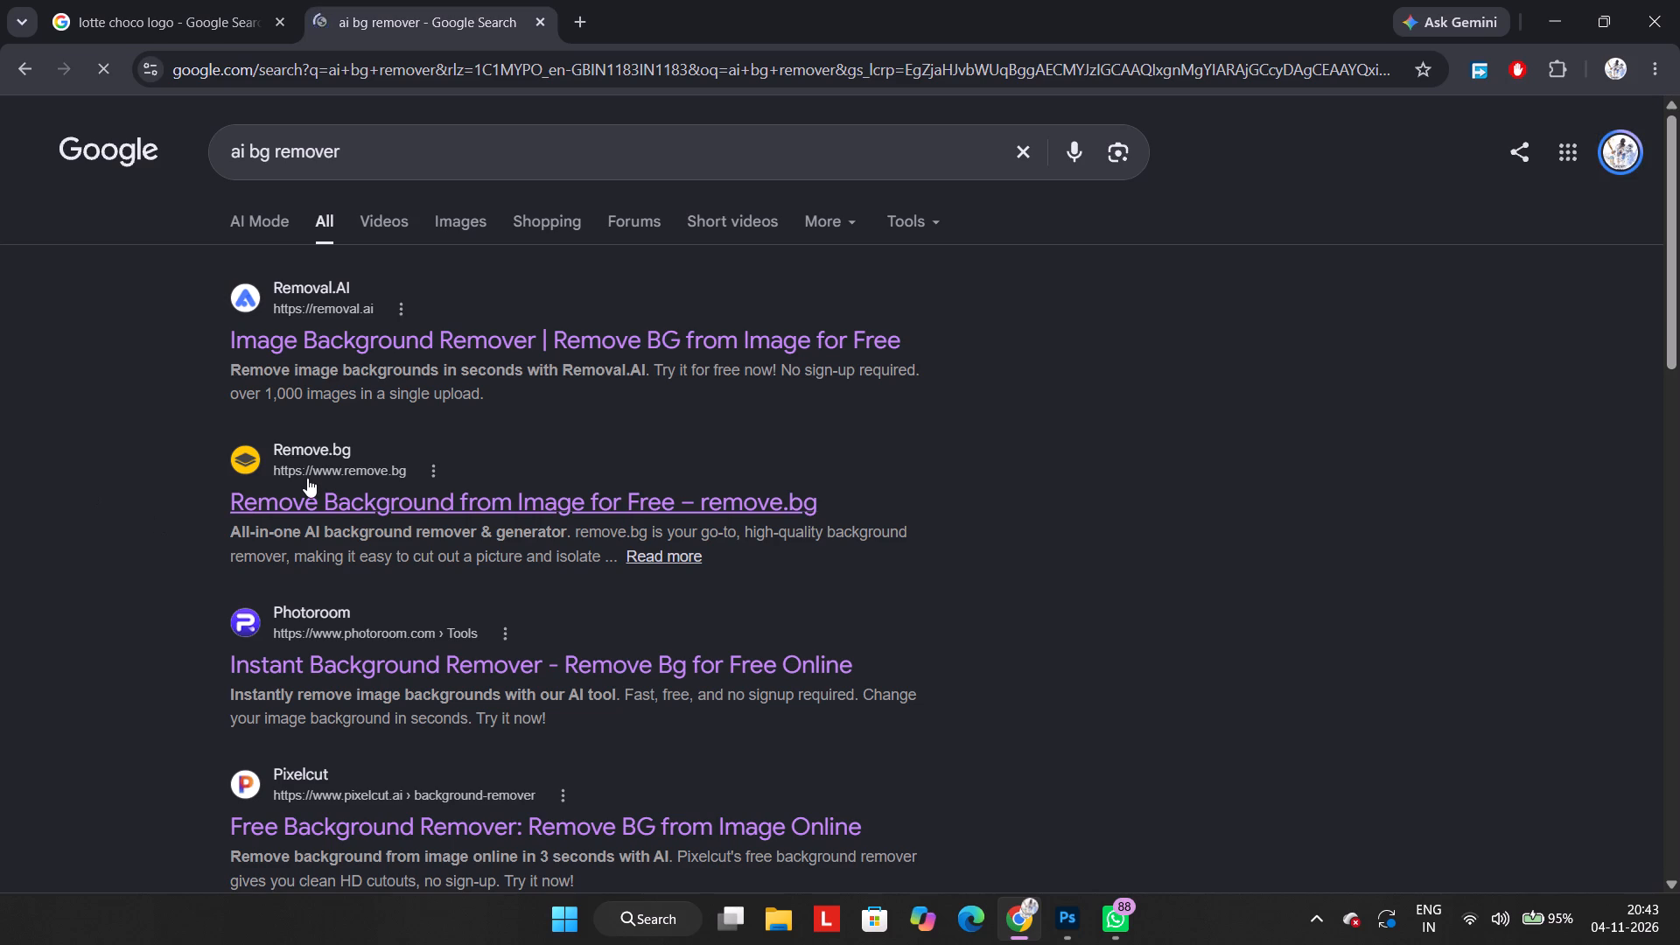
pyautogui.click(307, 479)
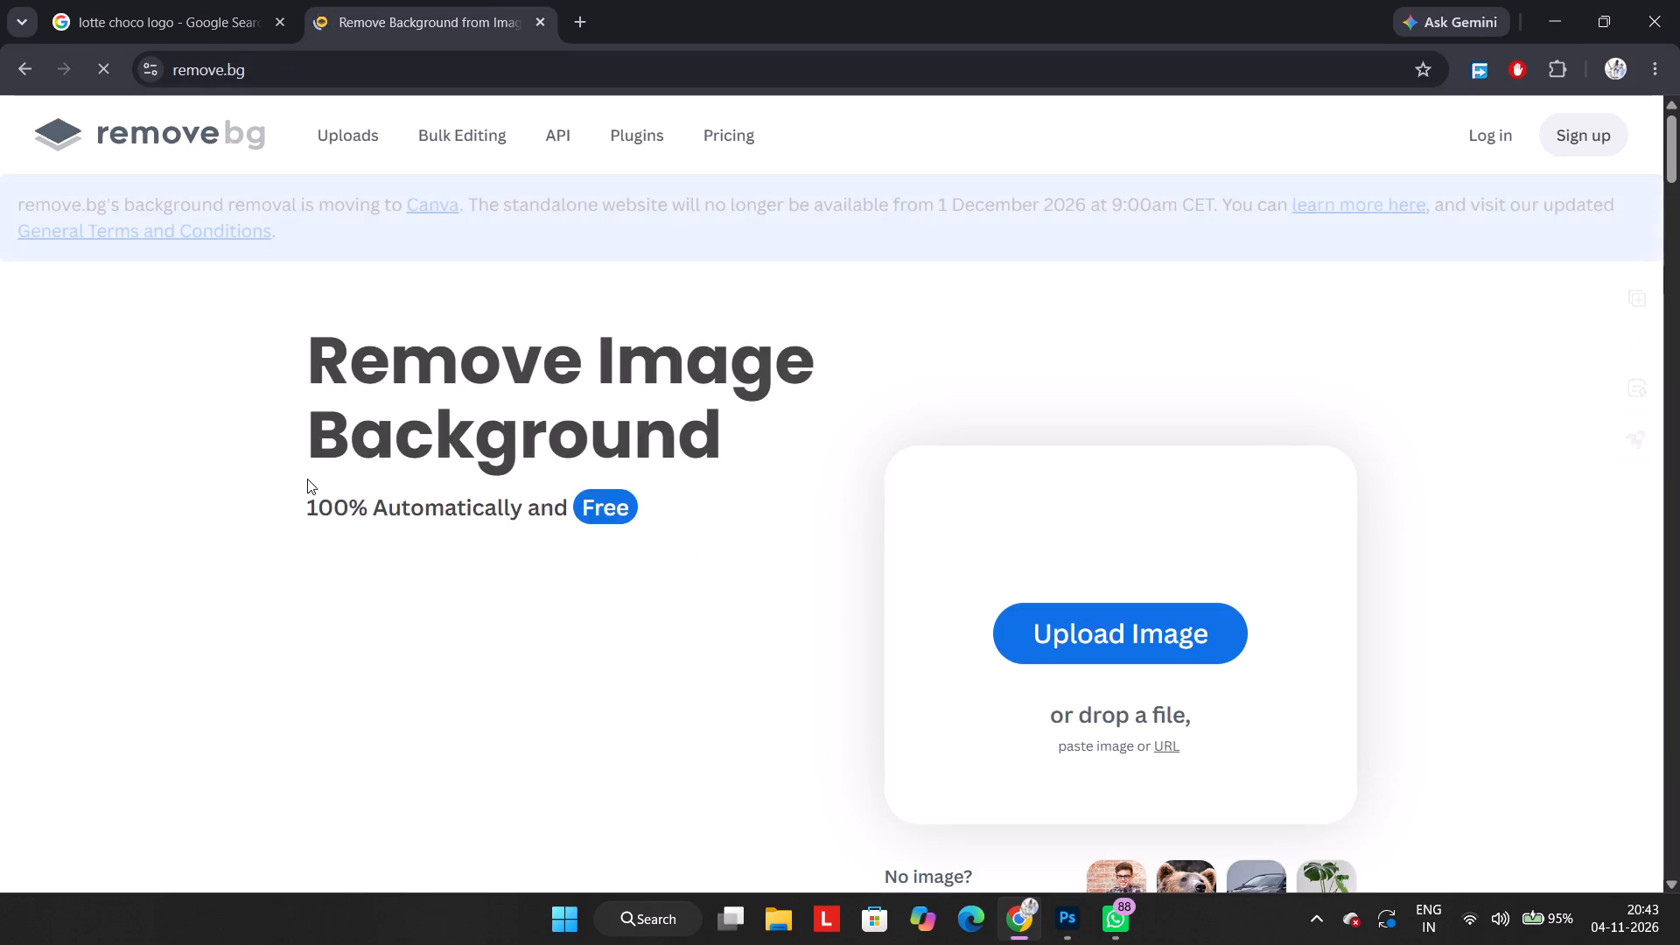
# Paste the copied Lotte Choco Pie logo into remove.bg and copy the background-free image.
pyautogui.hotkey('ctrl', 'v')
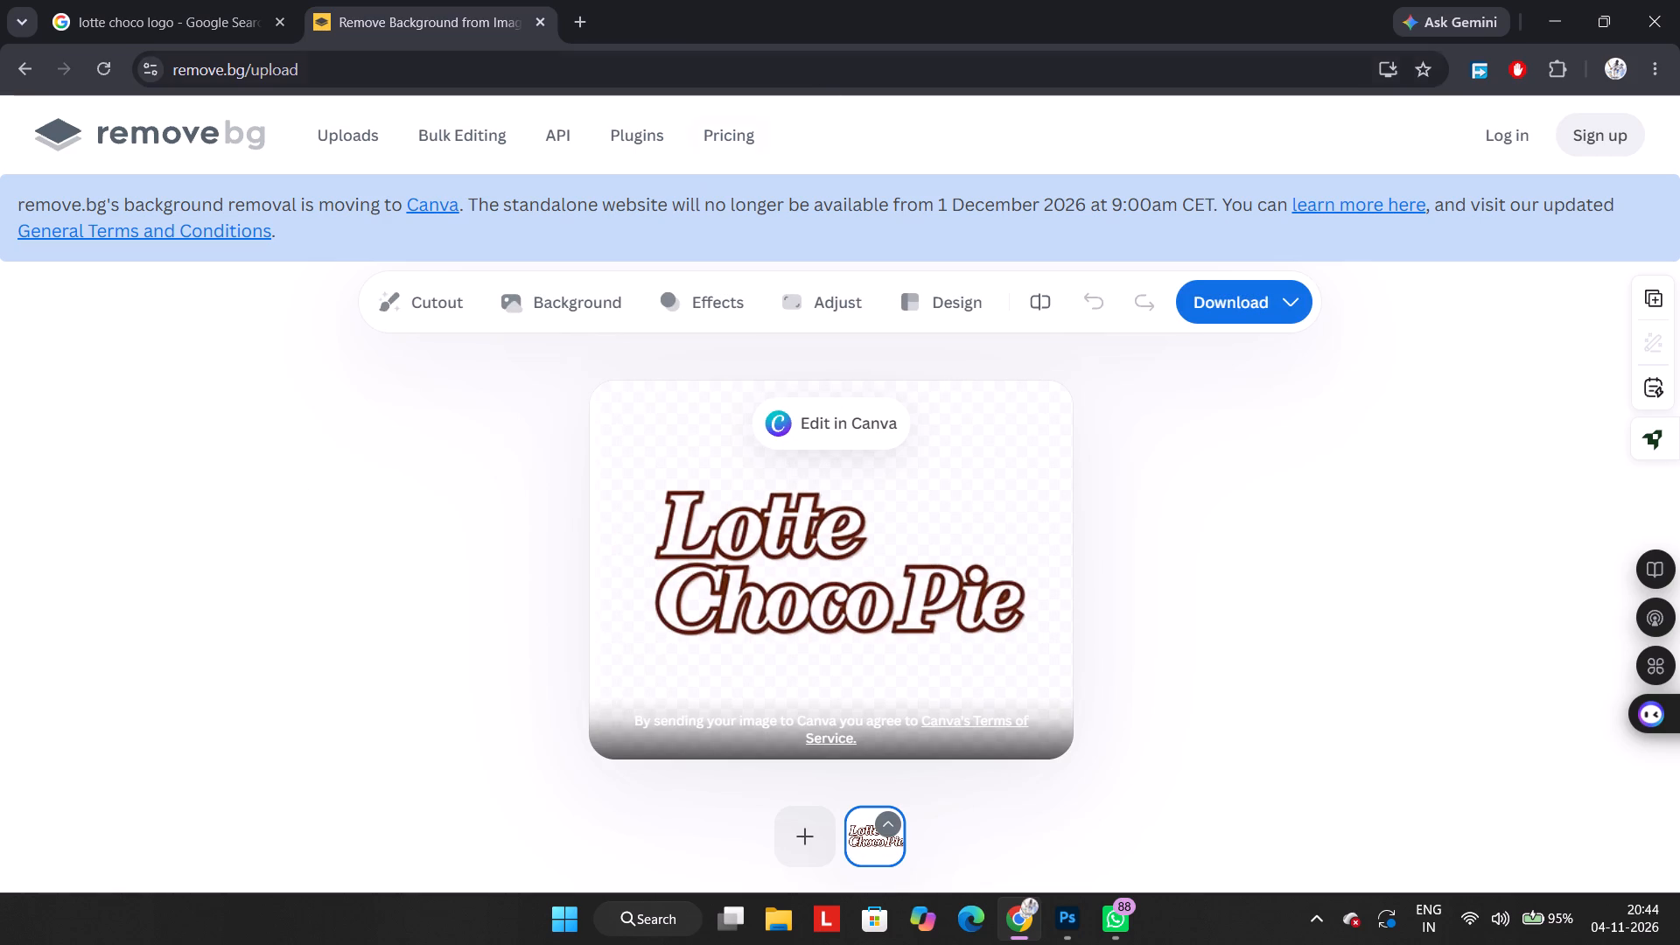
pyautogui.rightClick(794, 558)
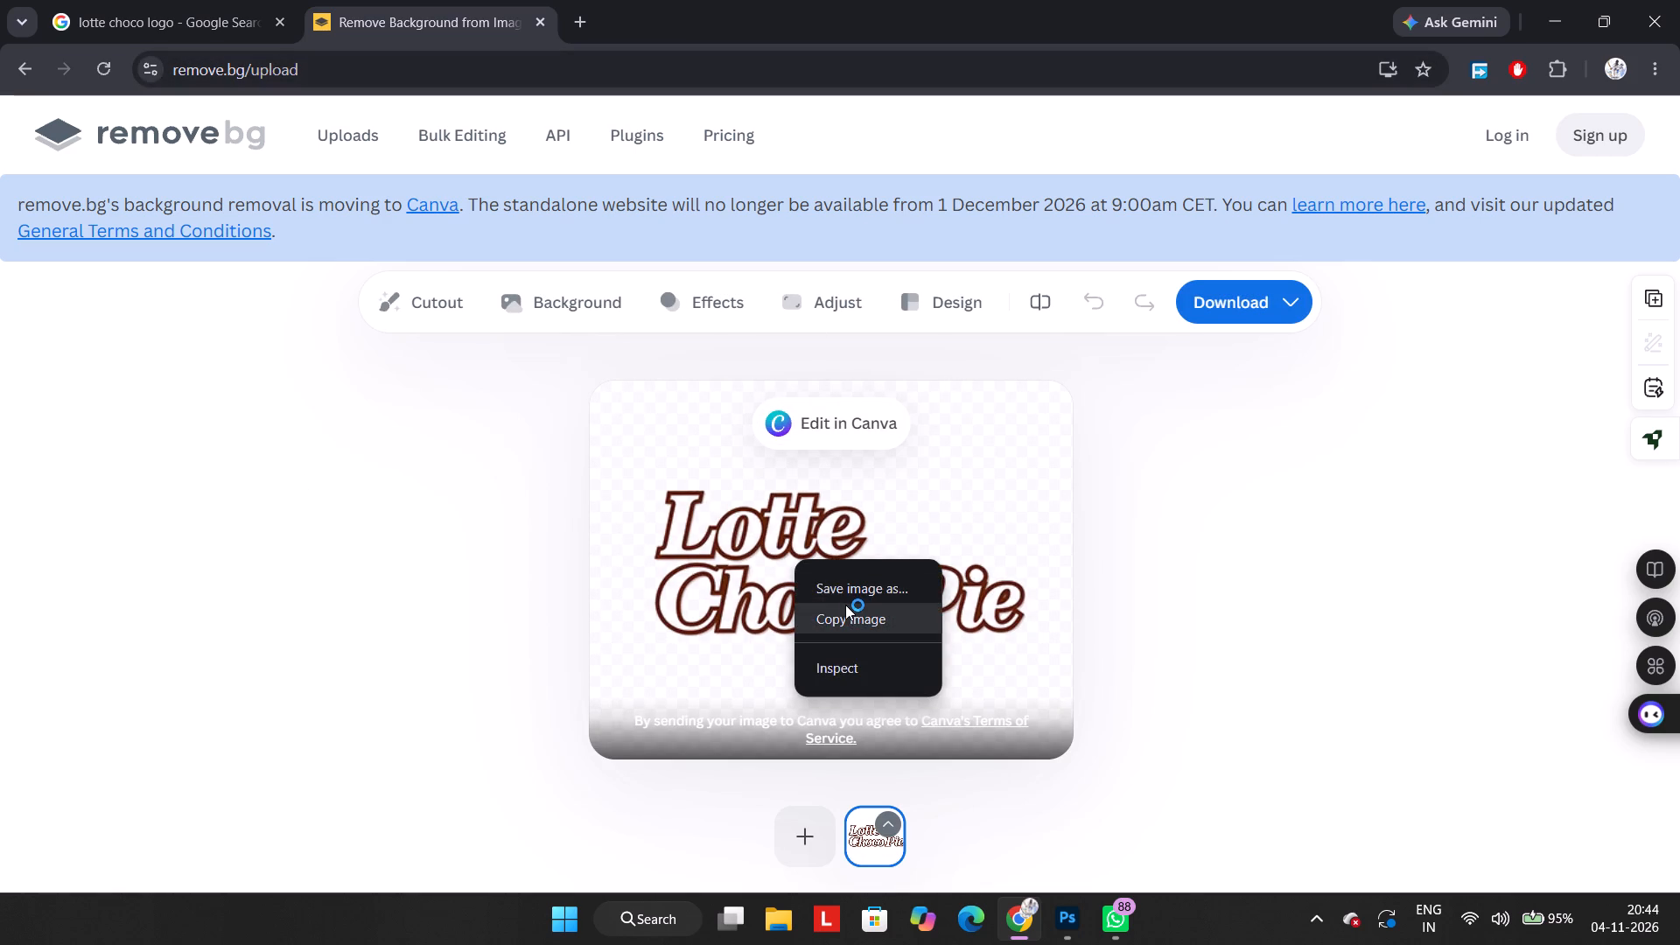
pyautogui.click(845, 606)
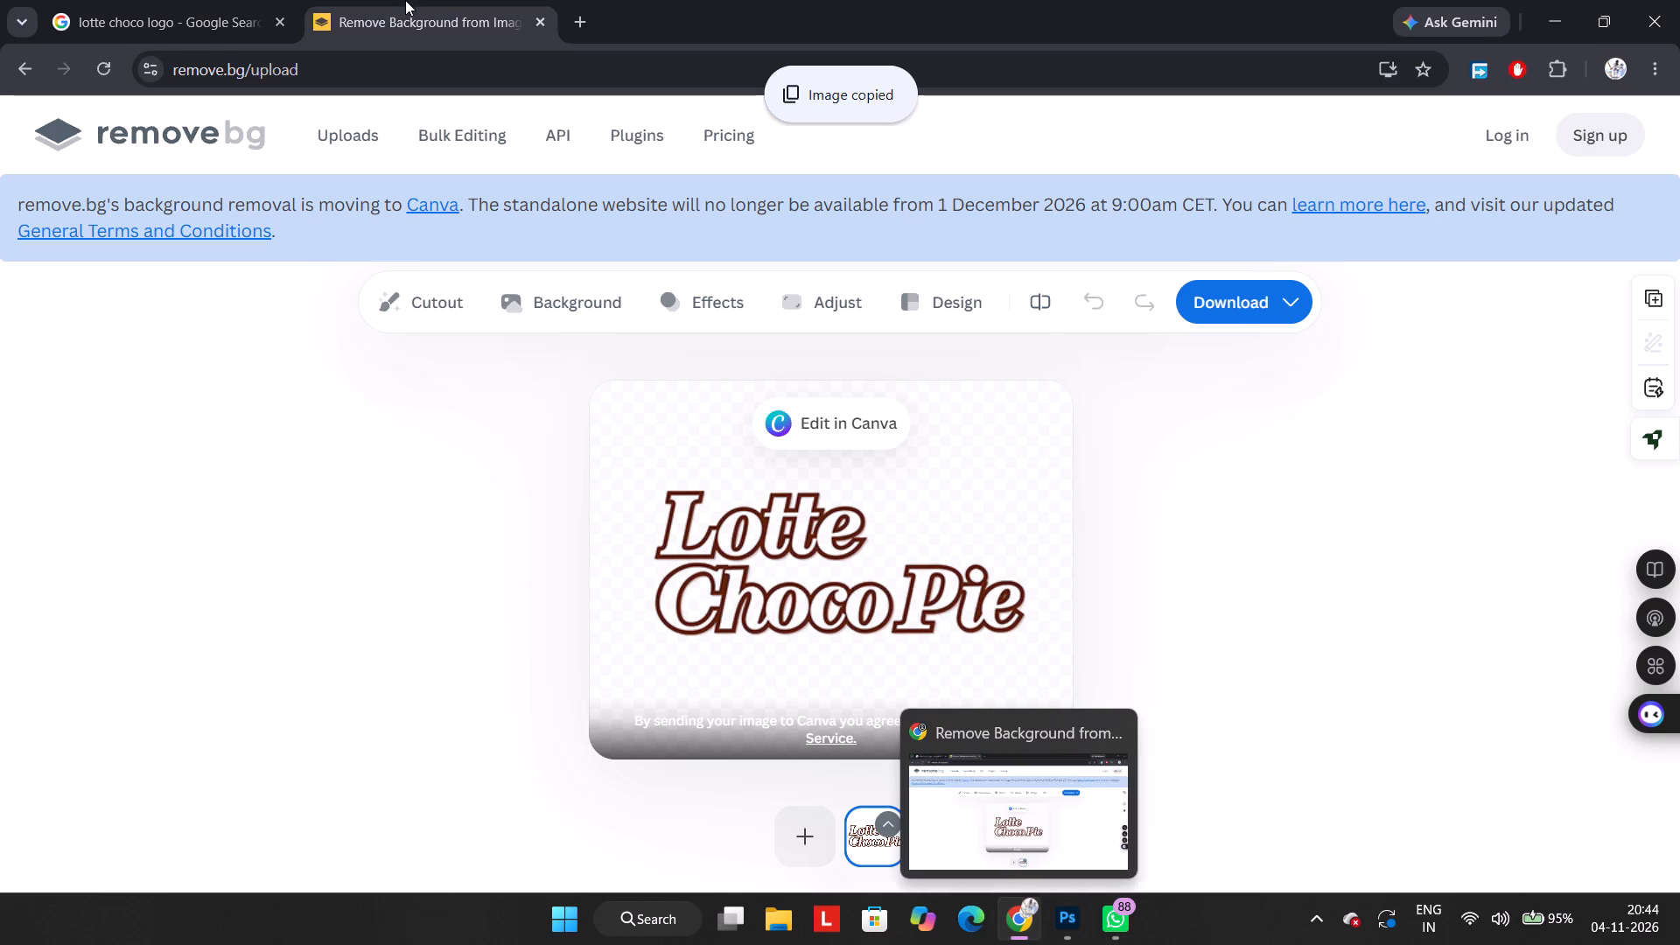
# Switch to Photoshop and delete the white-background Lotte Choco Pie logo from the bg document.
pyautogui.click(1049, 914)
pyautogui.click(809, 373)
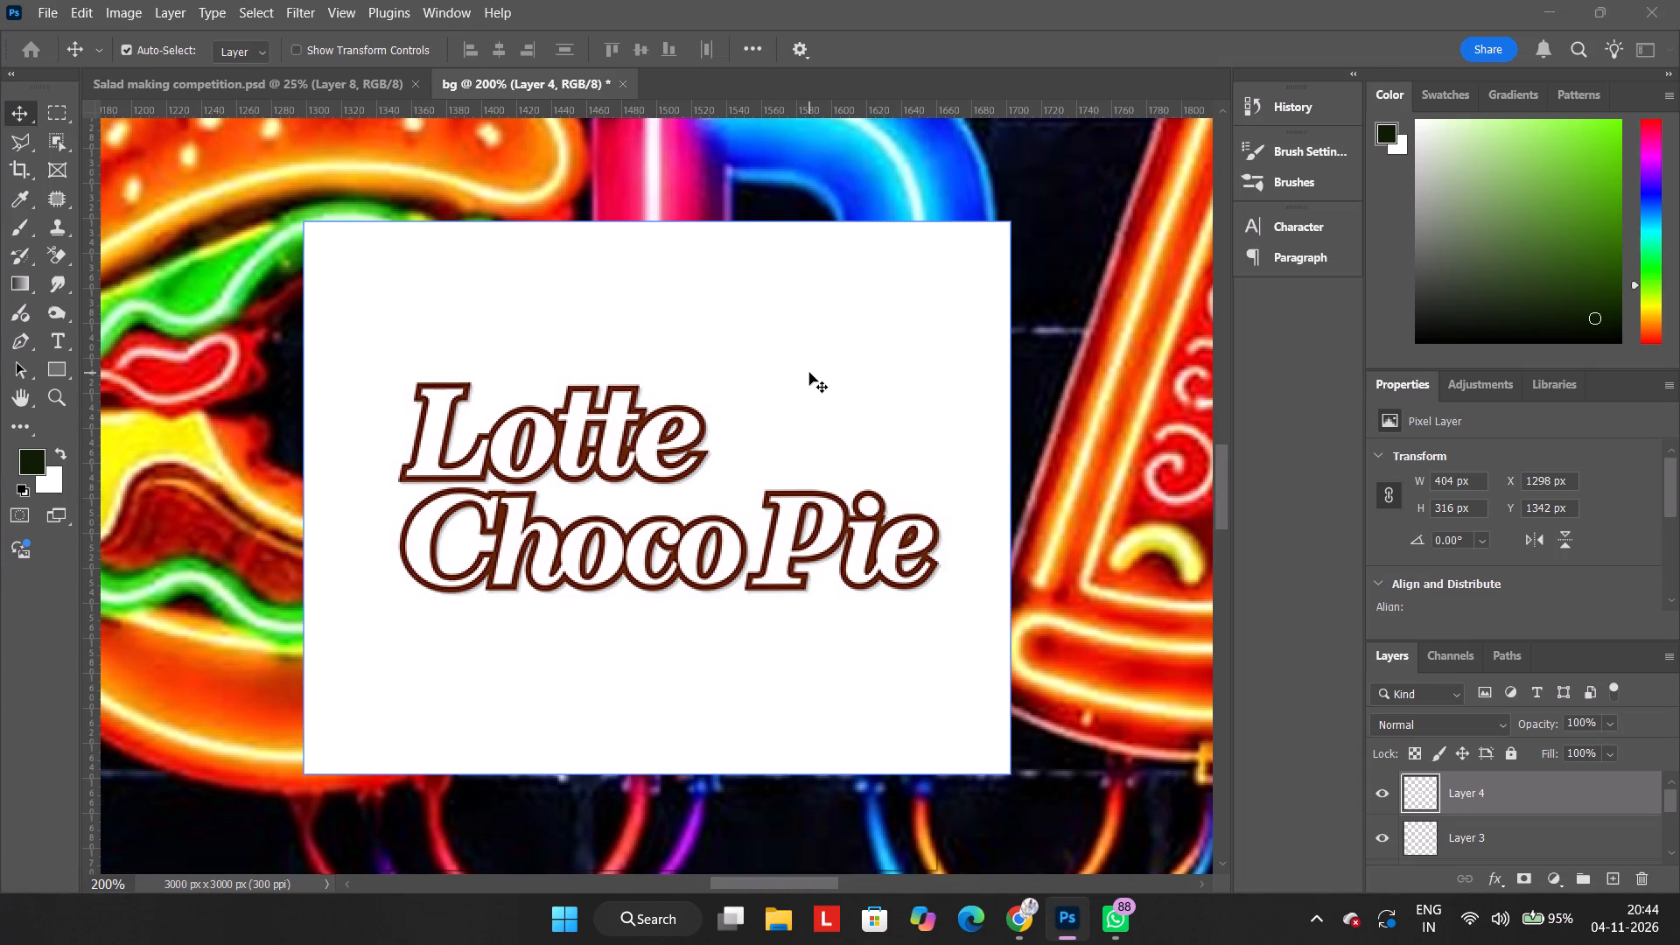
pyautogui.press('Delete')
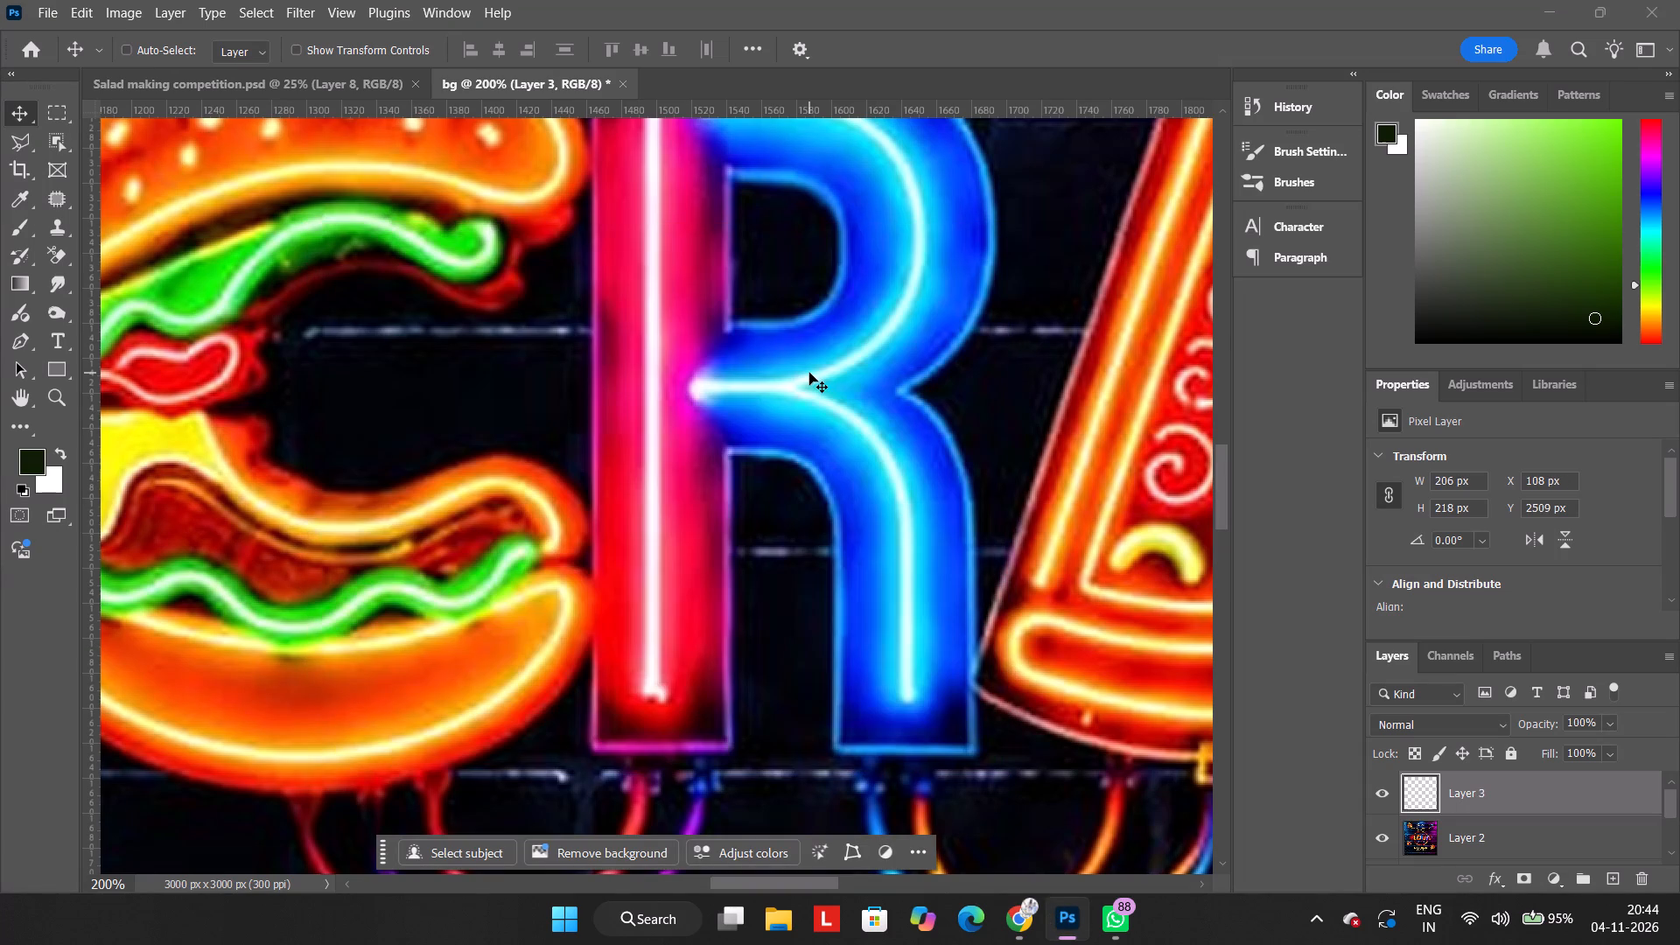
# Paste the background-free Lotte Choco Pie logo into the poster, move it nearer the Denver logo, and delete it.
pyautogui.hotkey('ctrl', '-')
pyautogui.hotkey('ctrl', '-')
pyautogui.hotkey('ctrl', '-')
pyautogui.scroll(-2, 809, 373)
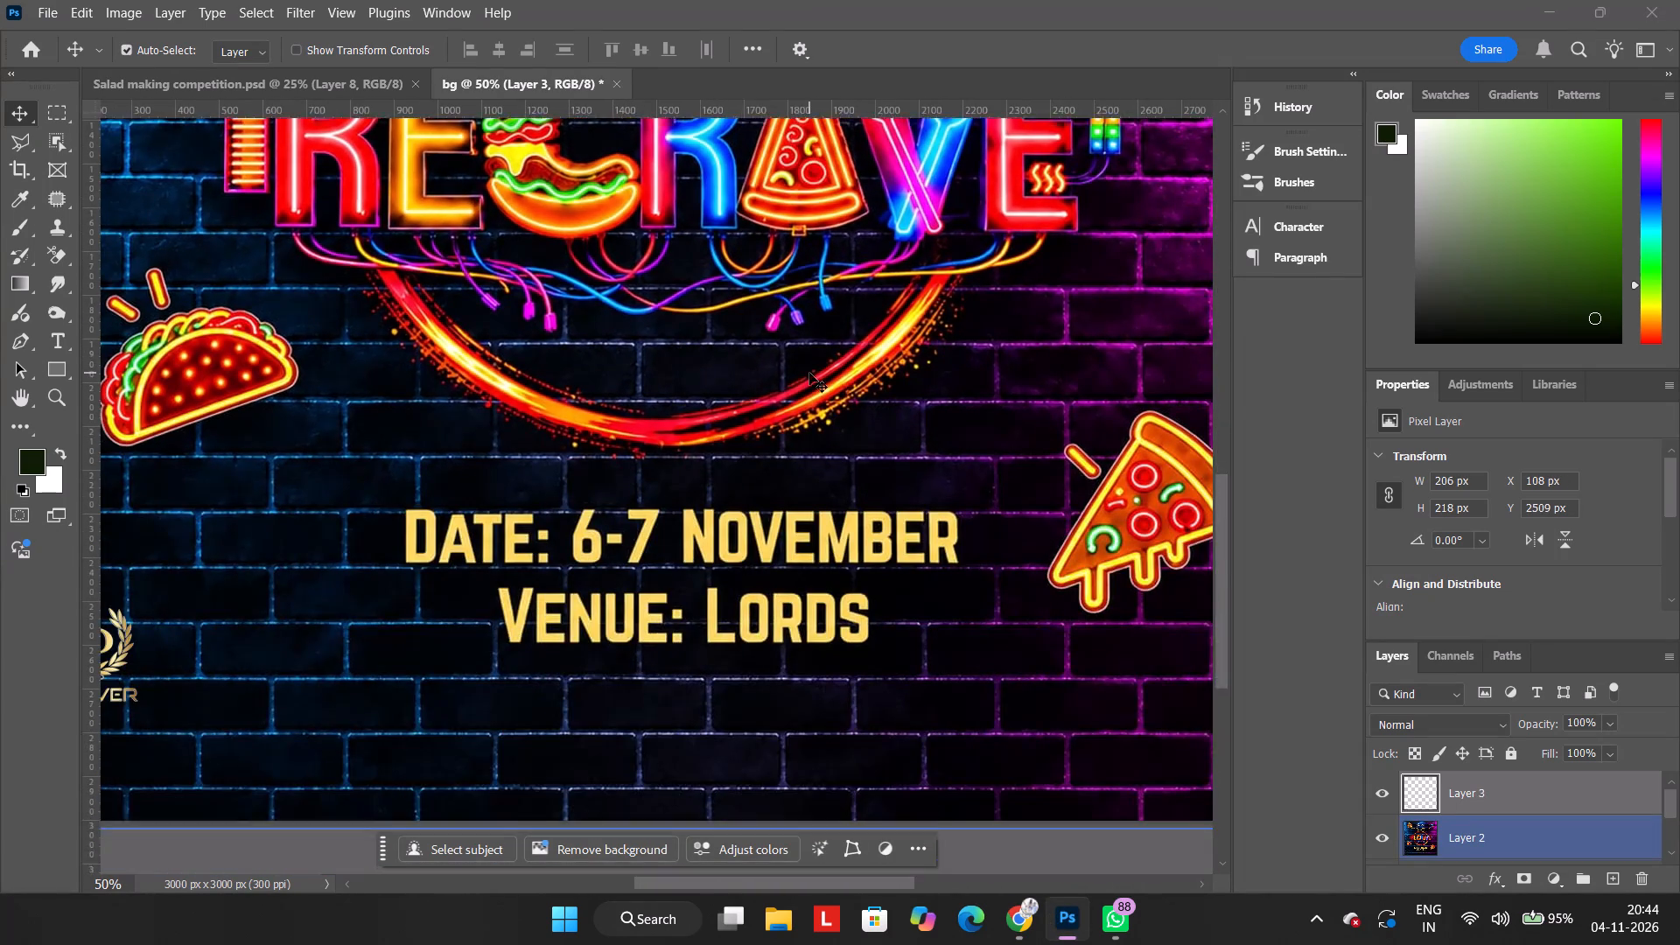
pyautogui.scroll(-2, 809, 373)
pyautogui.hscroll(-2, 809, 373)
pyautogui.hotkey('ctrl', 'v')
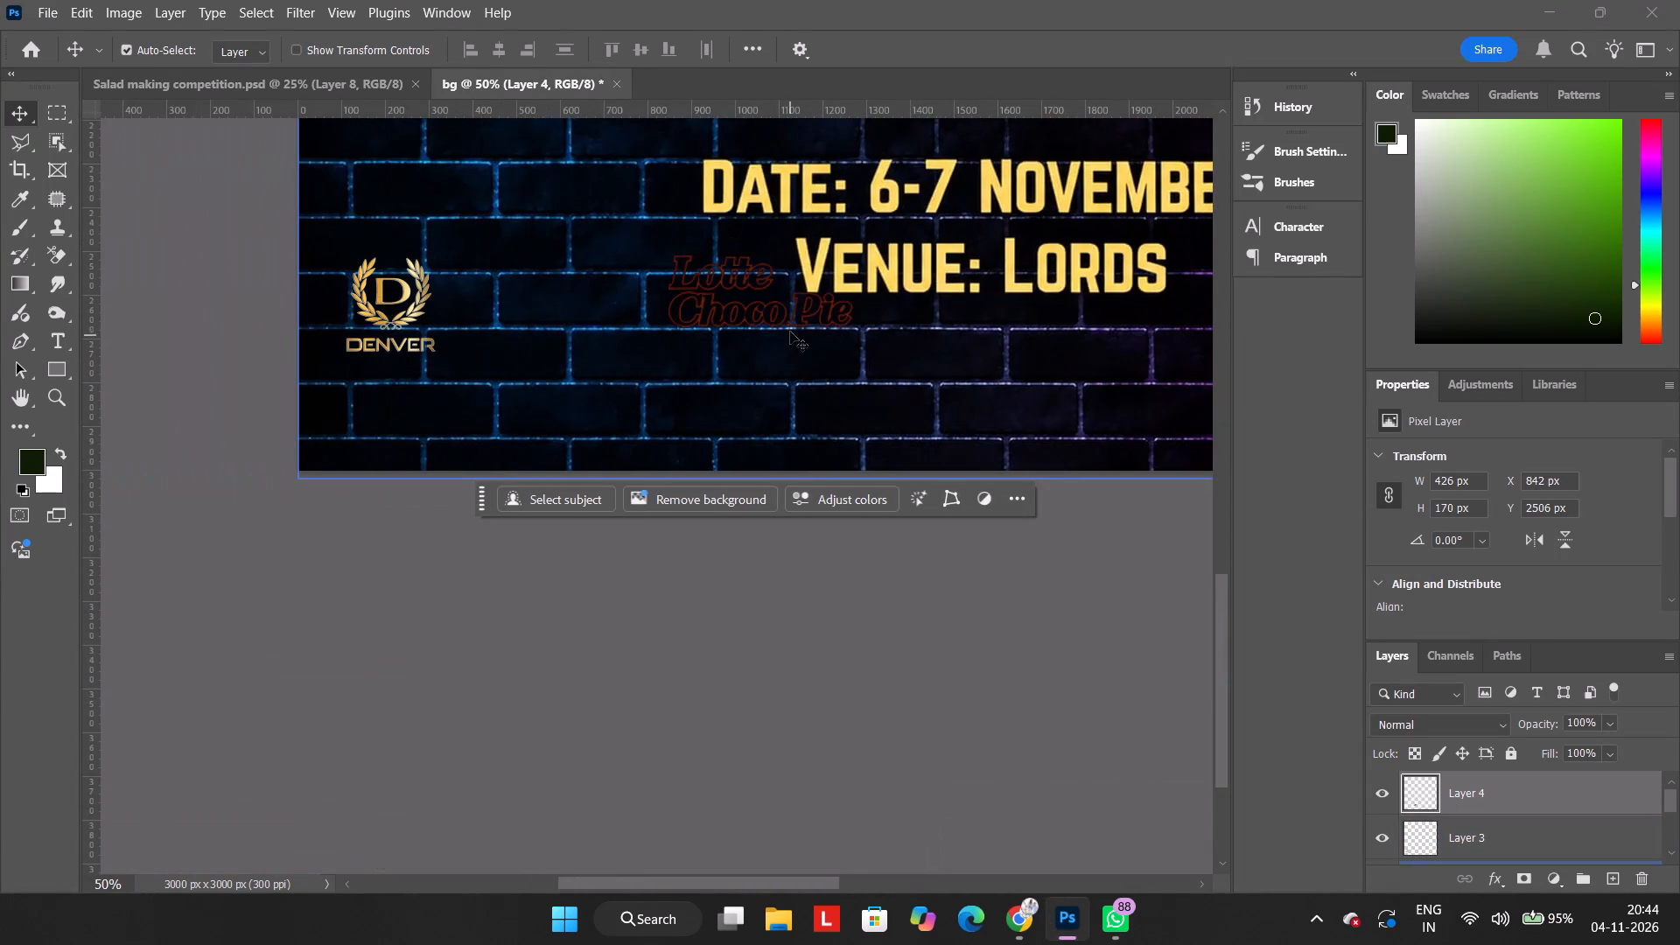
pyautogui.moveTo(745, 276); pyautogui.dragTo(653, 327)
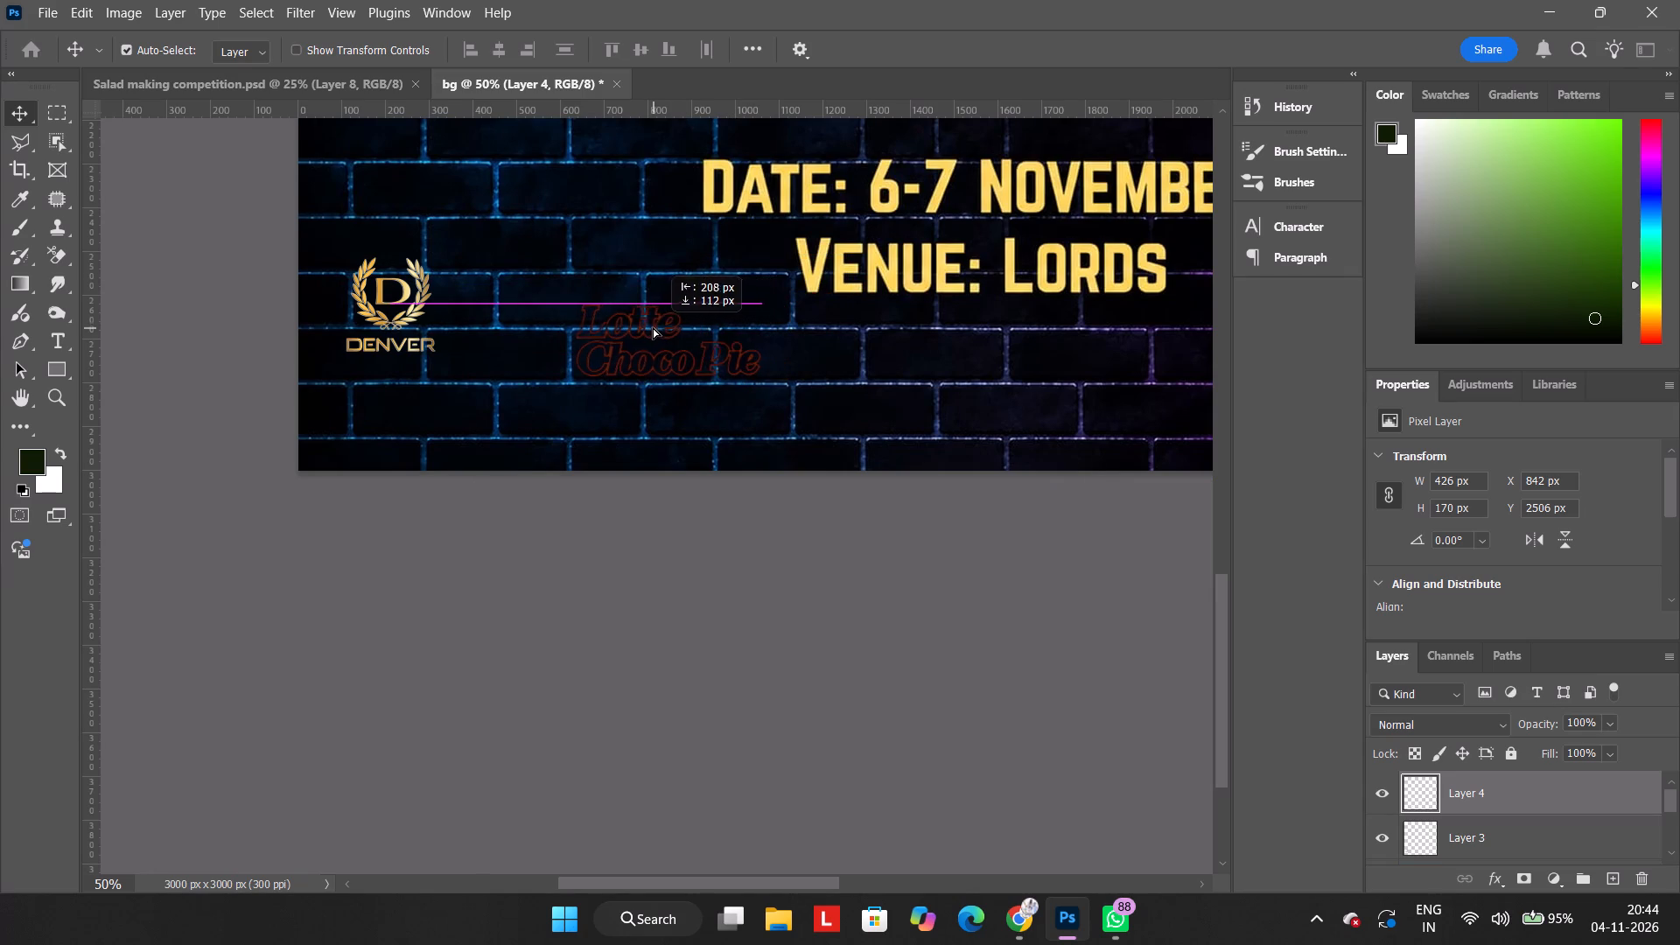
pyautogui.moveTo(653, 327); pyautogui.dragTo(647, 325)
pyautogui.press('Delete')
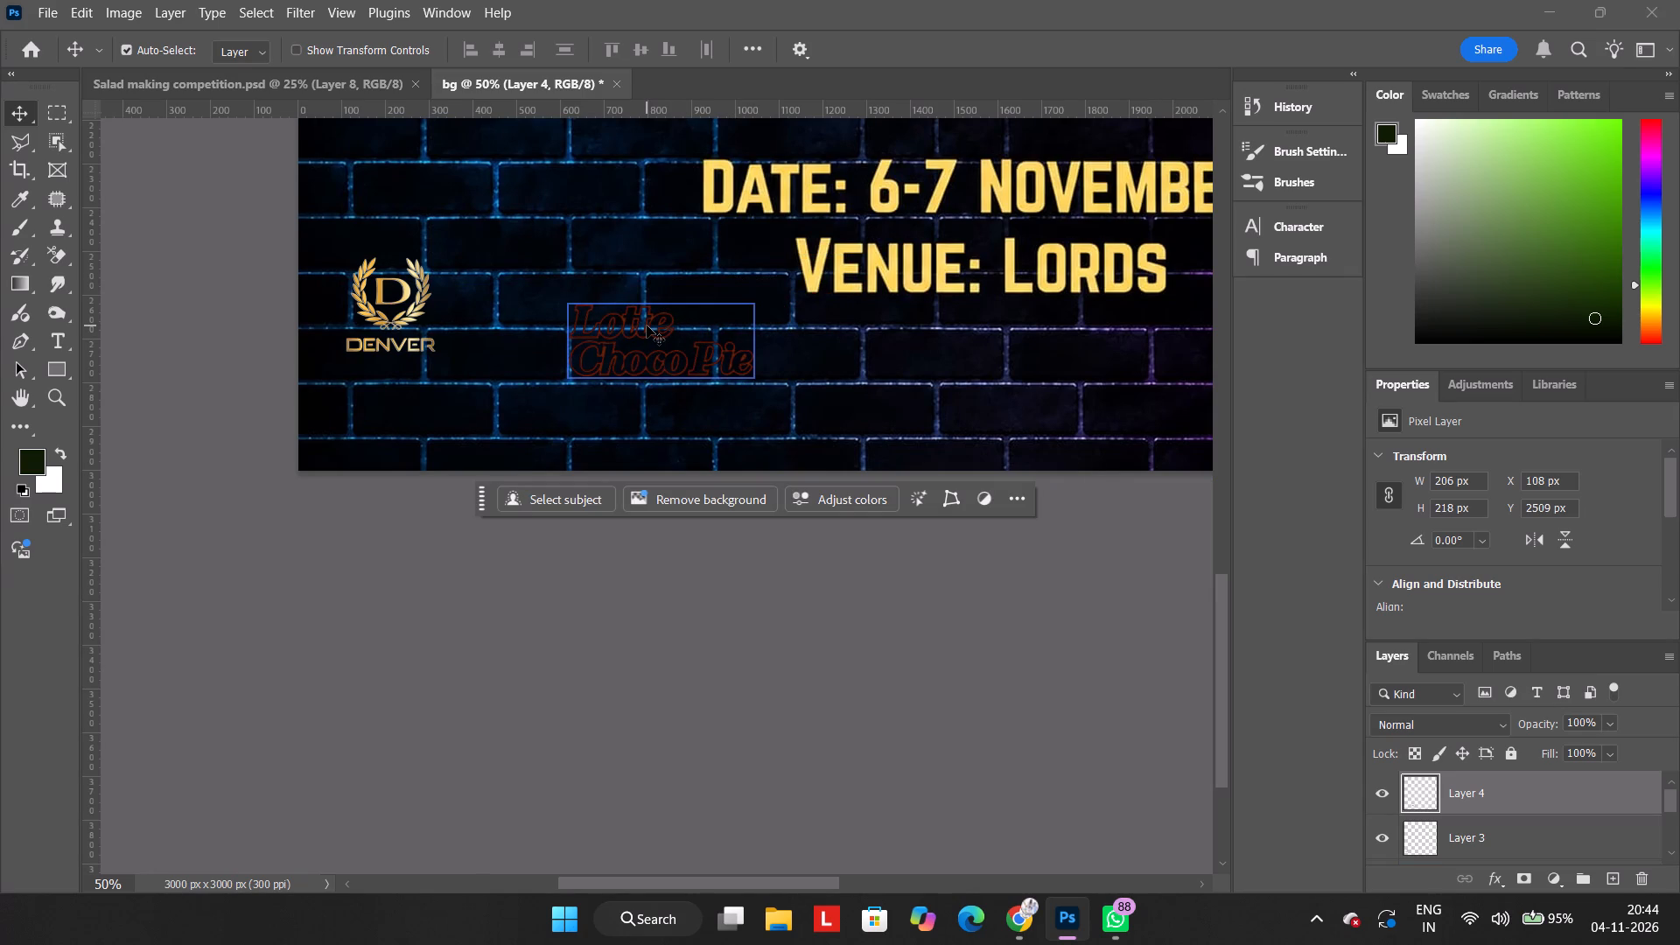
# Switch to Chrome and download the free 404 x 316 preview of the Lotte Choco Pie cutout from remove.bg.
pyautogui.click(1004, 916)
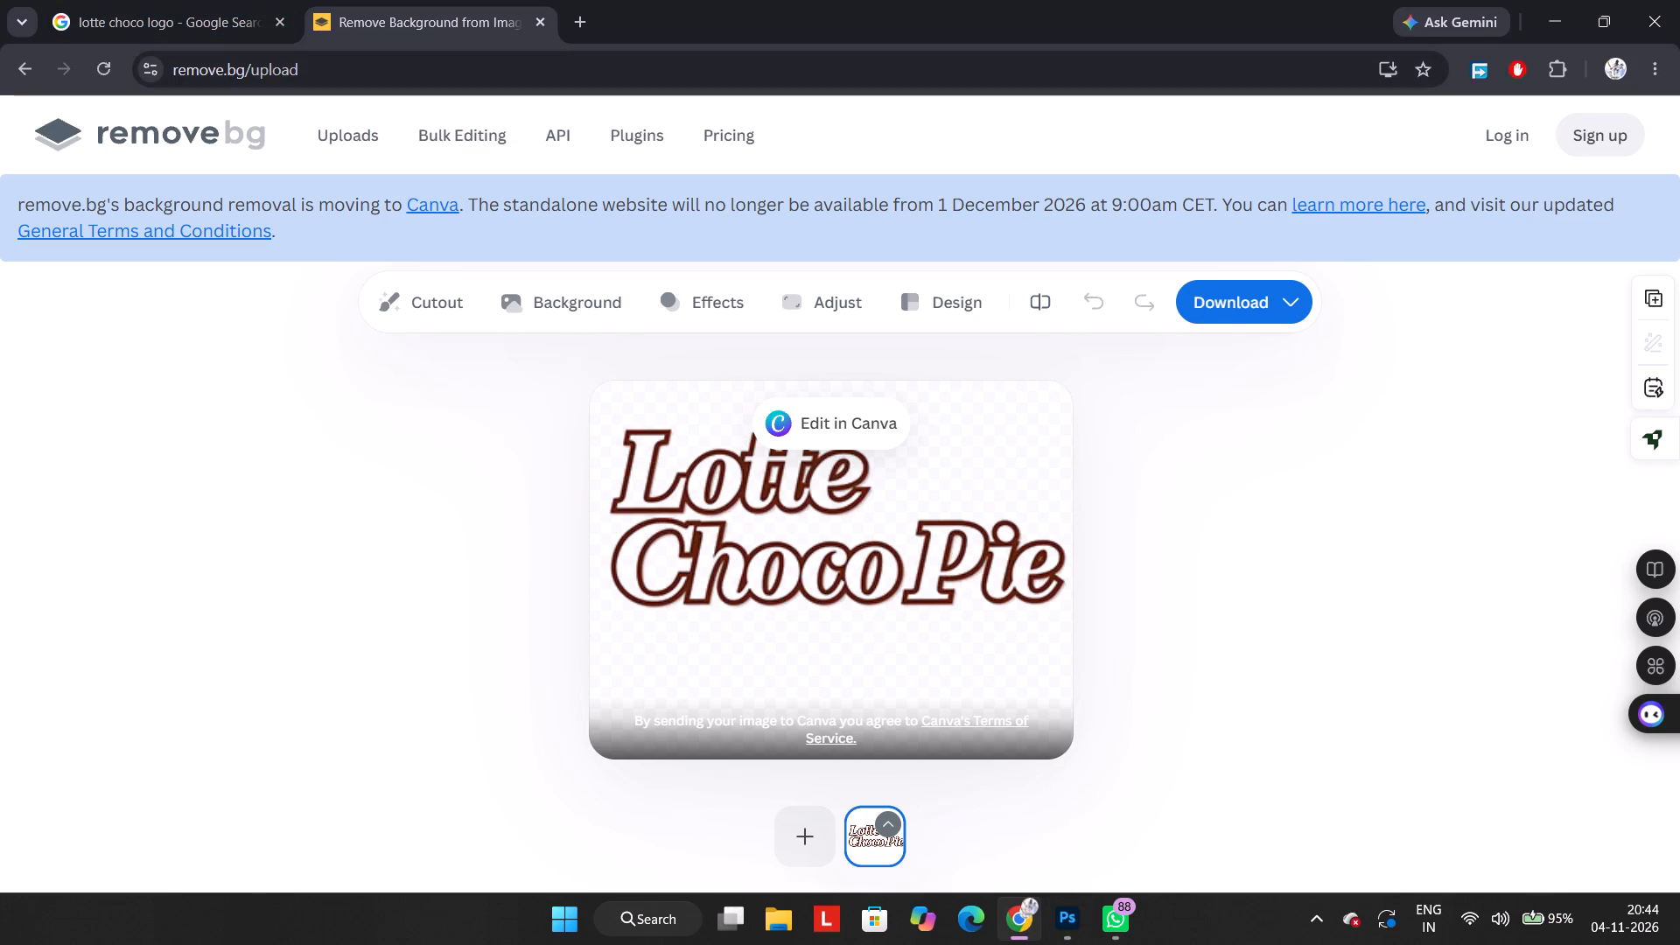
pyautogui.click(1261, 290)
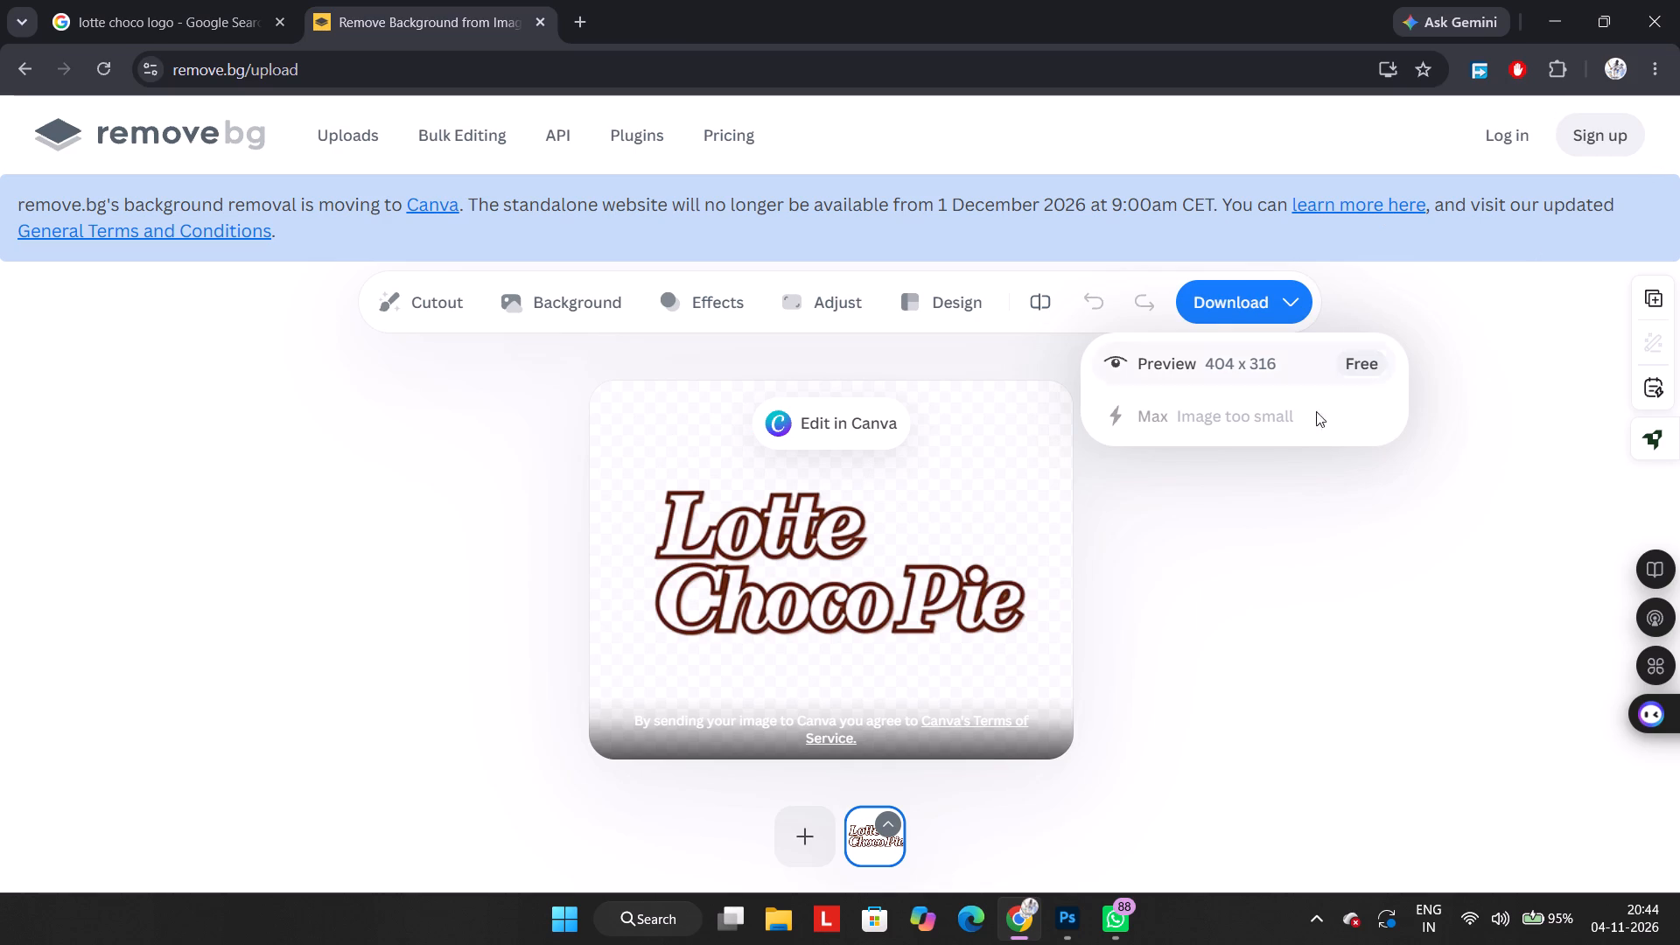
pyautogui.click(1251, 353)
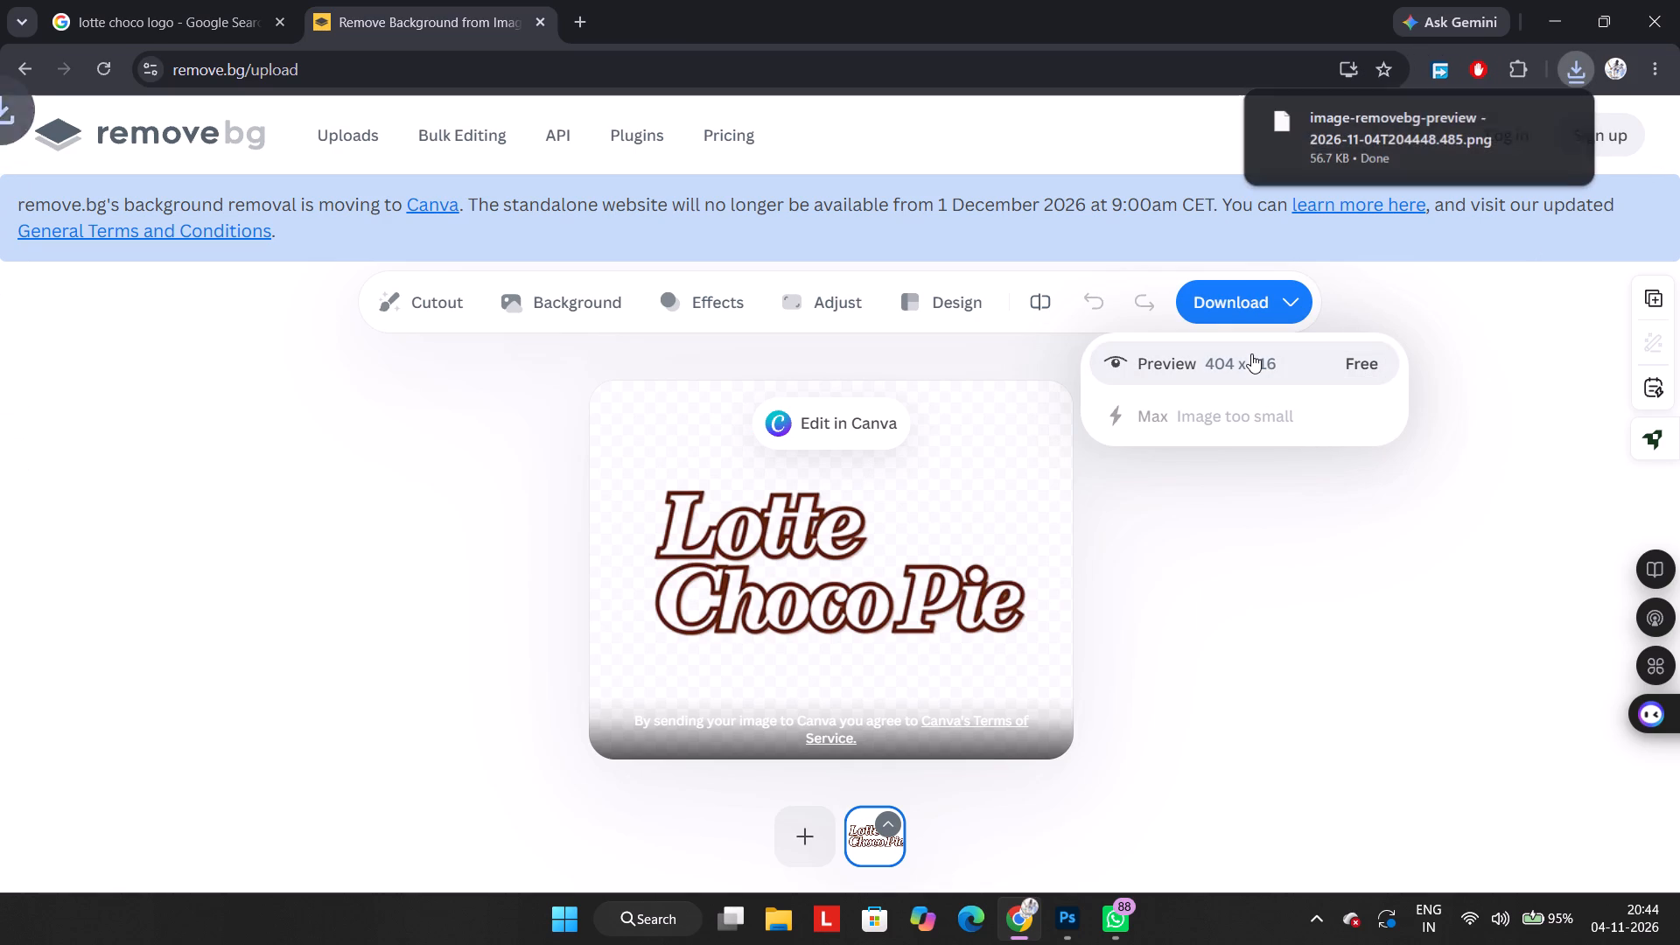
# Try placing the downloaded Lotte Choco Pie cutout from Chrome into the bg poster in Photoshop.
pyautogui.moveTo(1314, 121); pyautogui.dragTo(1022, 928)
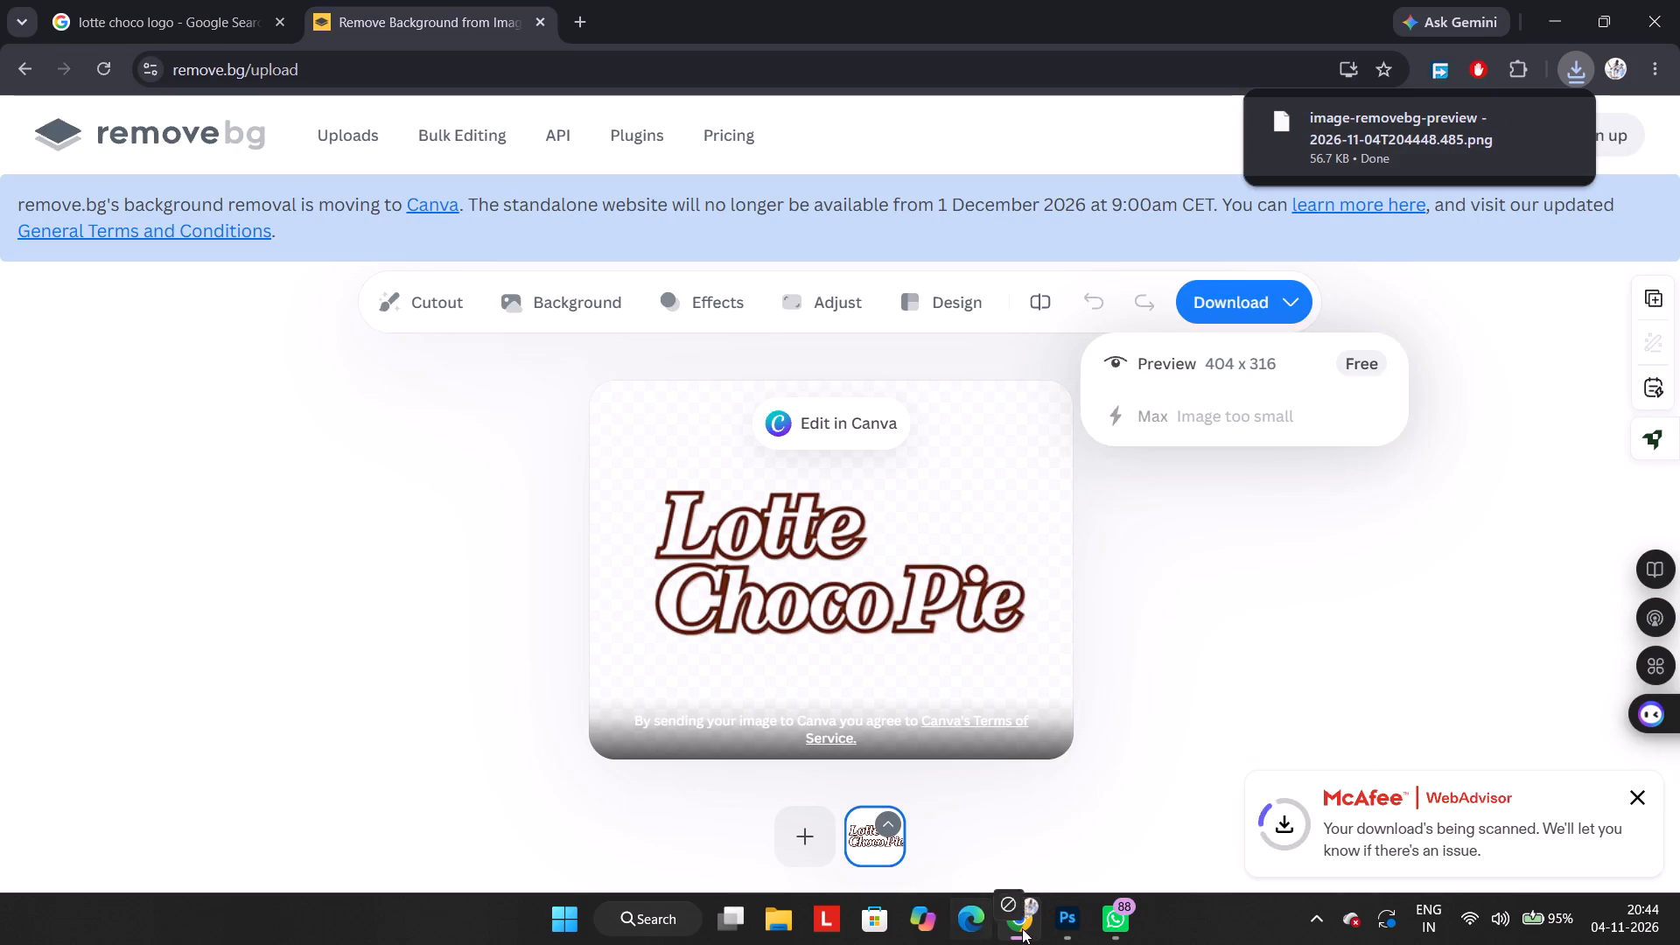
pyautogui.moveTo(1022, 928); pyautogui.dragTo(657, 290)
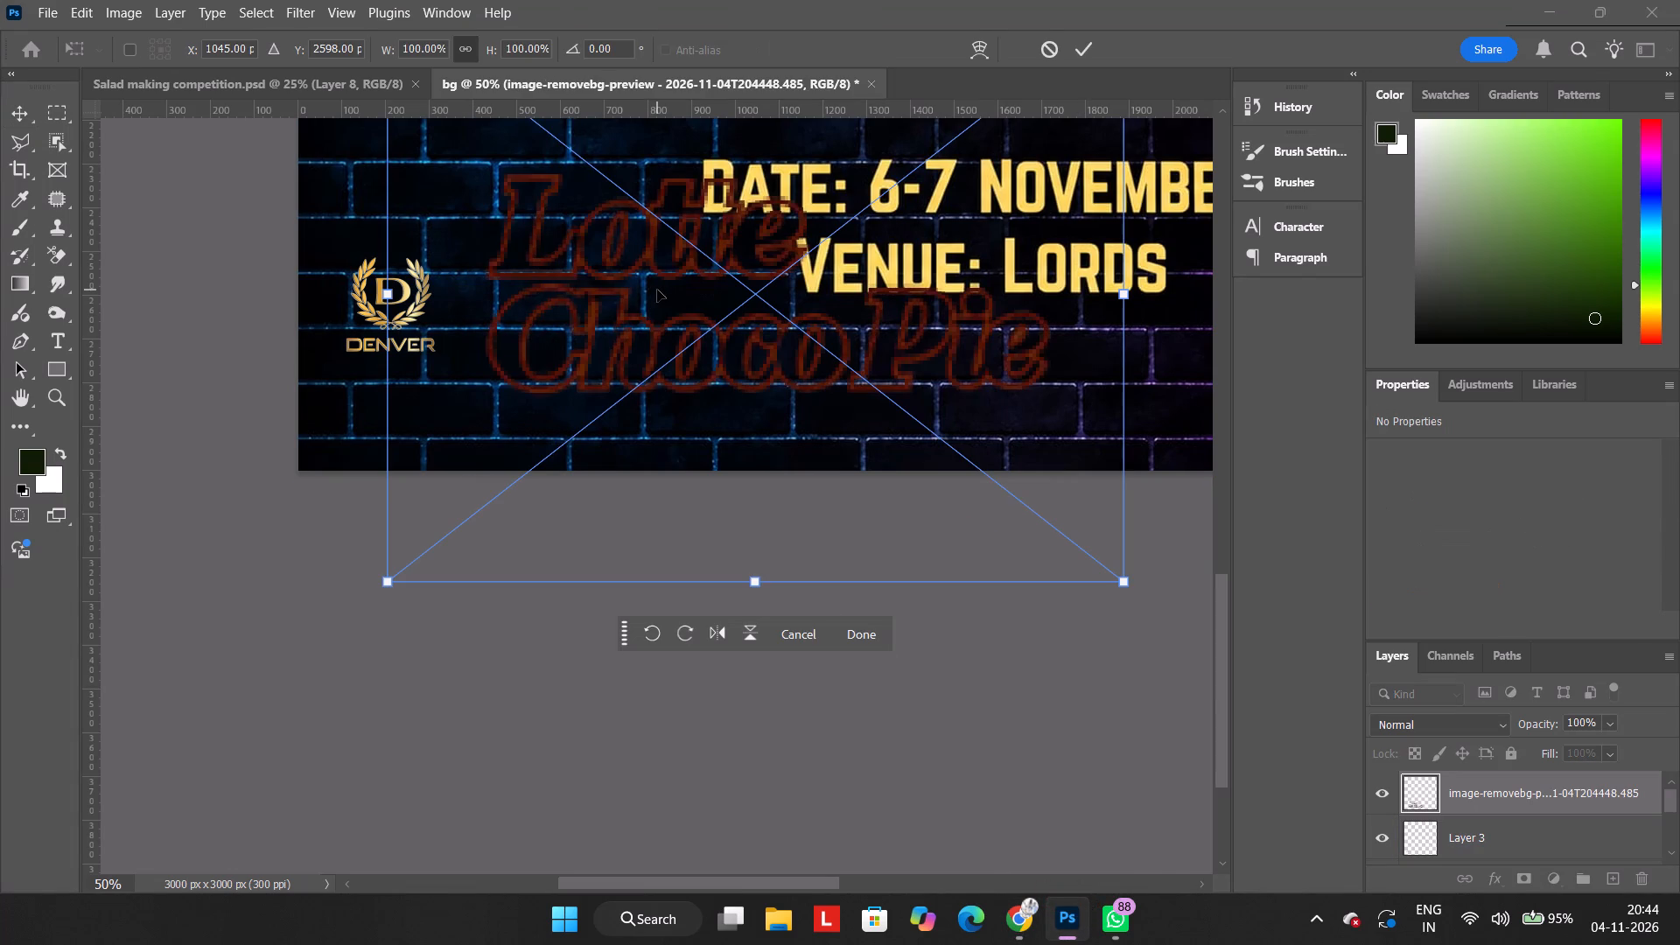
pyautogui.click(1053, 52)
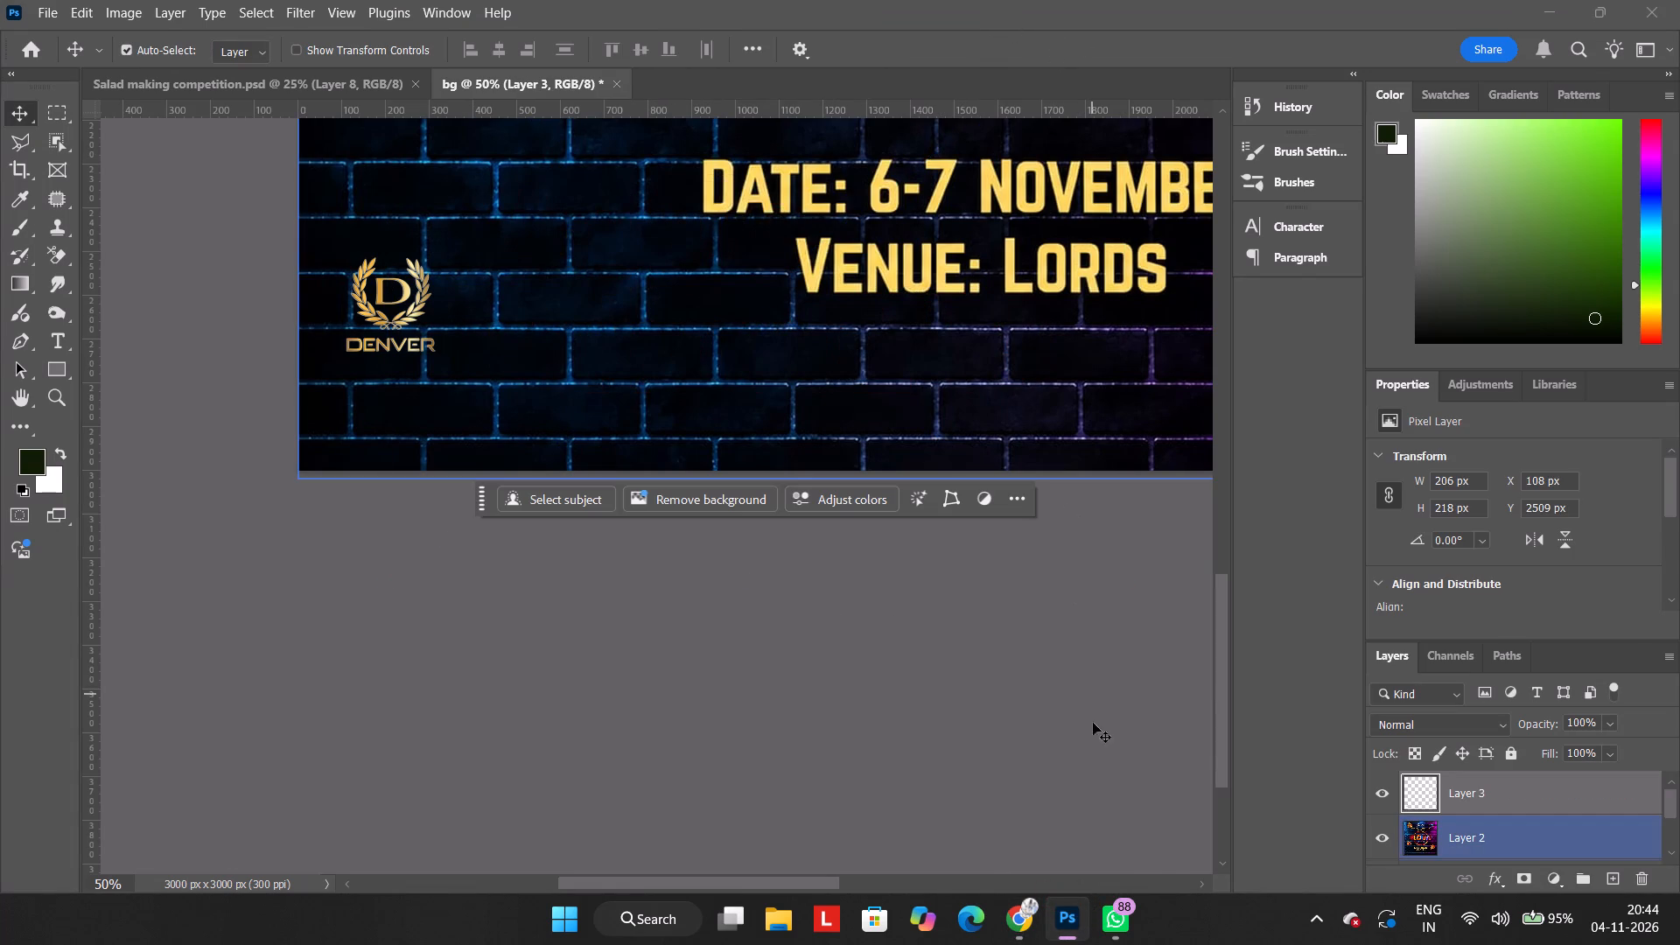
# Switch to Chrome, search Google Images for "lotte choco logo bg remoded", and look through the results for a transparent logo.
pyautogui.click(1016, 919)
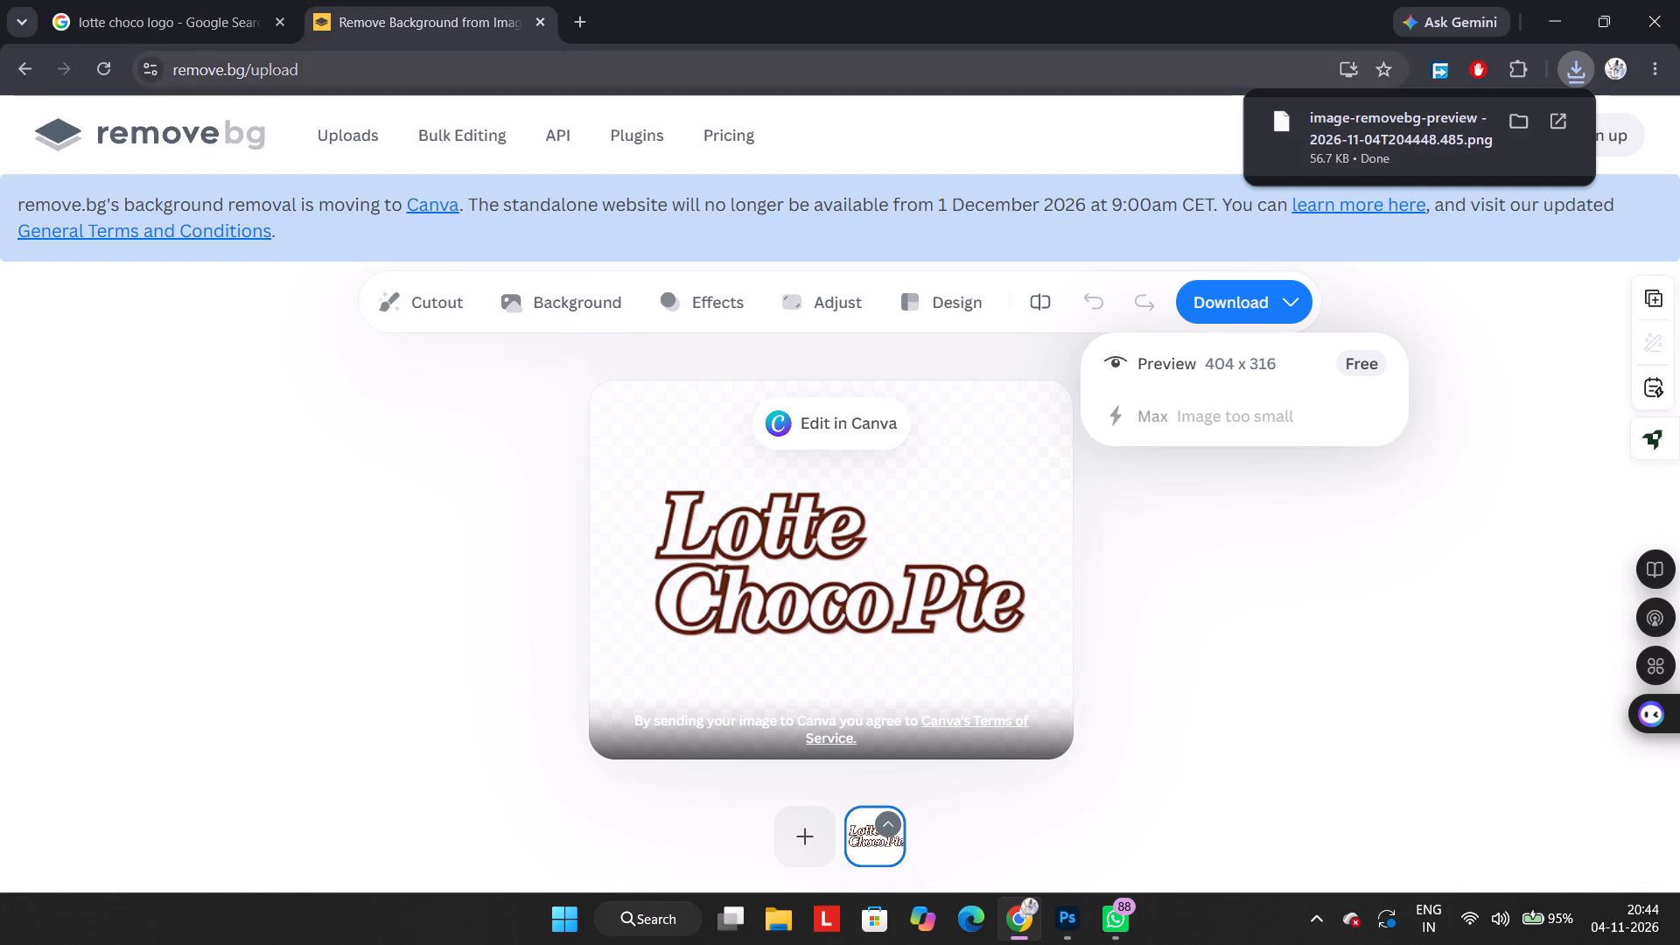
pyautogui.click(167, 4)
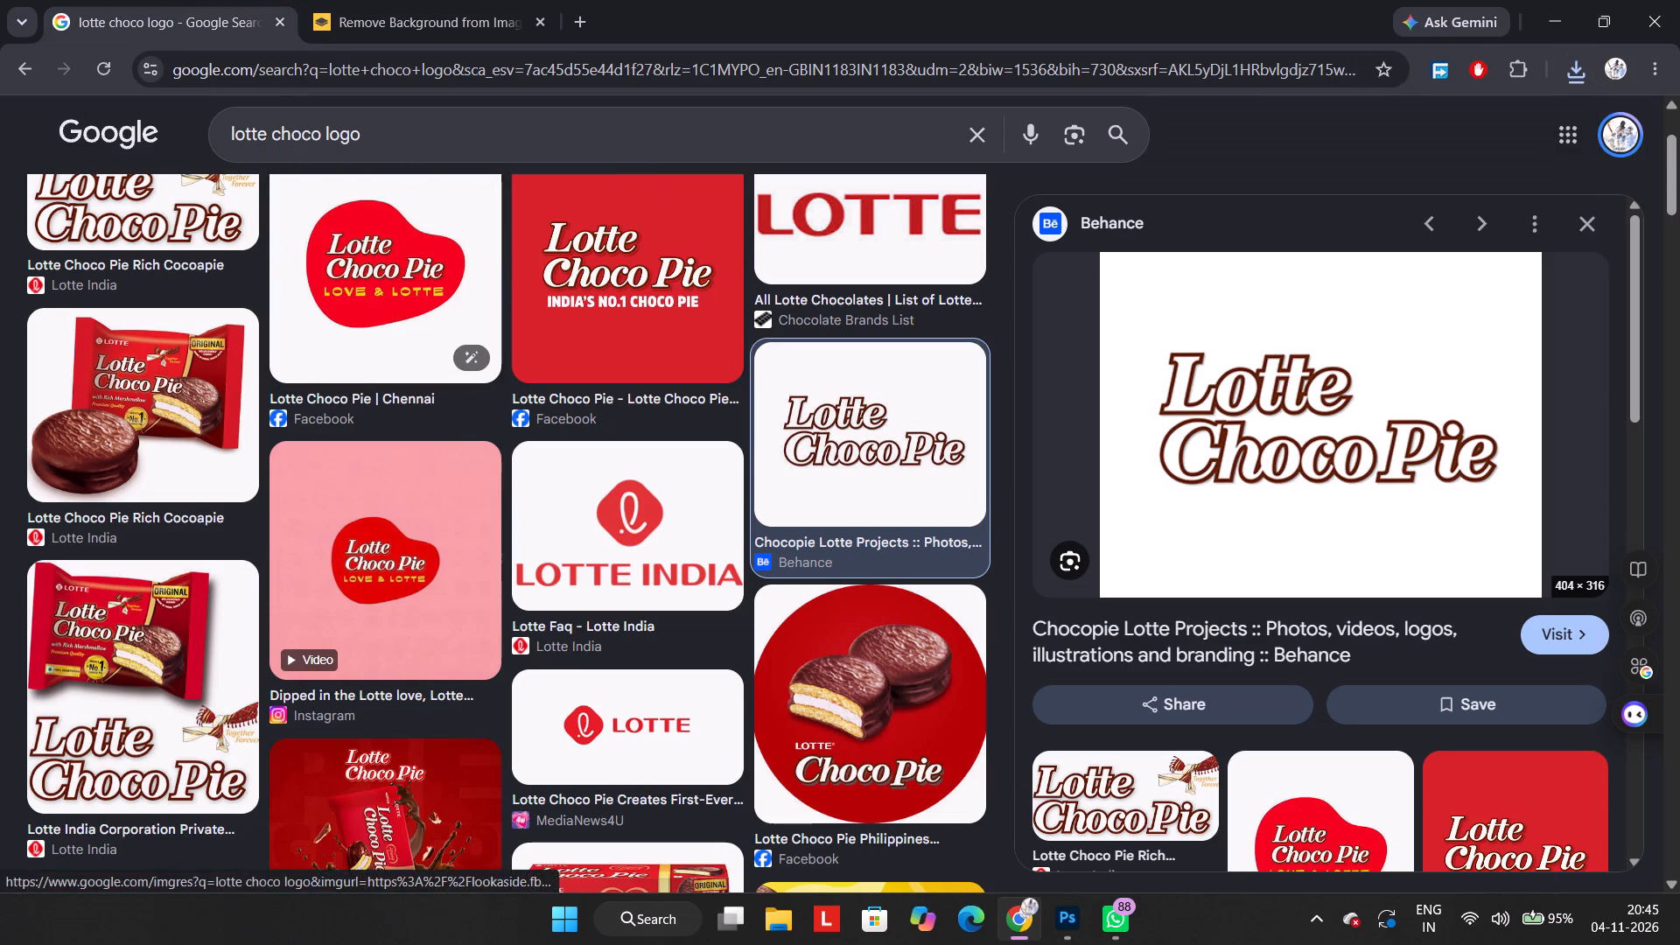
pyautogui.click(480, 142)
pyautogui.press('space')
pyautogui.write('bg remoded')
pyautogui.press('Return')
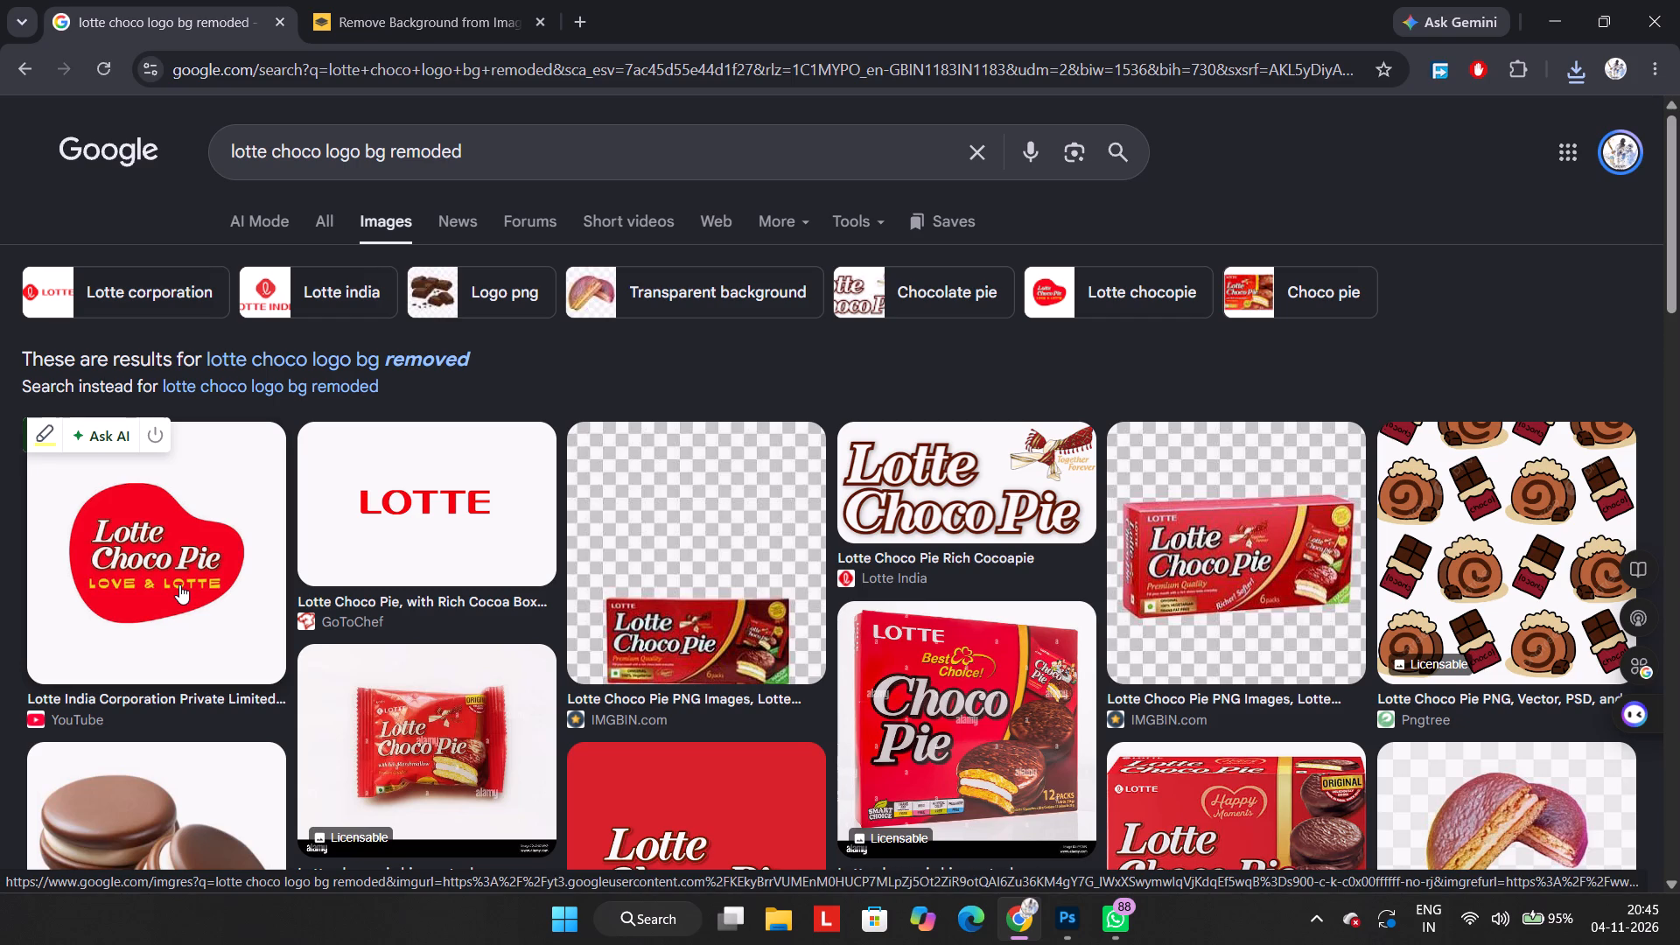
pyautogui.scroll(-1, 179, 584)
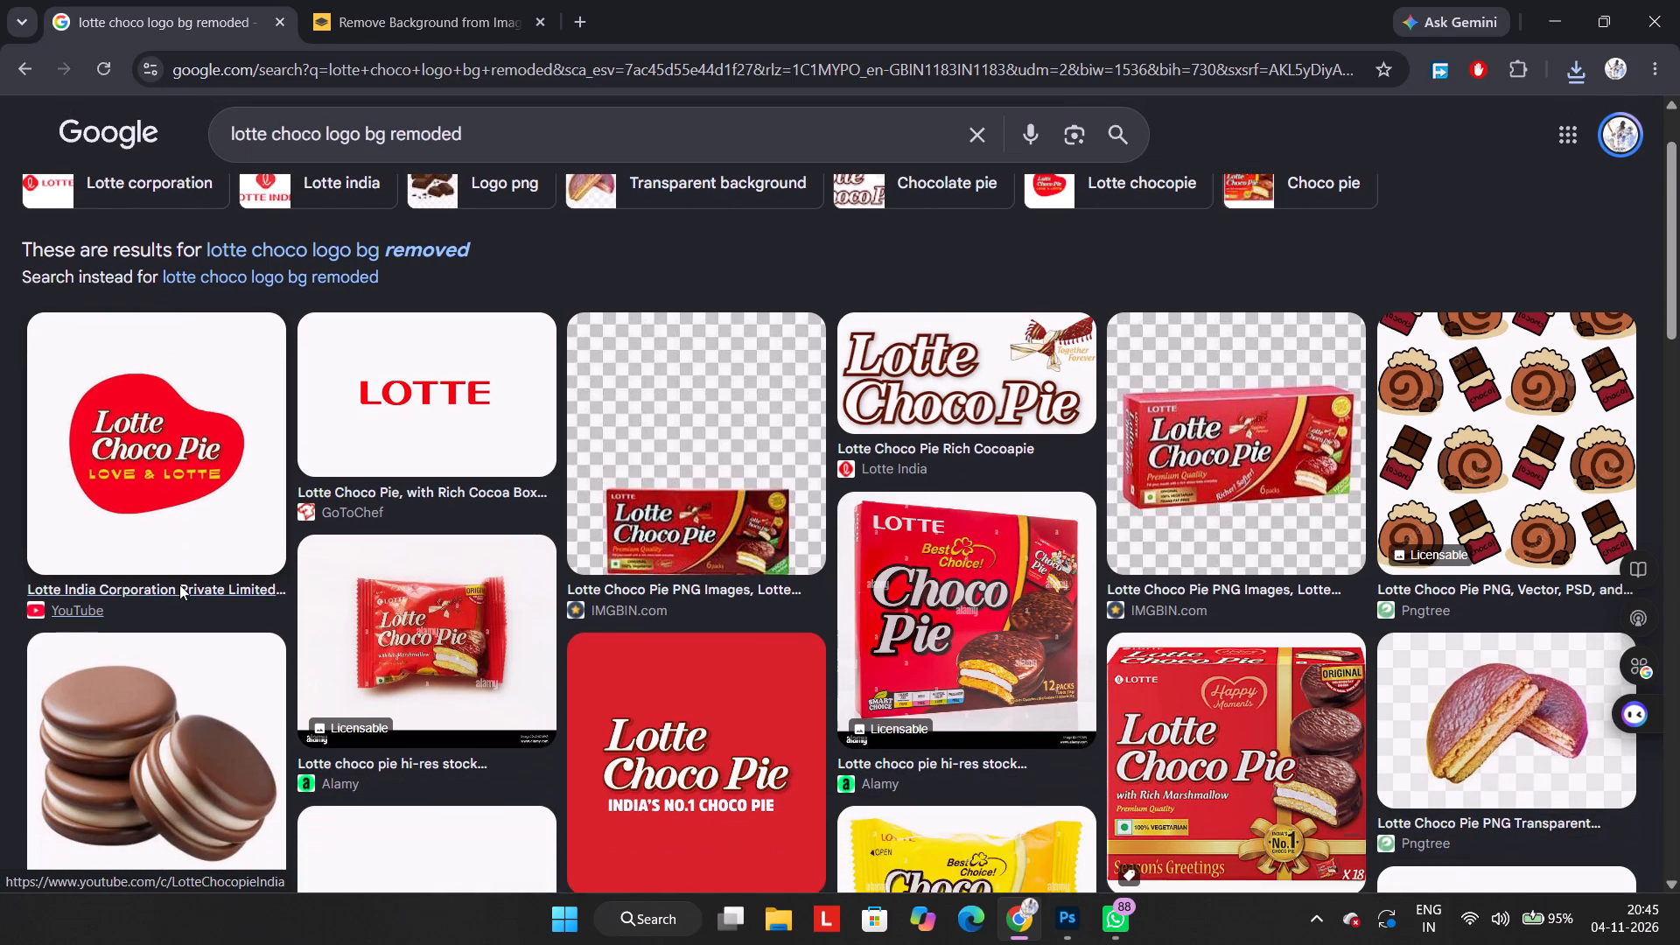
pyautogui.scroll(-2, 179, 584)
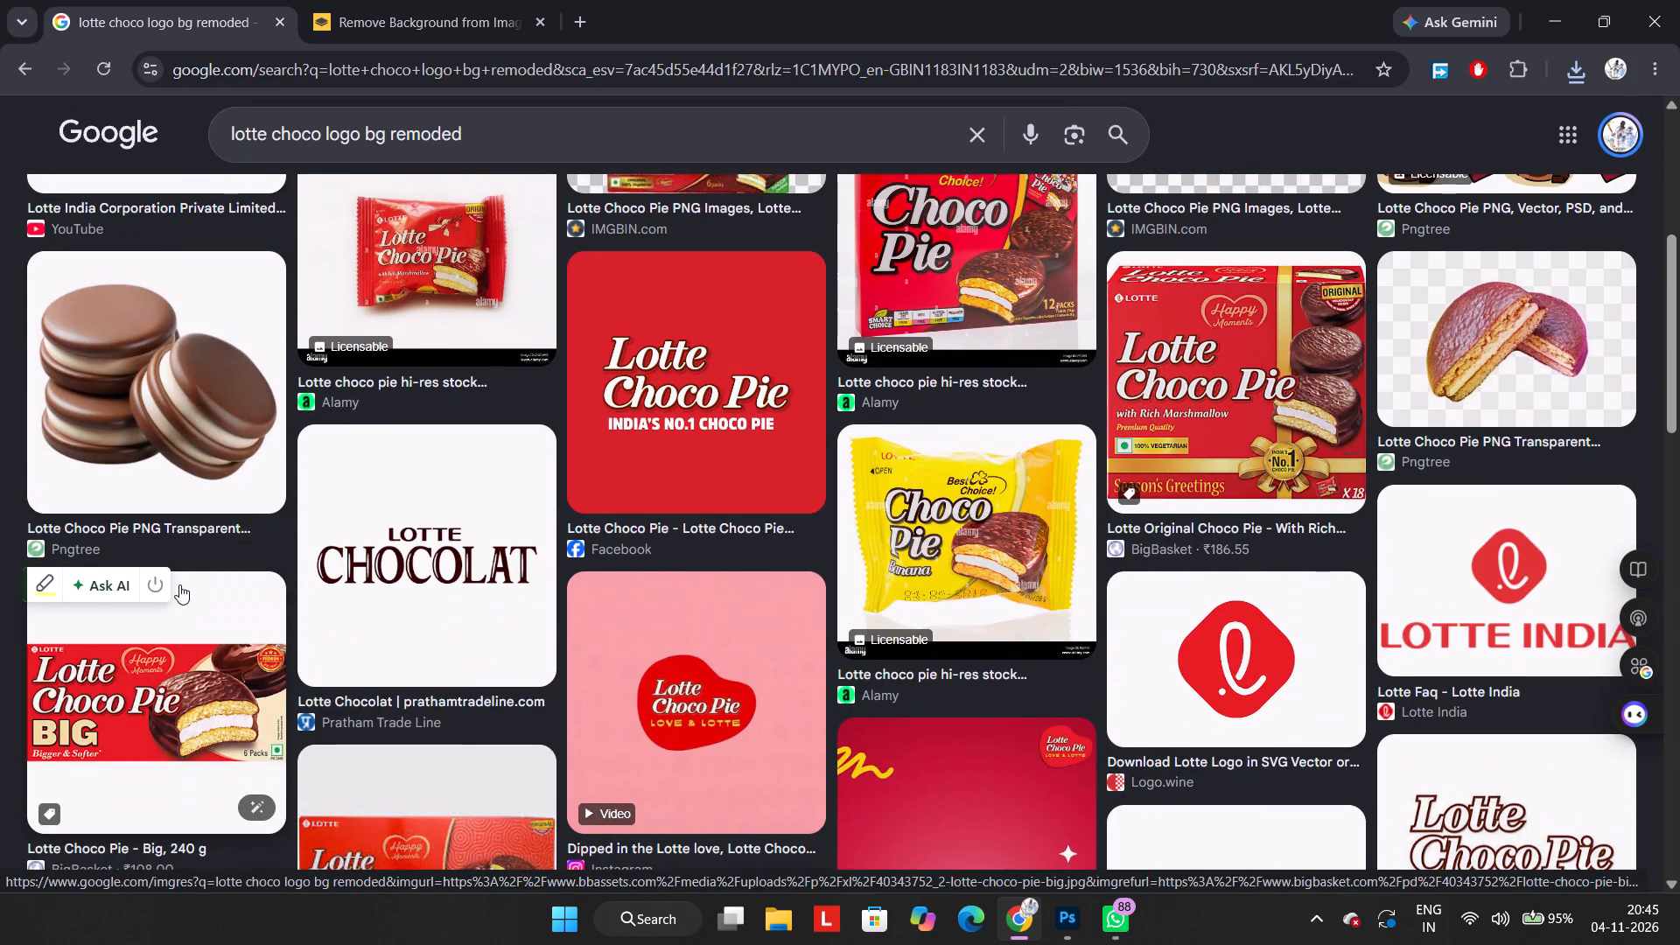
pyautogui.scroll(7, 179, 584)
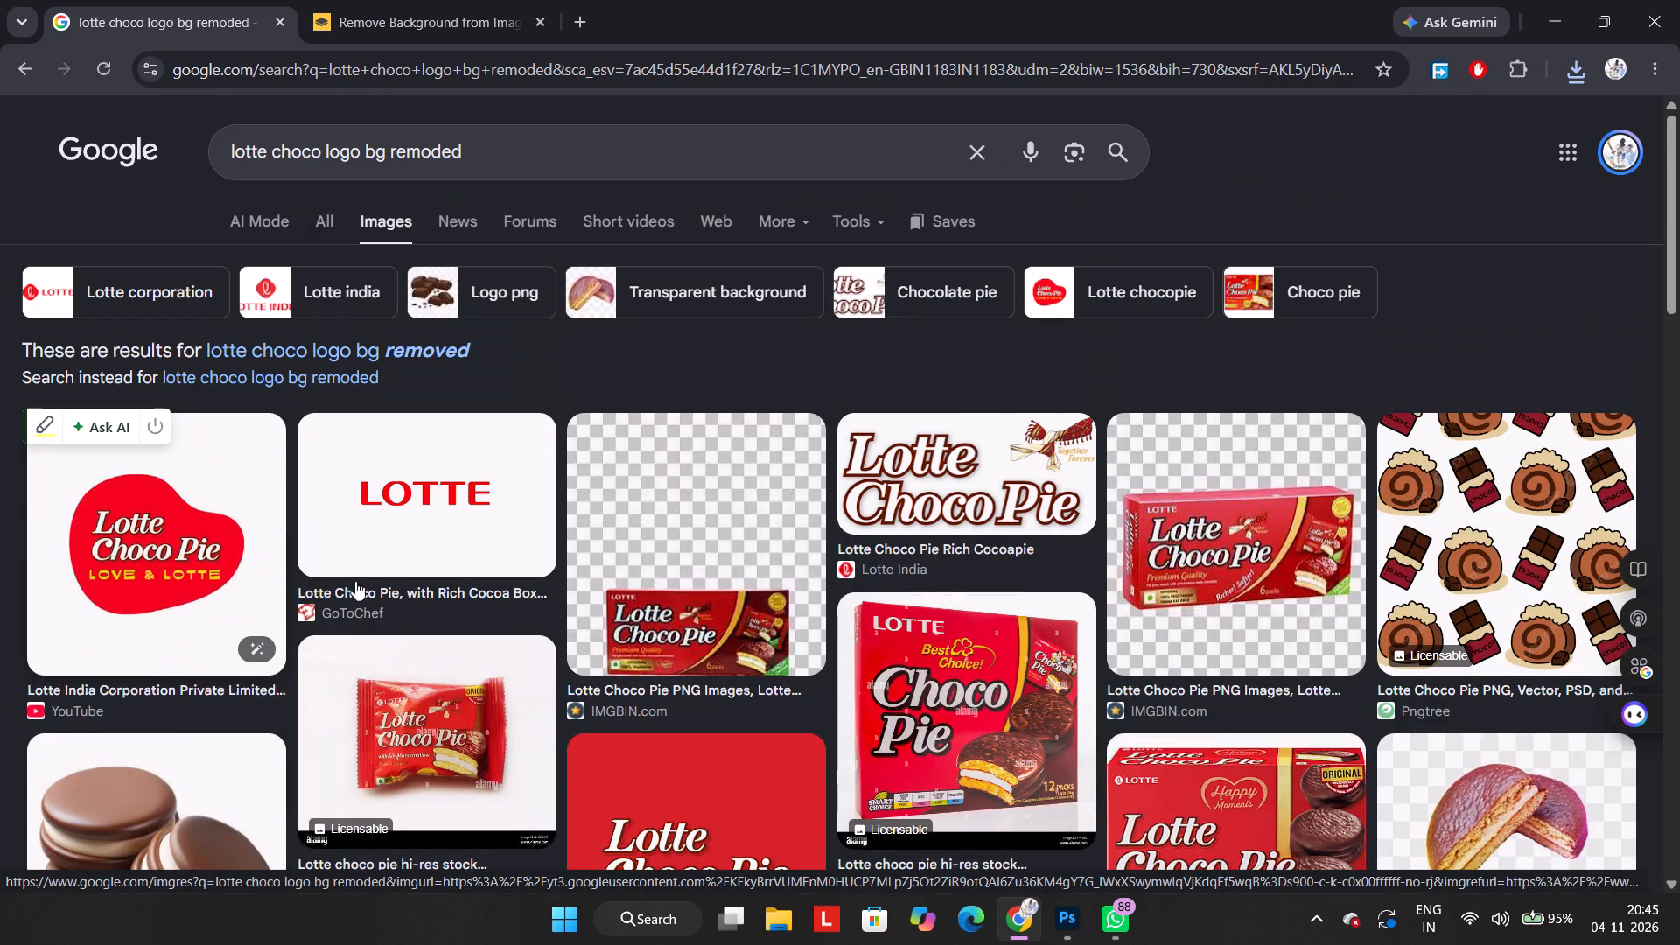
pyautogui.rightClick(996, 462)
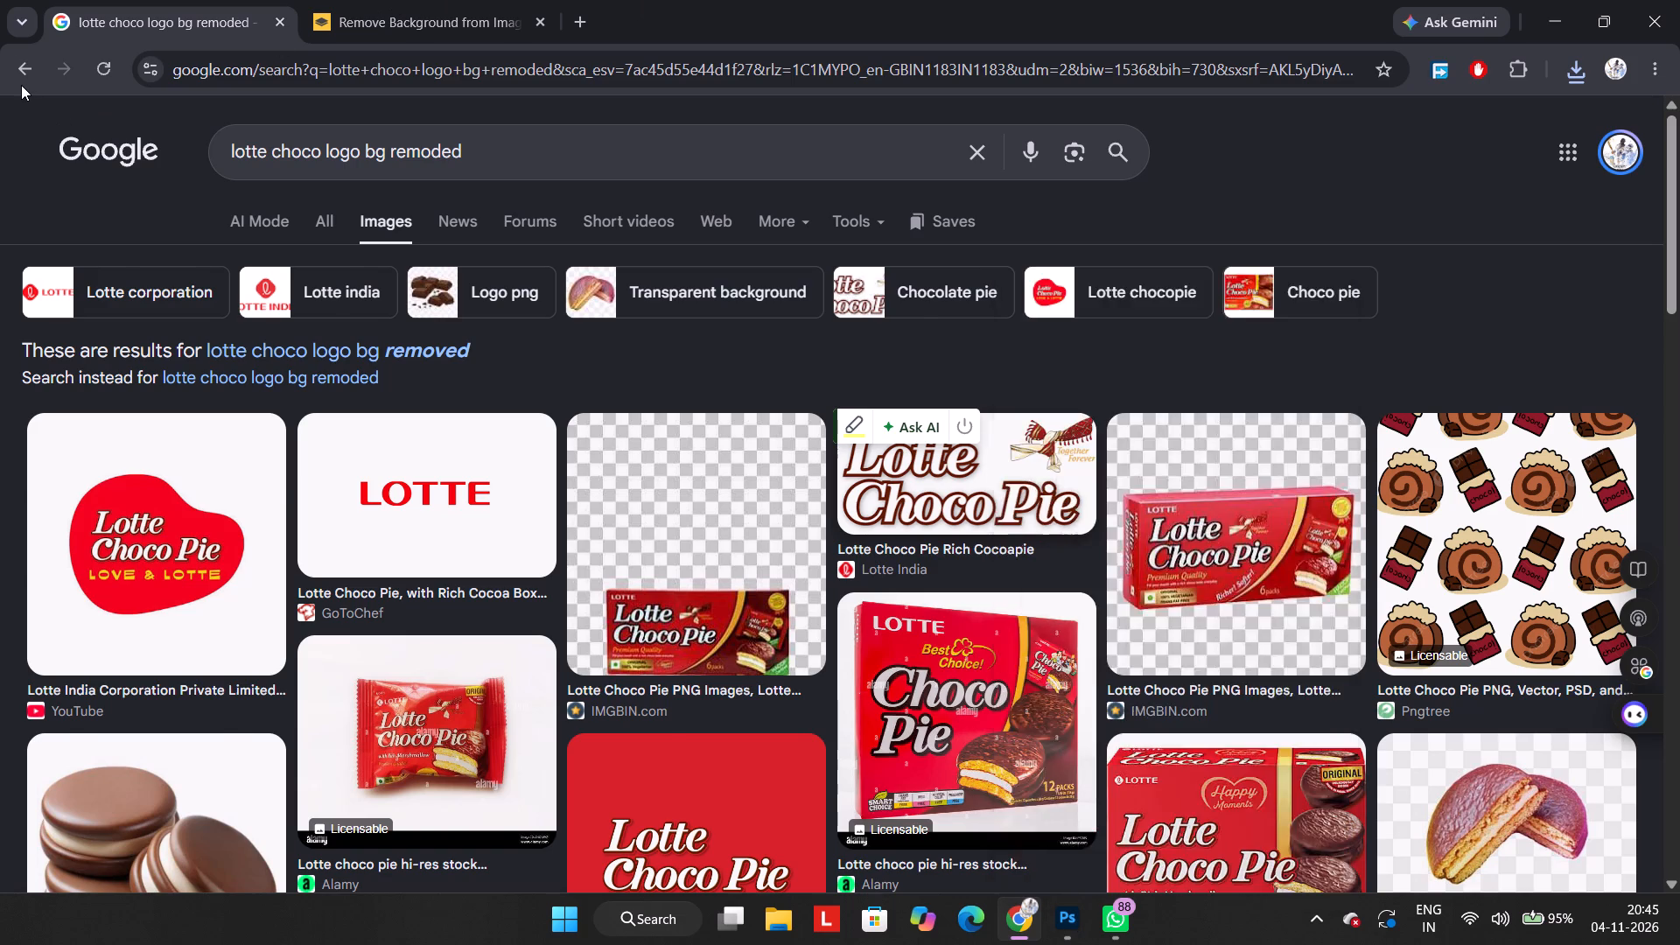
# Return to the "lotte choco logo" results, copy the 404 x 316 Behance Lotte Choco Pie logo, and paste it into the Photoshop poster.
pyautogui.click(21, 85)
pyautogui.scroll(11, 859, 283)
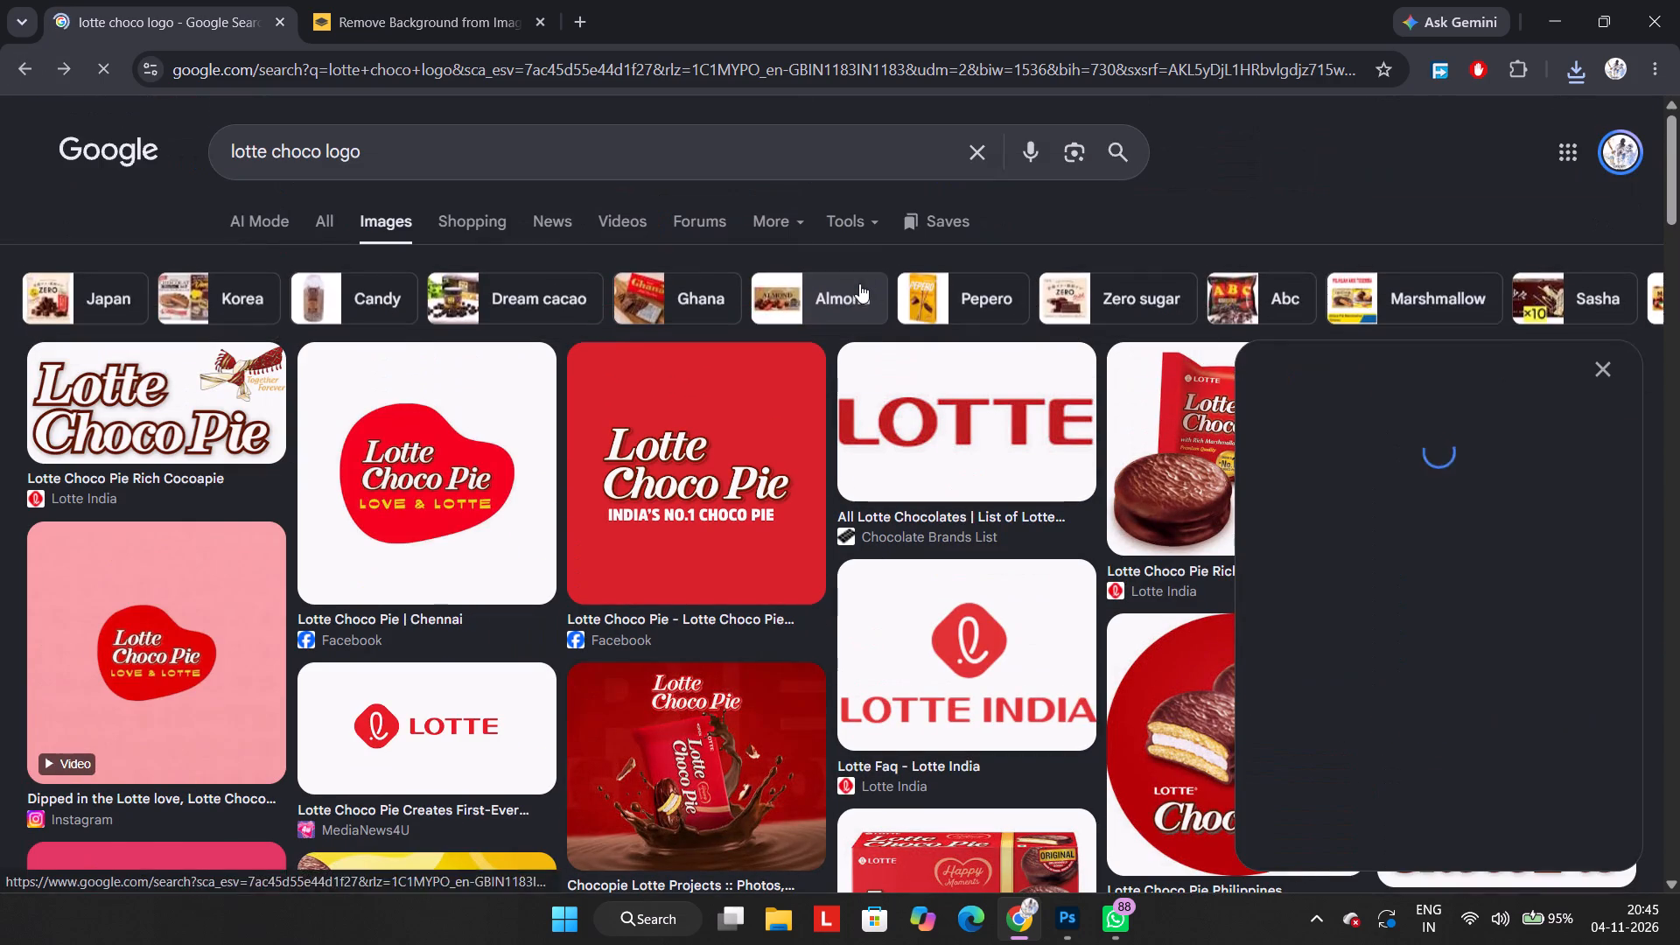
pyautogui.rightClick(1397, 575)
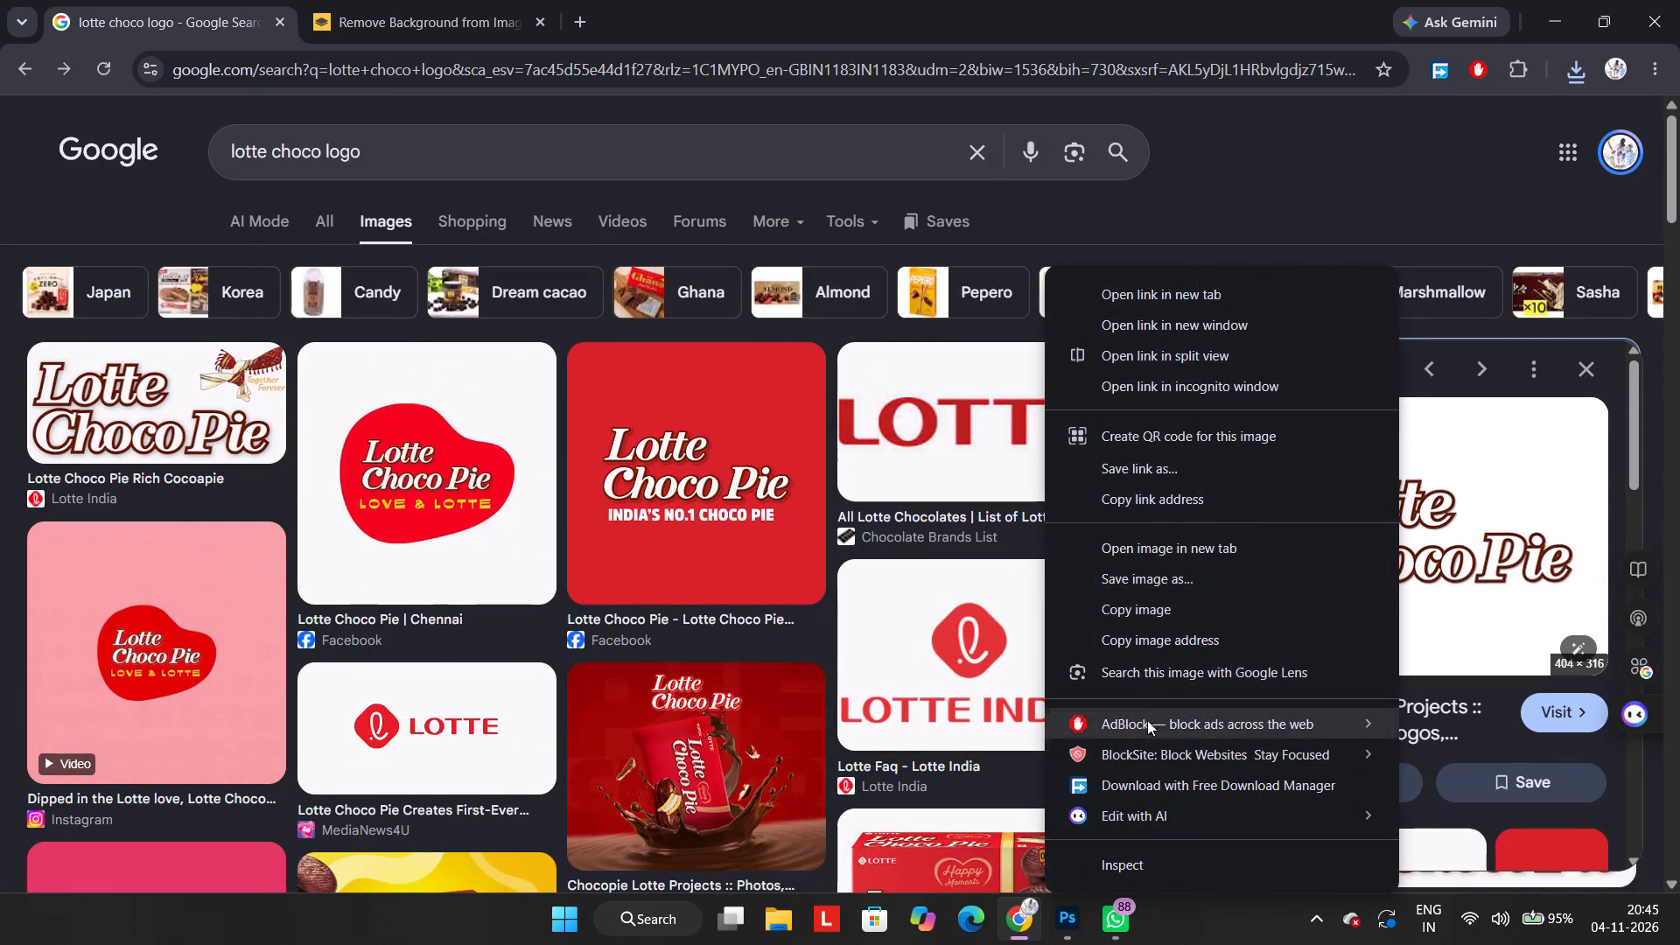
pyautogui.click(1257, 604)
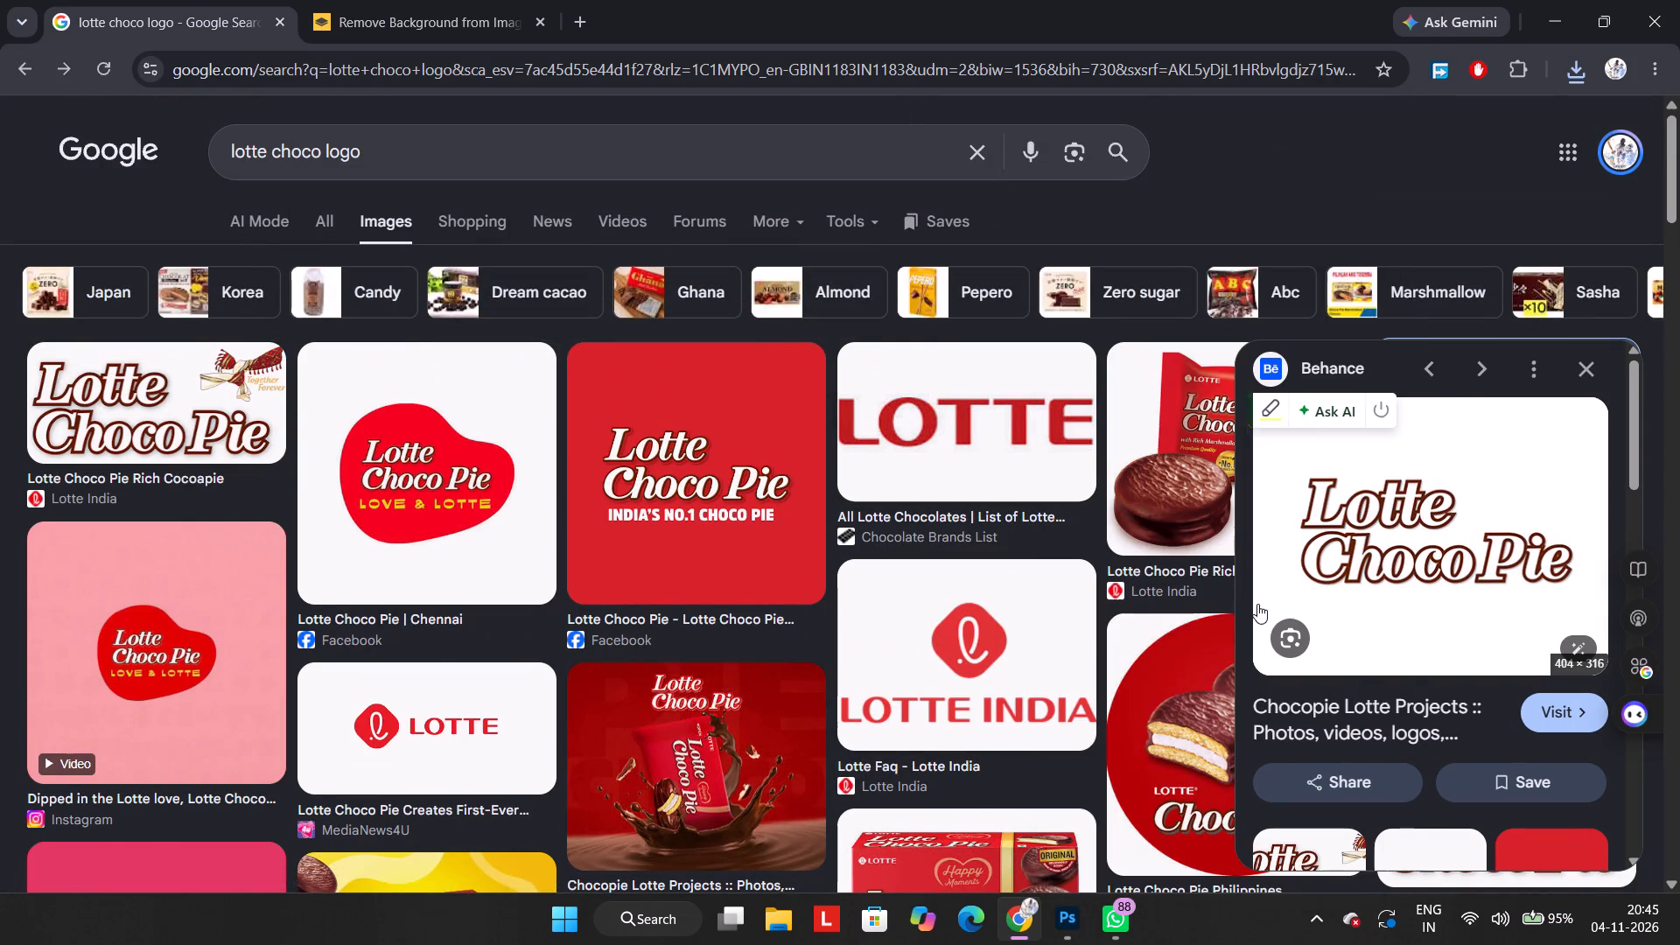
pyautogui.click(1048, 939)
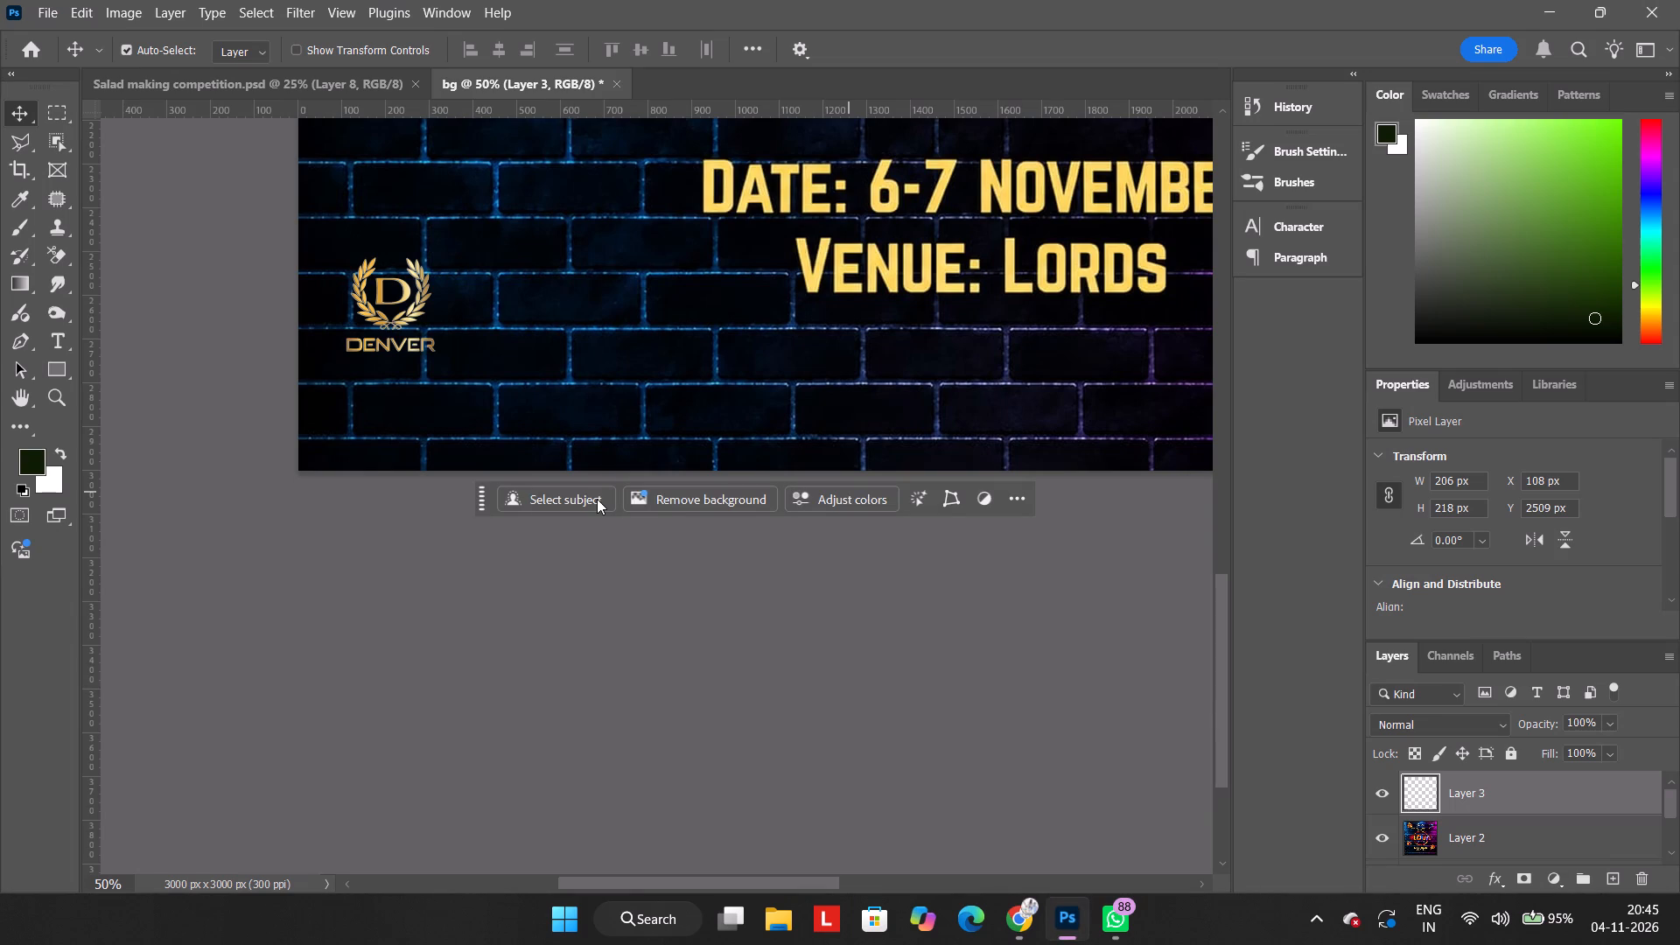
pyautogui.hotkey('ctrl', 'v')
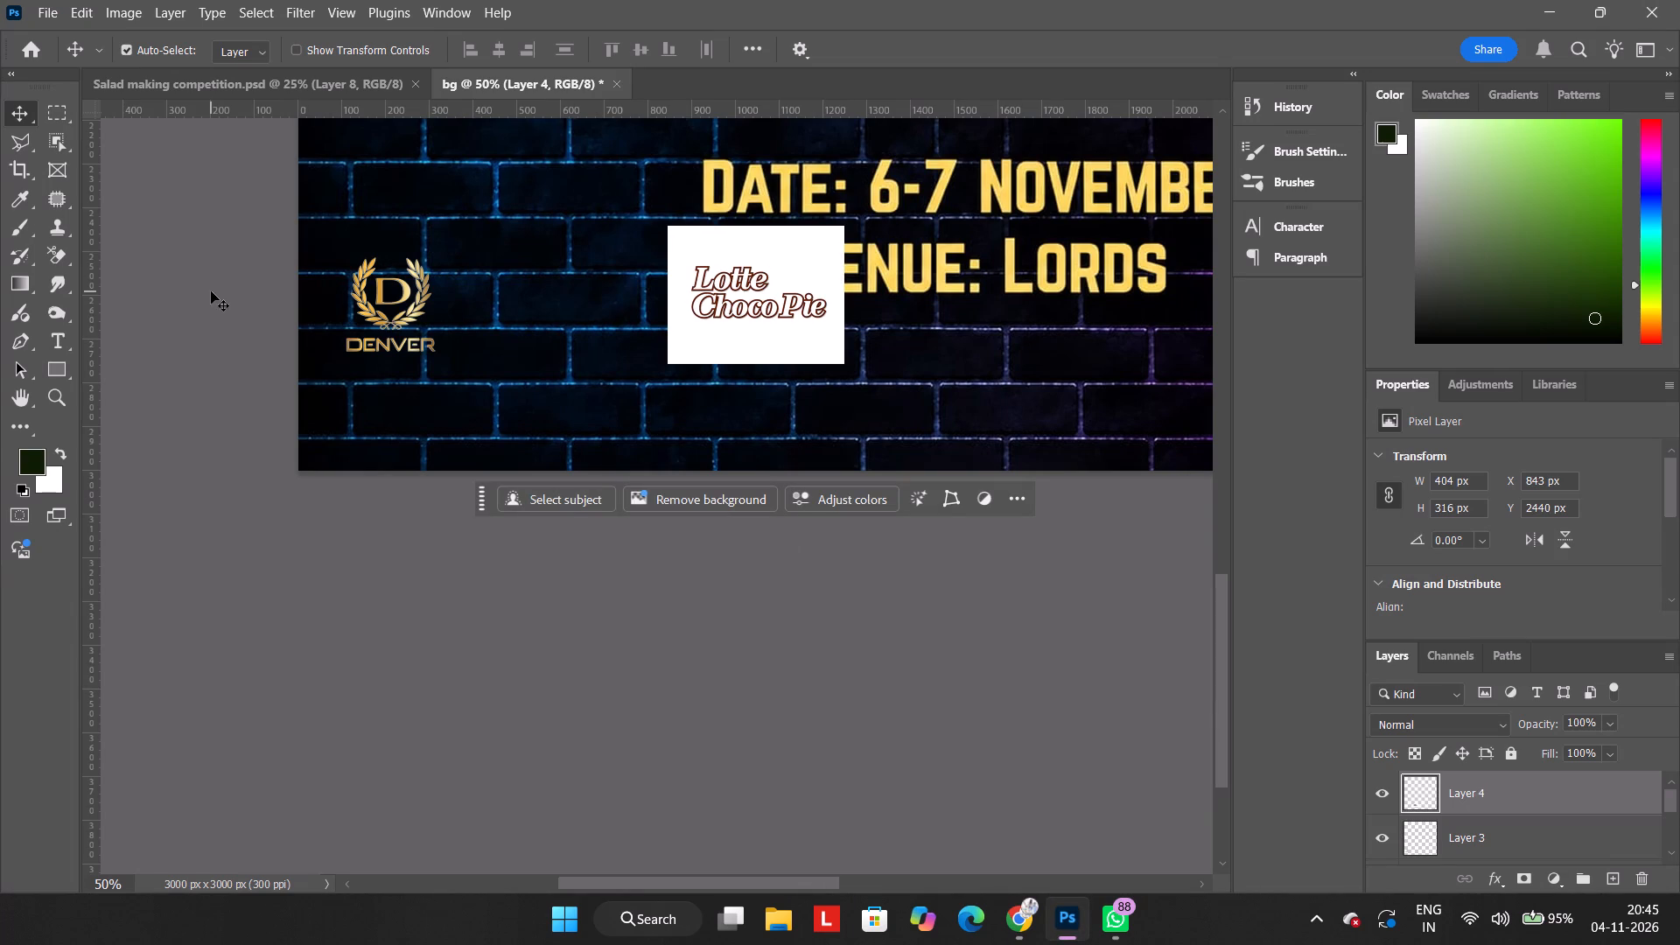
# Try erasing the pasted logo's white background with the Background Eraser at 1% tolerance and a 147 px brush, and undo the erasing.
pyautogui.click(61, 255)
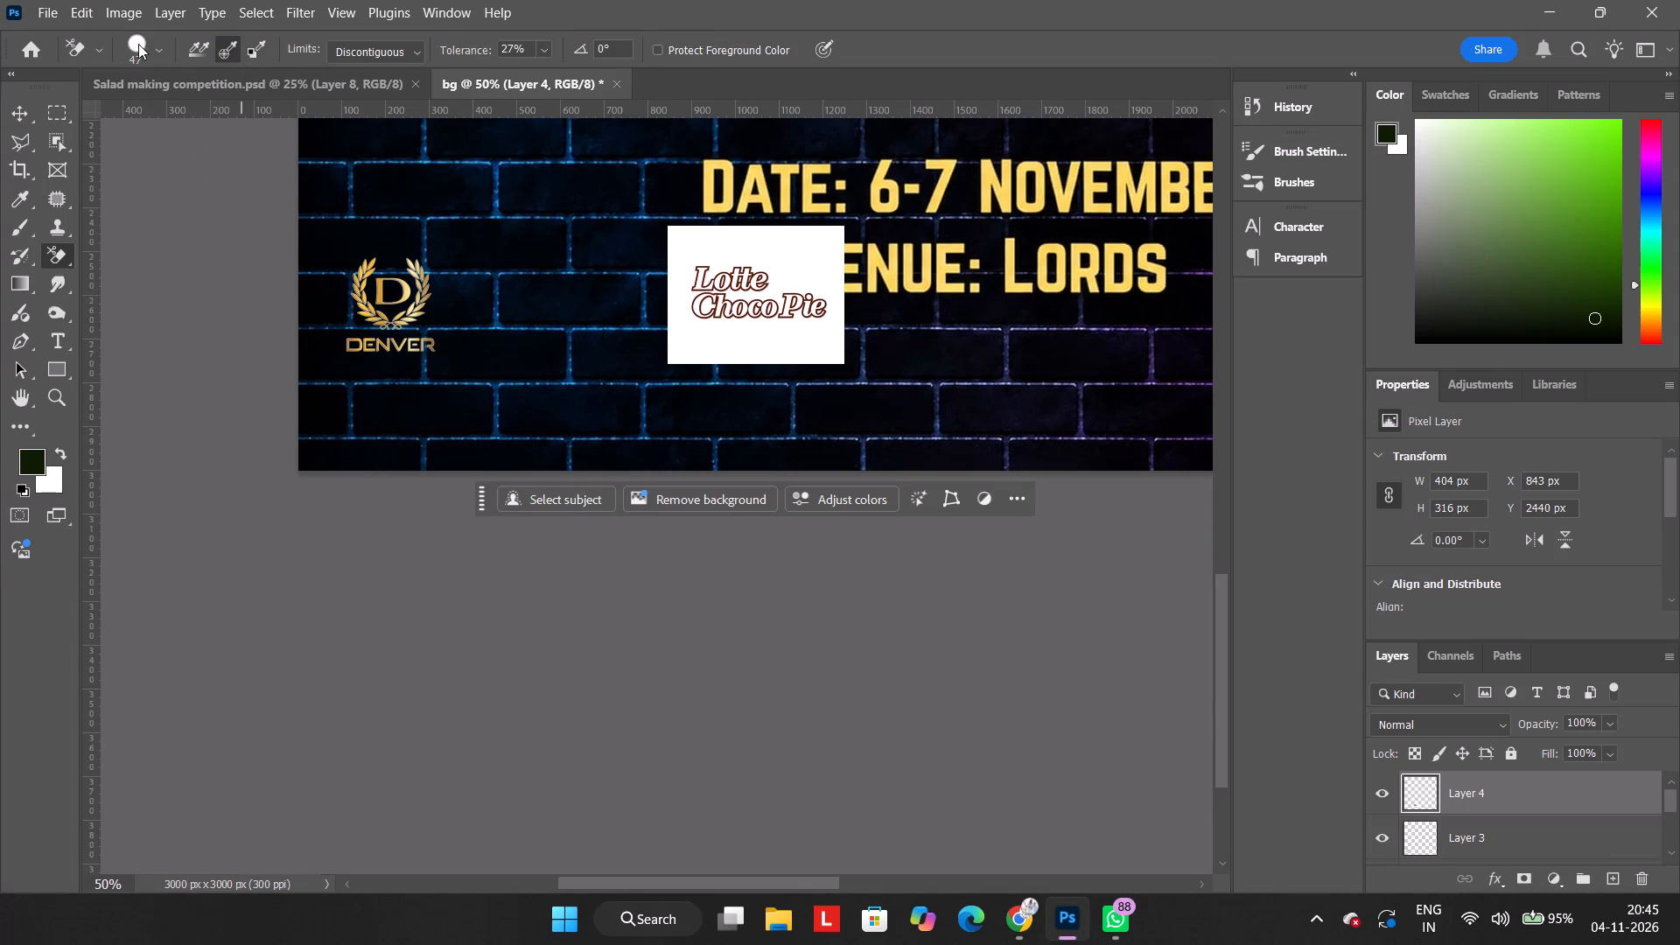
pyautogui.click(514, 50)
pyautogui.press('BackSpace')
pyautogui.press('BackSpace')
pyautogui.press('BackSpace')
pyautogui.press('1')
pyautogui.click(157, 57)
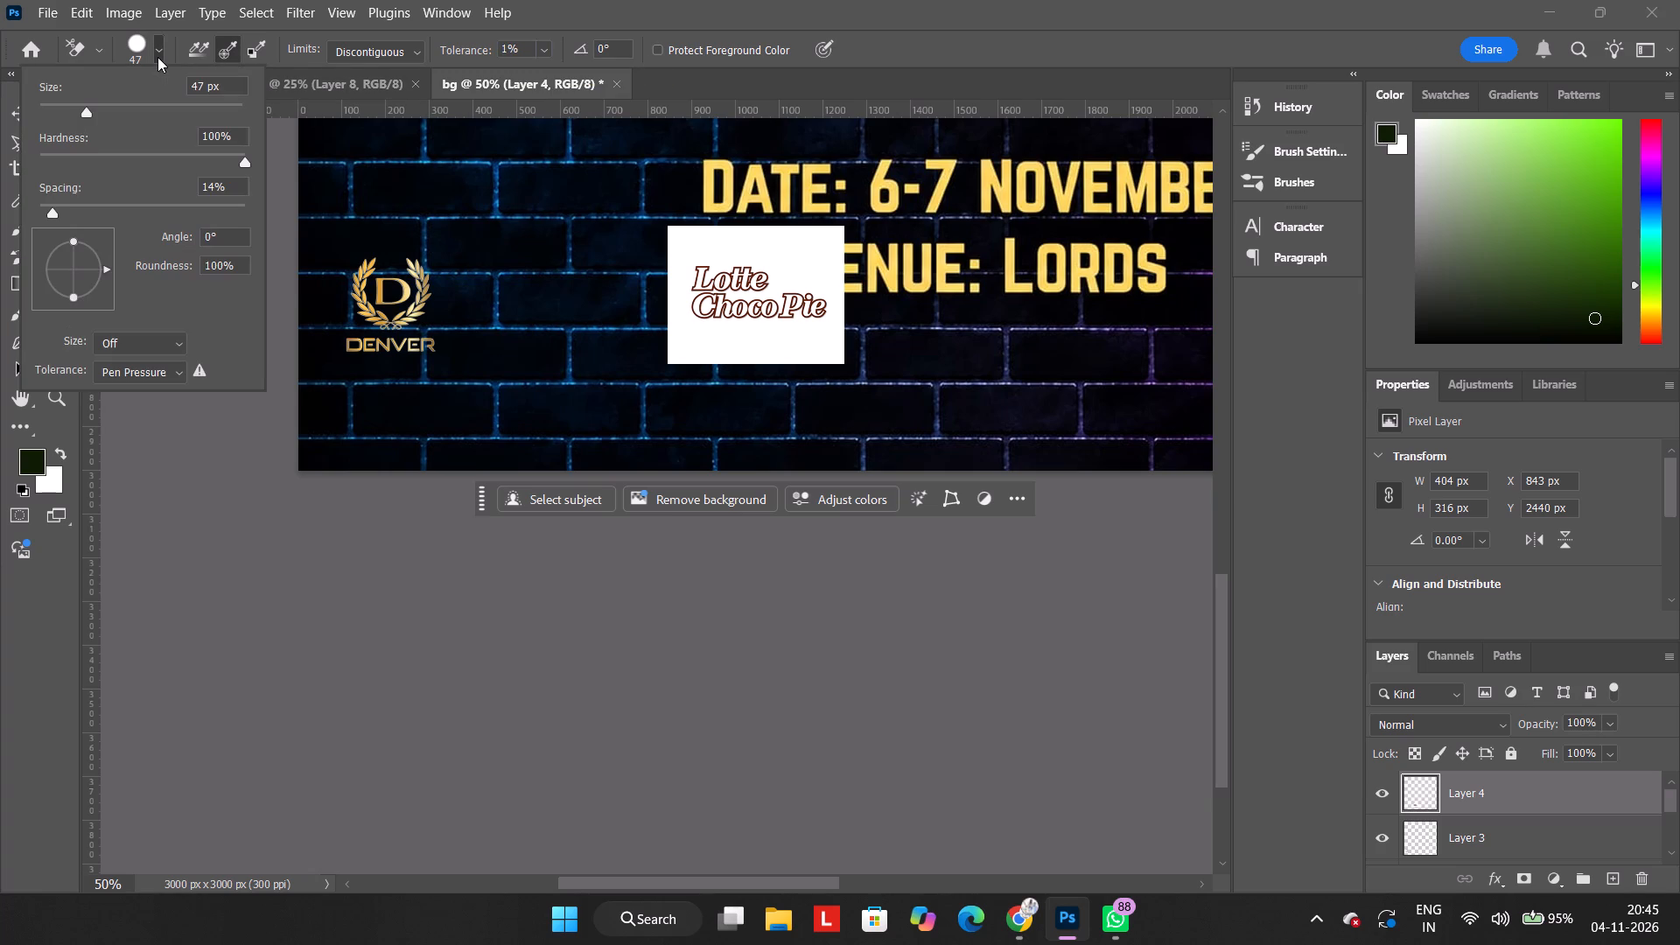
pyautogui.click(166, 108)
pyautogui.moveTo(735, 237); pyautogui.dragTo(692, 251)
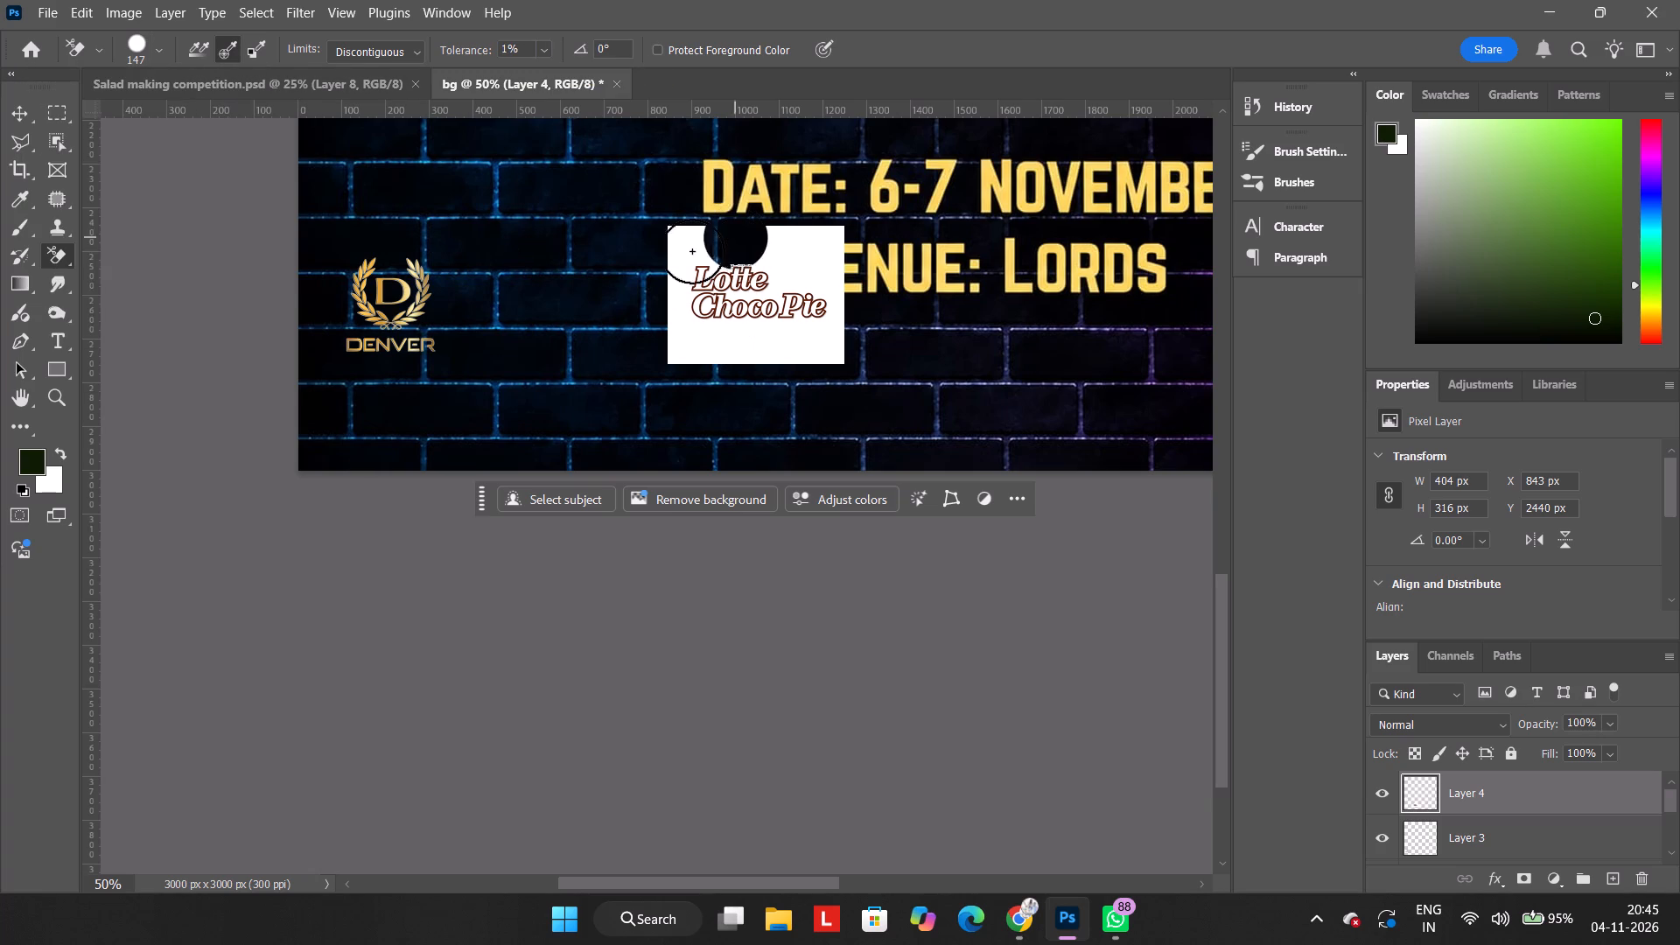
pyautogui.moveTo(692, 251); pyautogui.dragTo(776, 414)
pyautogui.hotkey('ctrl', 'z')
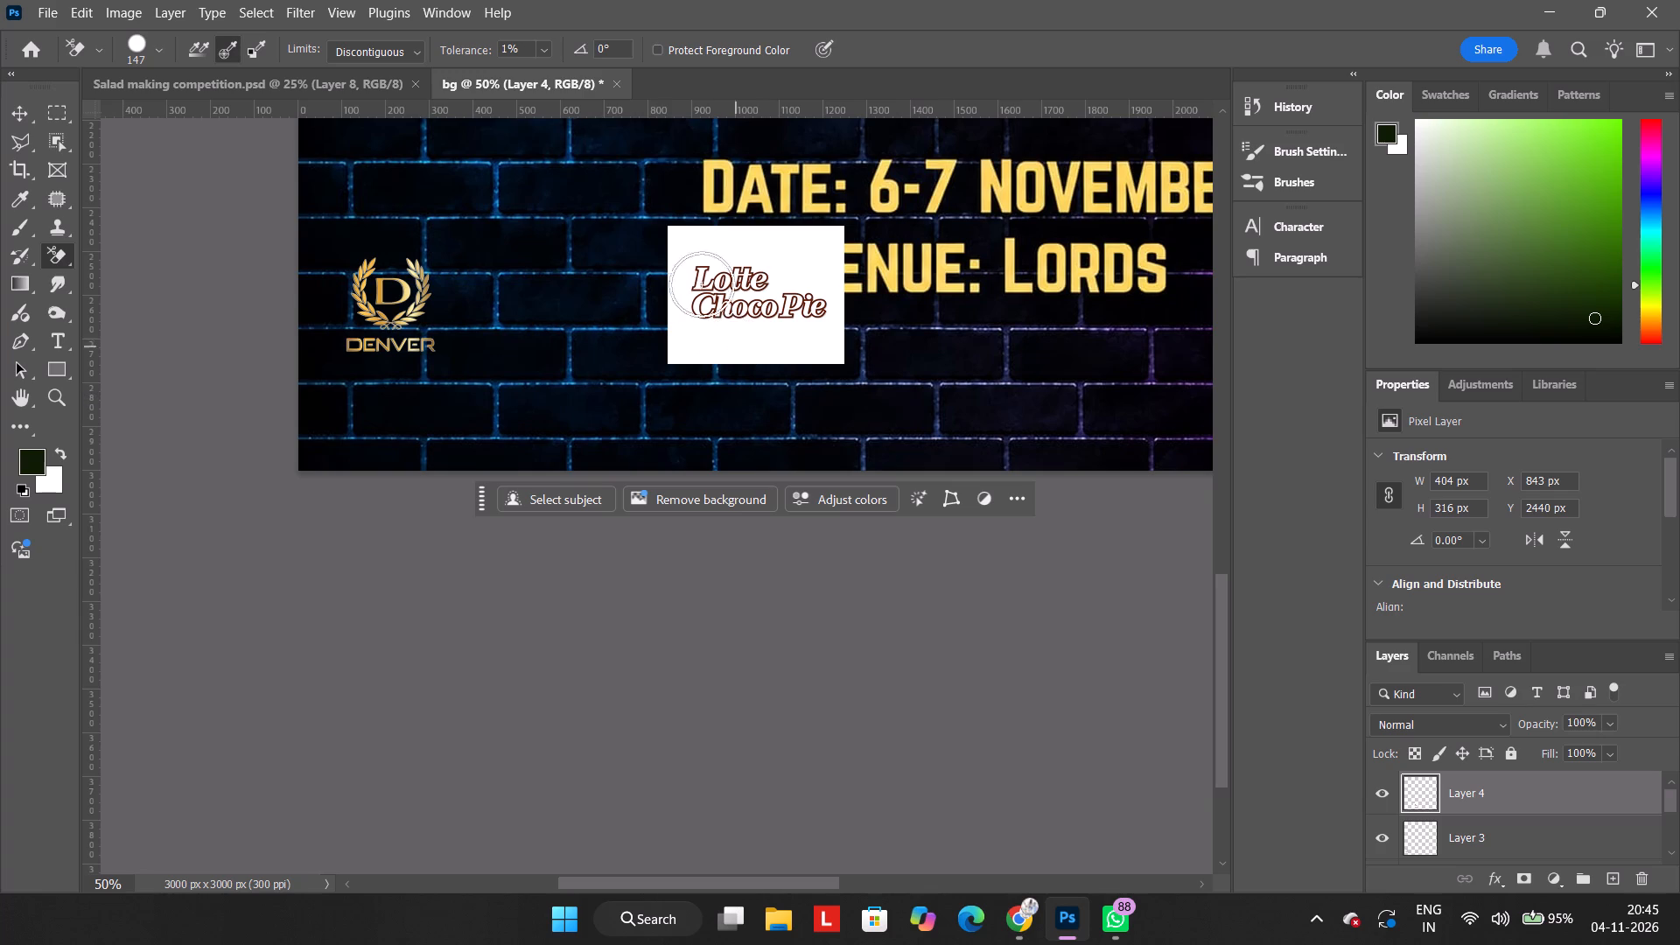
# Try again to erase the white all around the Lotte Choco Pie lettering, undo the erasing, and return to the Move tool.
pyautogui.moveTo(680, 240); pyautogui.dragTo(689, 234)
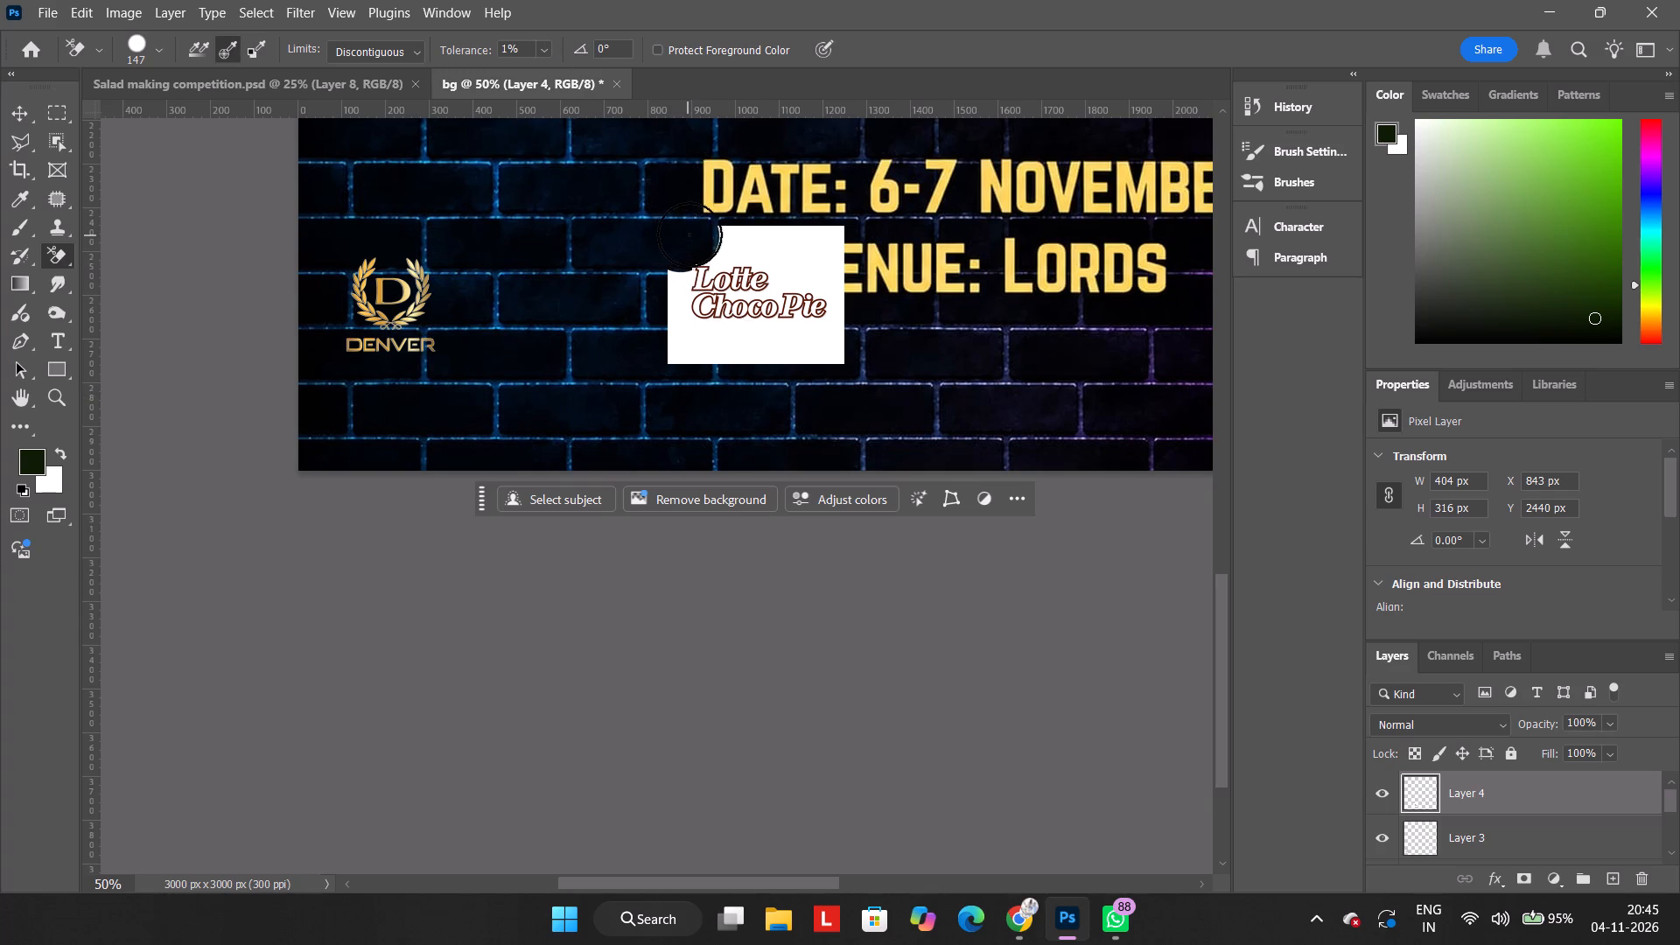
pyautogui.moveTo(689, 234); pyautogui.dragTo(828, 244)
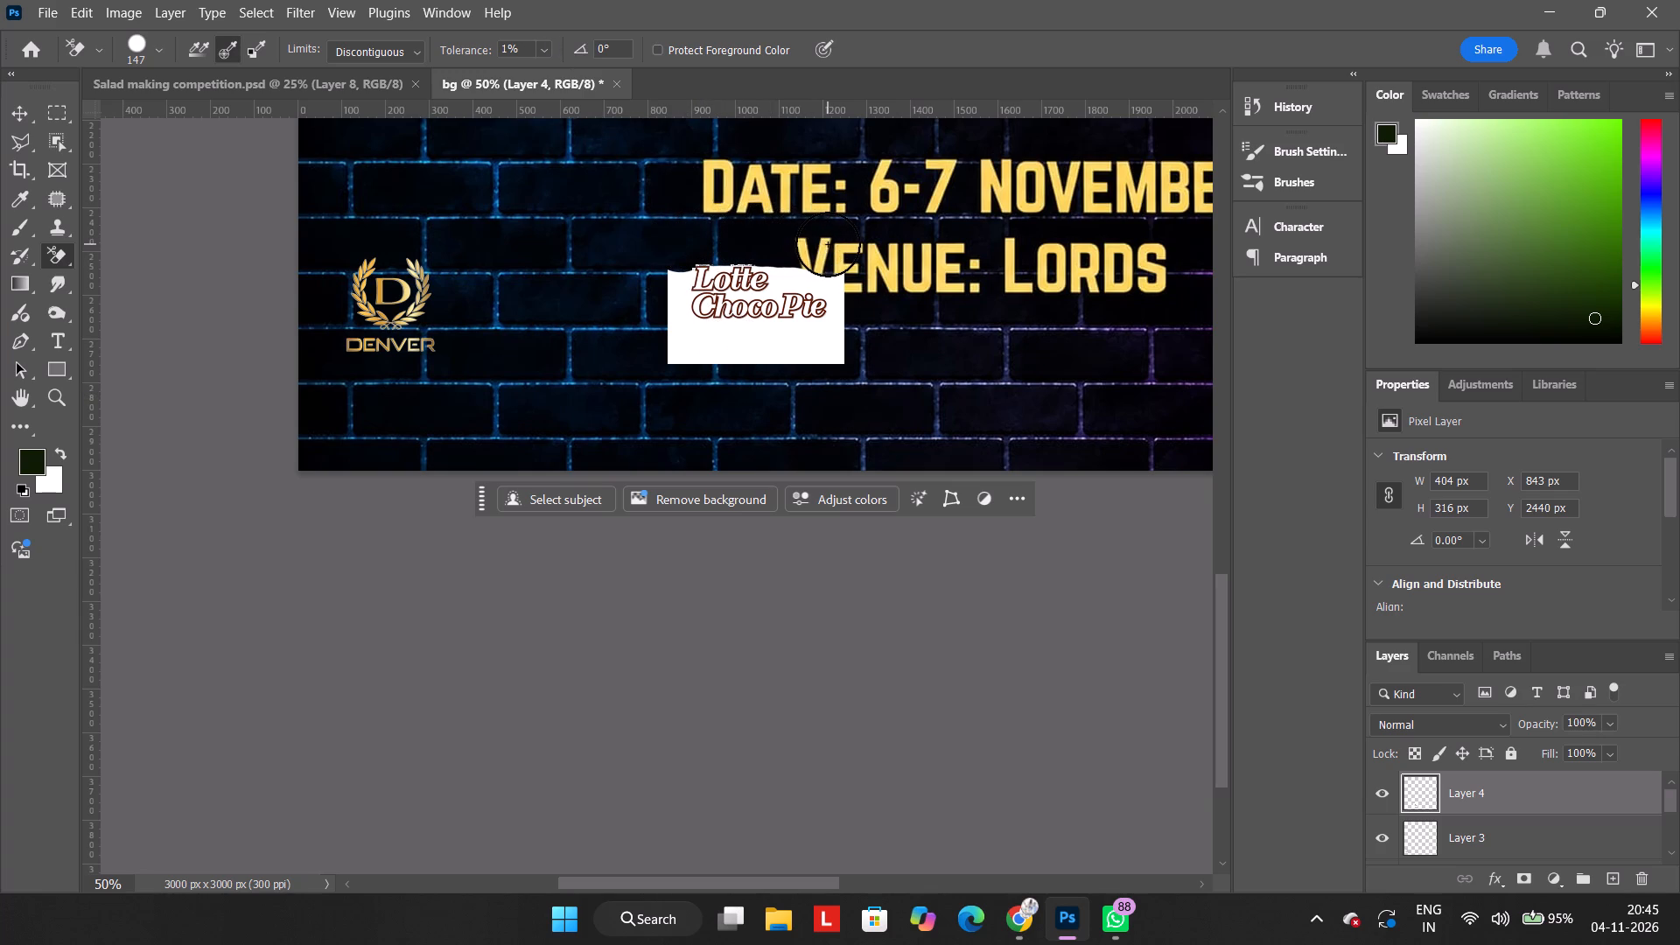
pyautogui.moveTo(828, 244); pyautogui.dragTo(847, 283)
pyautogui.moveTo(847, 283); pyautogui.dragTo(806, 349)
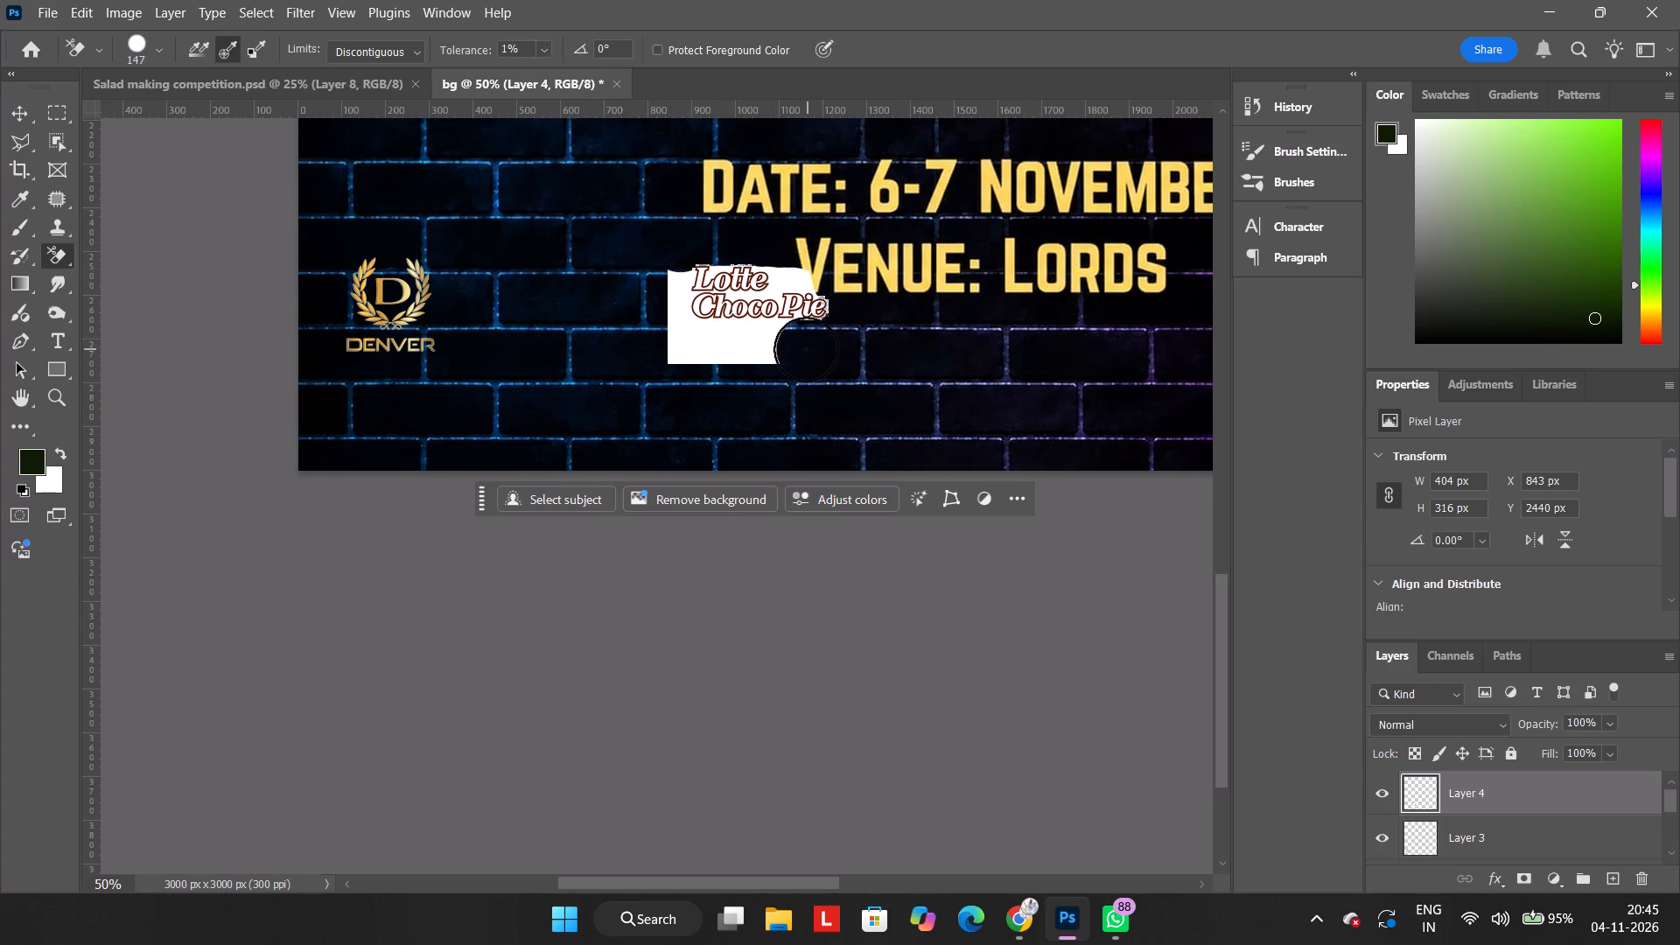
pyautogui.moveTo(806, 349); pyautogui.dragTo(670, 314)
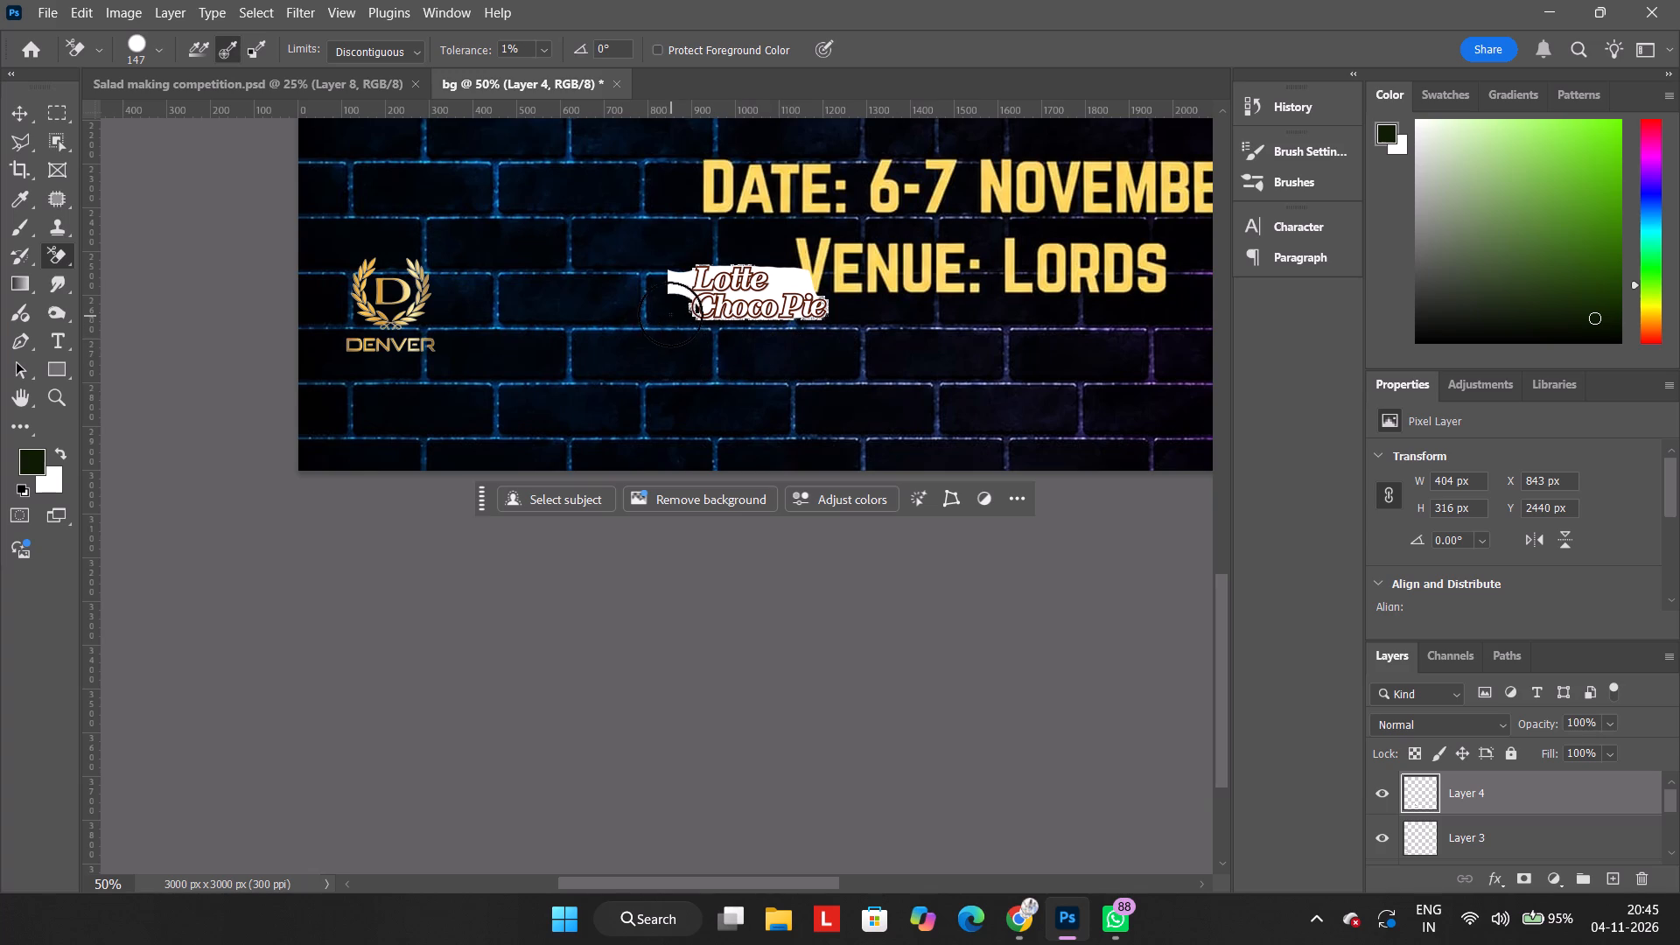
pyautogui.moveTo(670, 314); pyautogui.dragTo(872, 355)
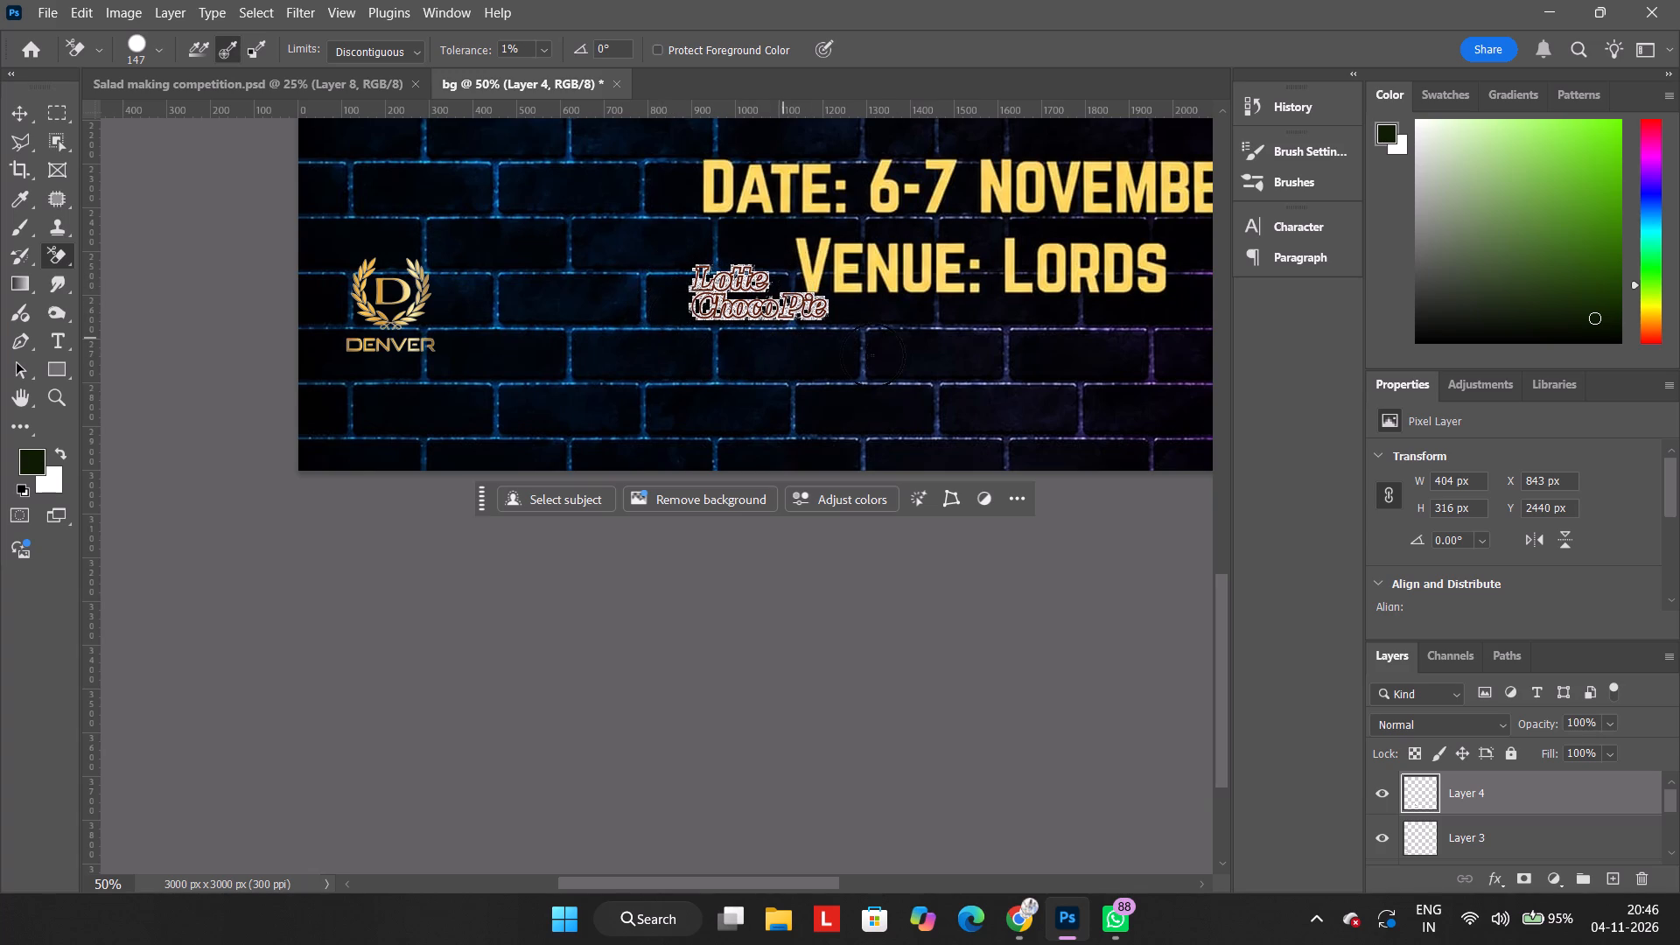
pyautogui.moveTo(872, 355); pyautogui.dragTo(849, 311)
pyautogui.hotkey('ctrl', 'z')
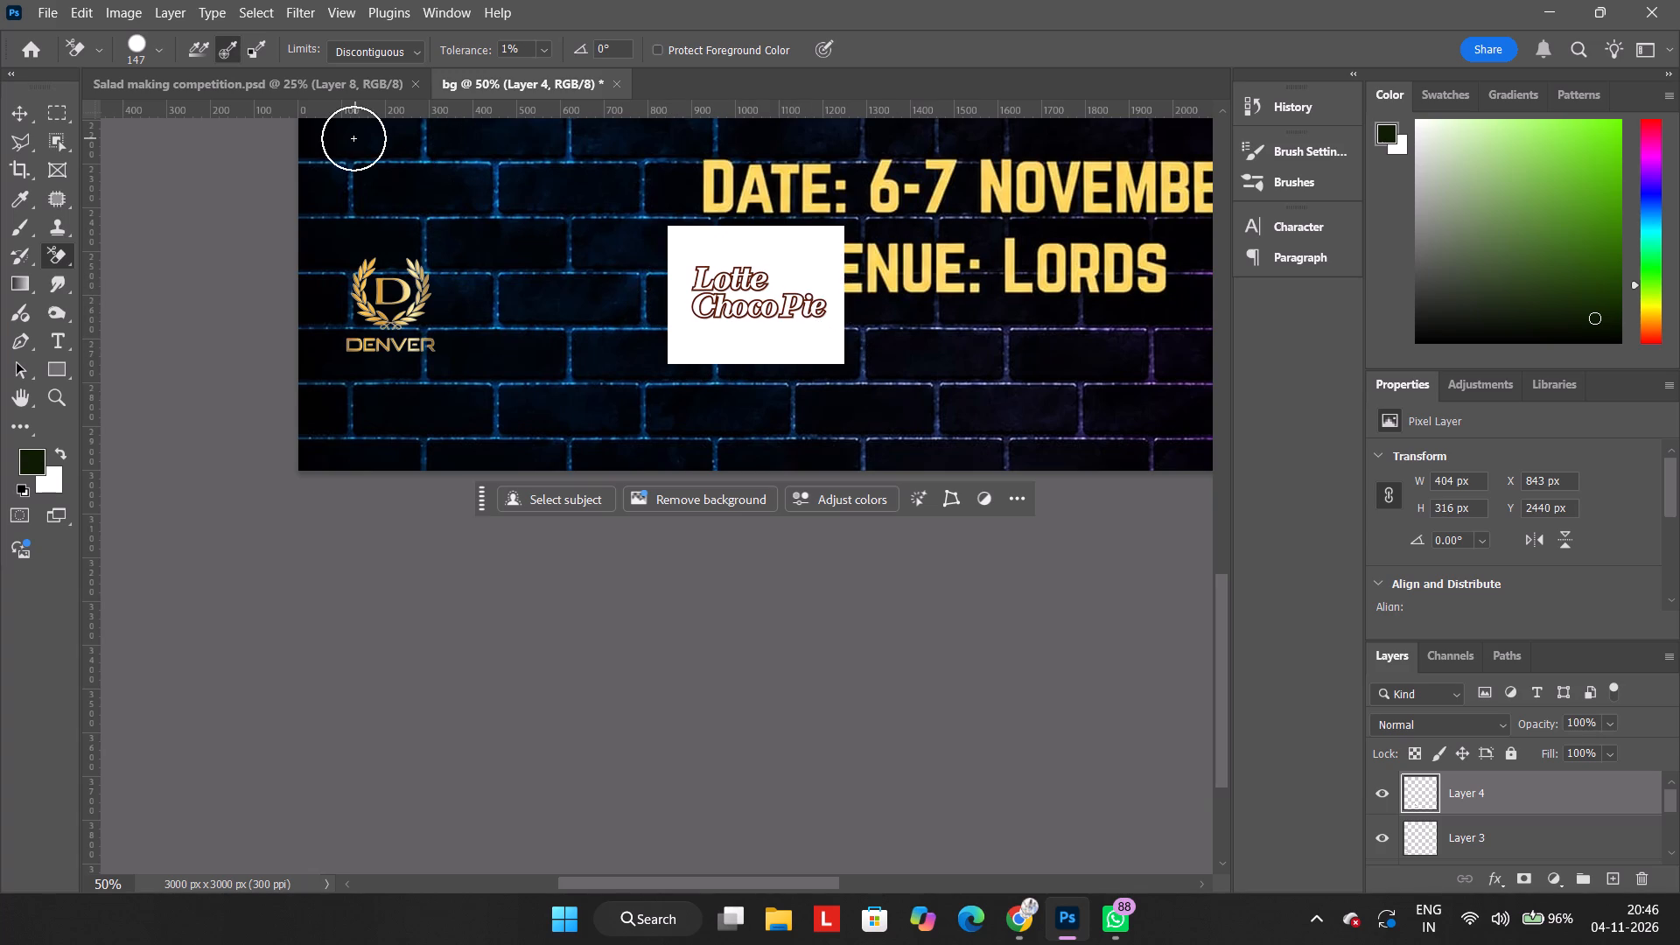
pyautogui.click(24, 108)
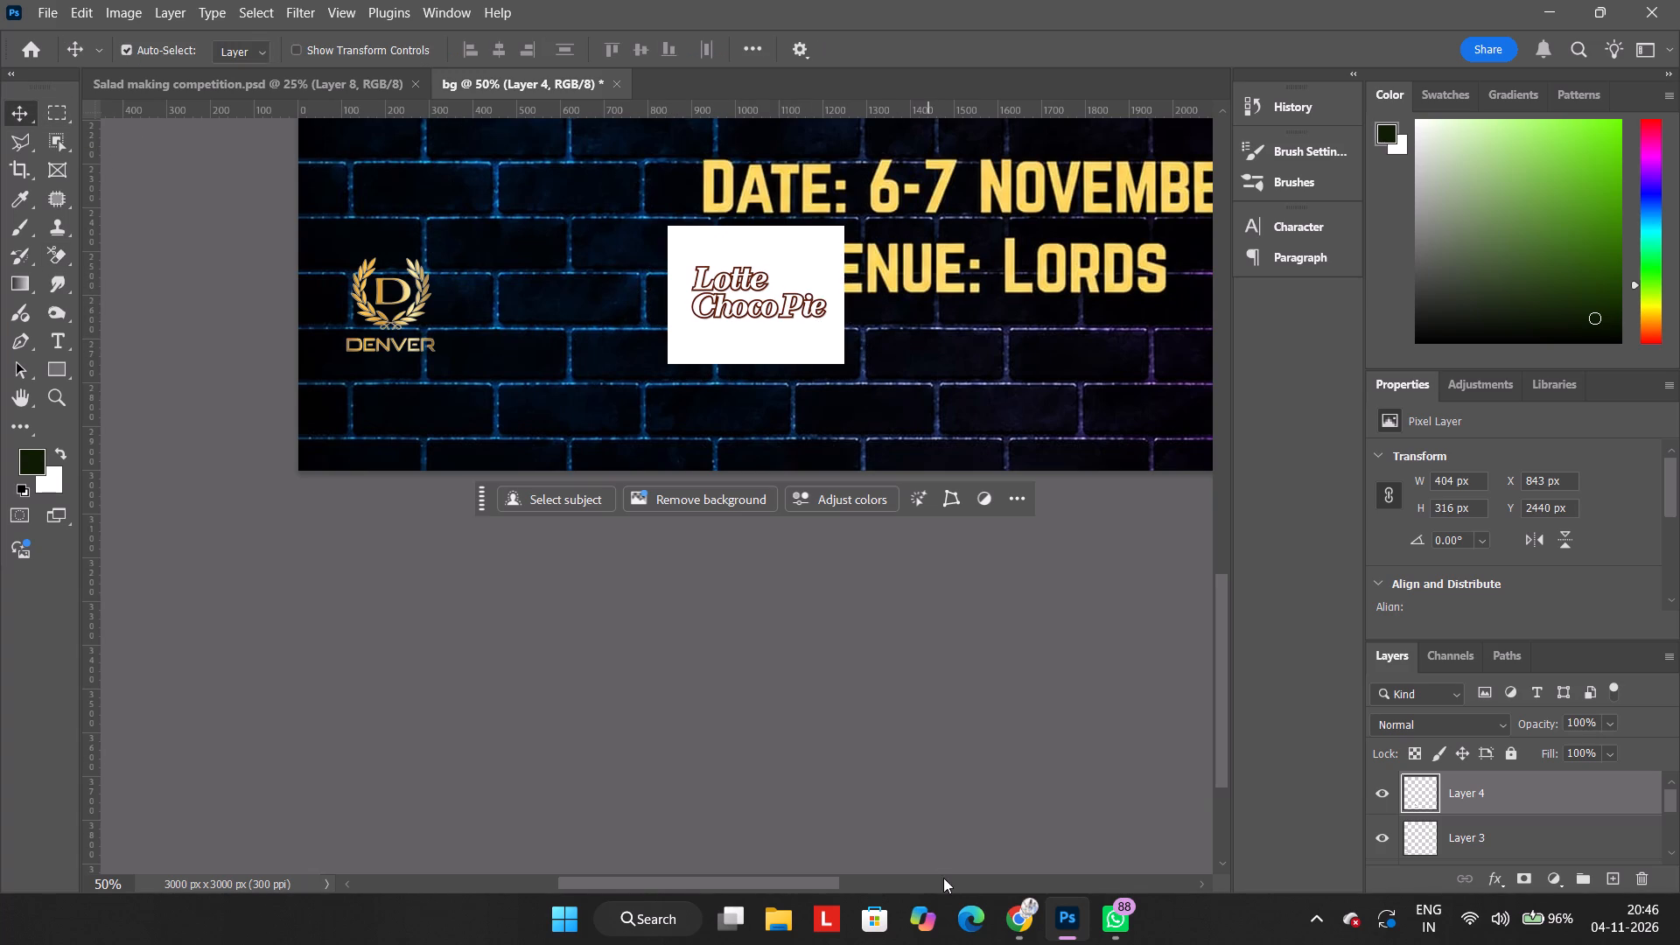
# Switch to Chrome and copy the 374 x 170 transparent Lotte Choco Pie Rich Cocoapie logo from the Lotte India result.
pyautogui.click(1013, 923)
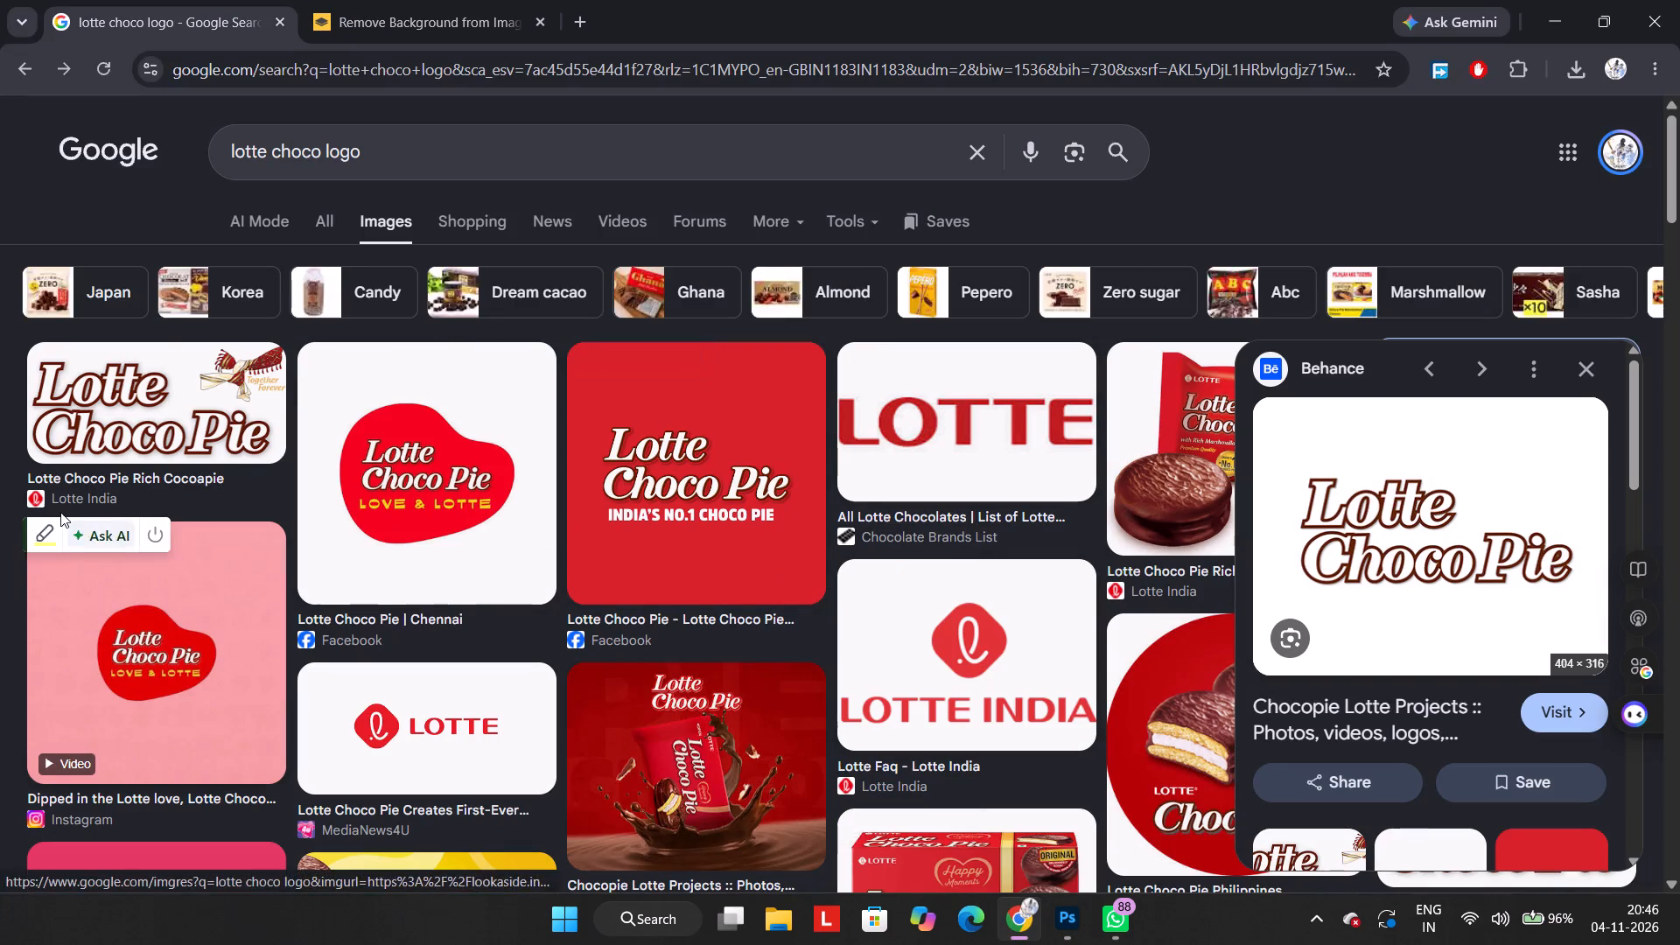
pyautogui.scroll(4, 60, 512)
pyautogui.click(112, 422)
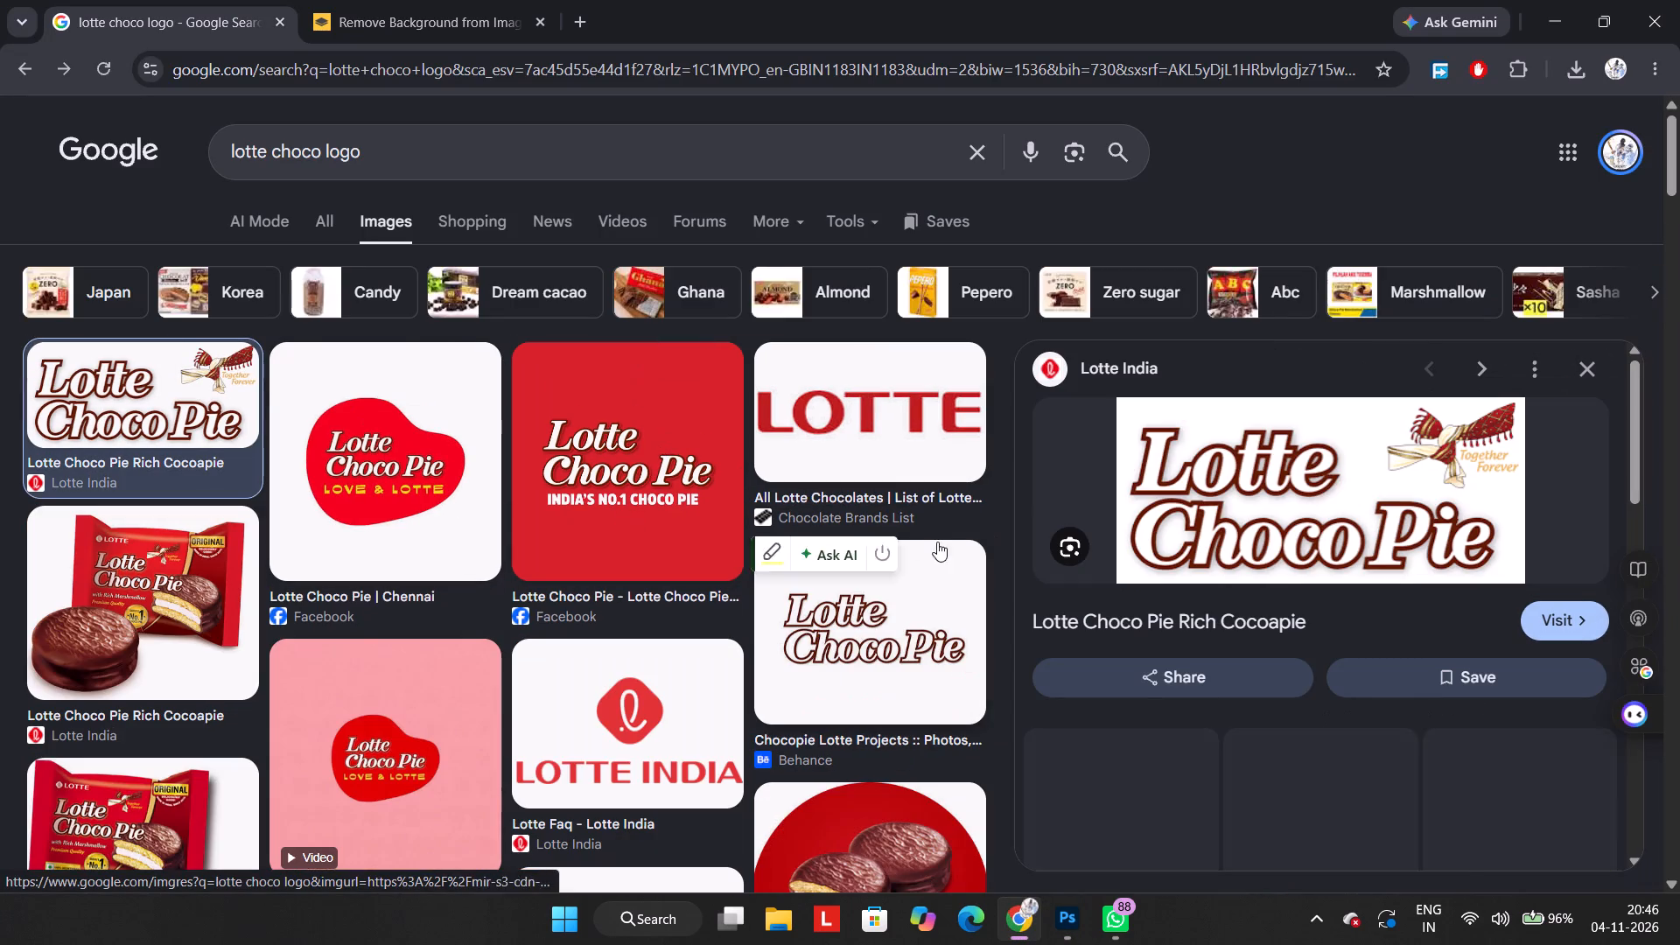
pyautogui.rightClick(1372, 462)
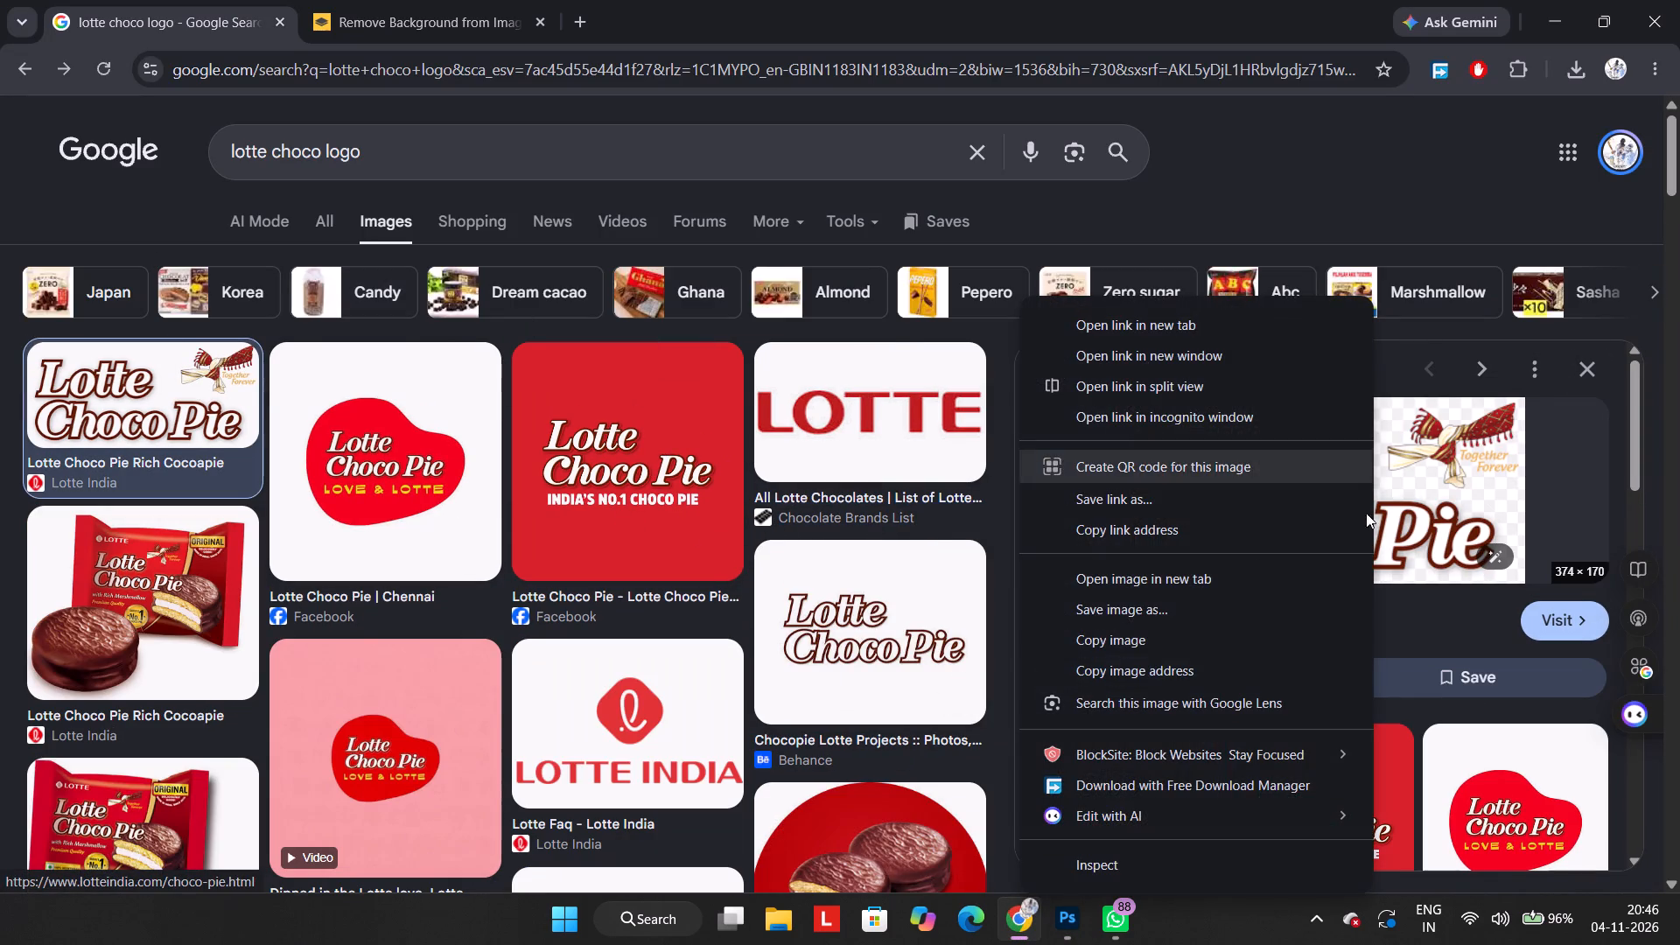
pyautogui.click(1151, 640)
# Switch to Photoshop and delete the white-background Lotte Choco Pie logo from the bg poster.
pyautogui.click(1052, 913)
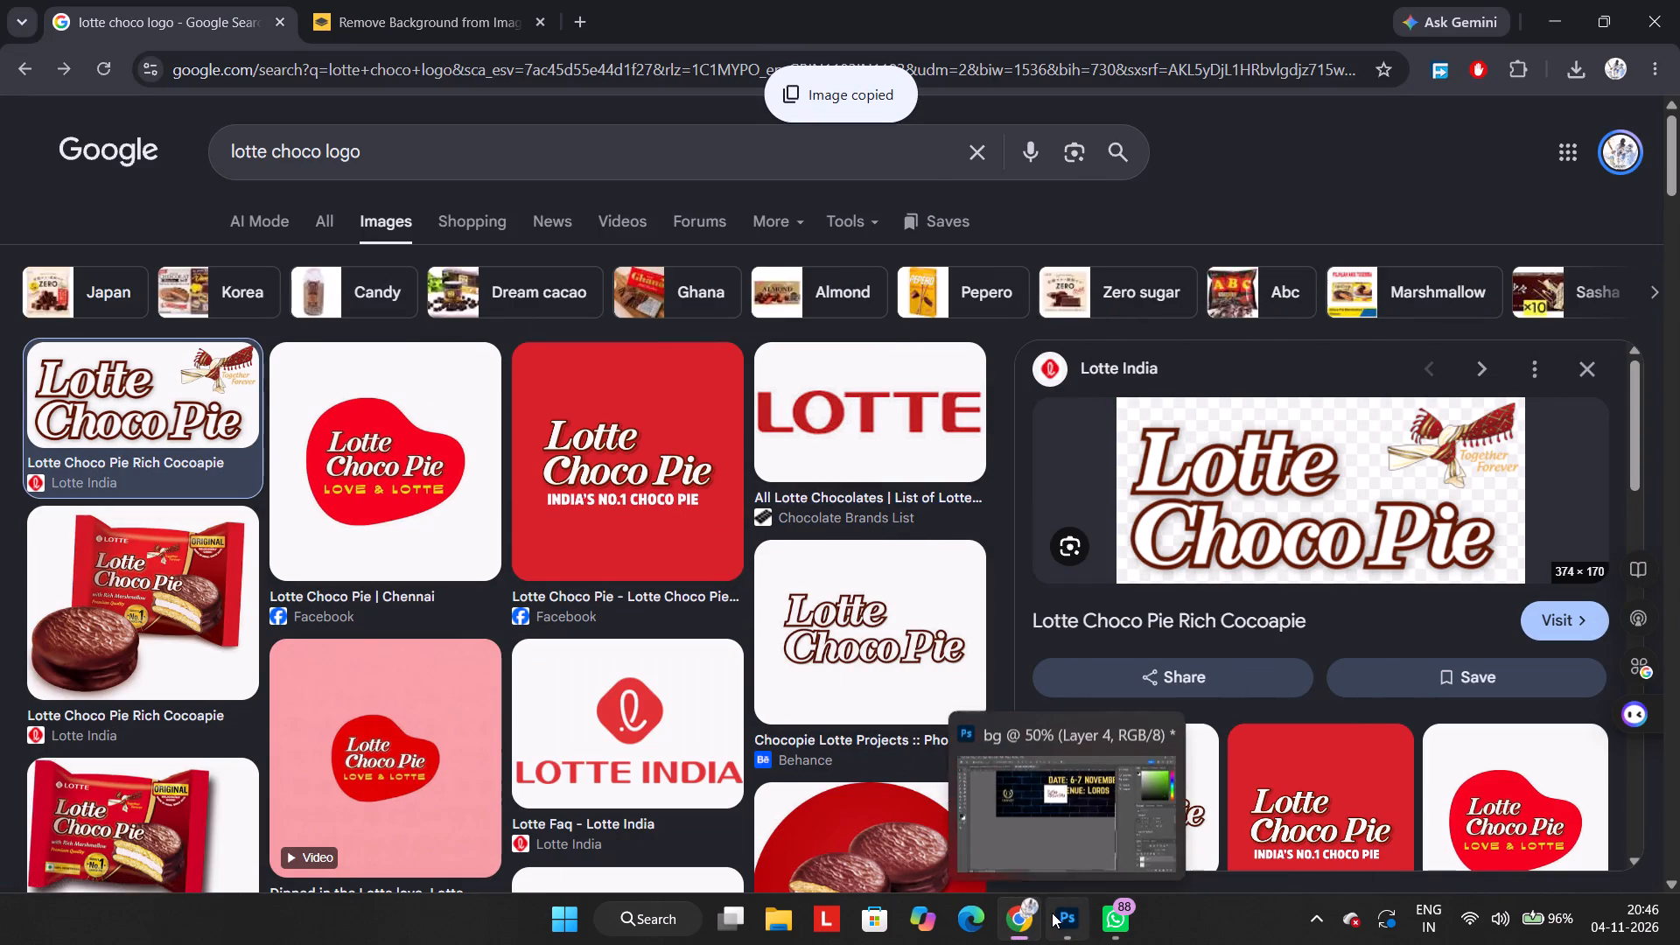
pyautogui.click(709, 330)
pyautogui.press('Delete')
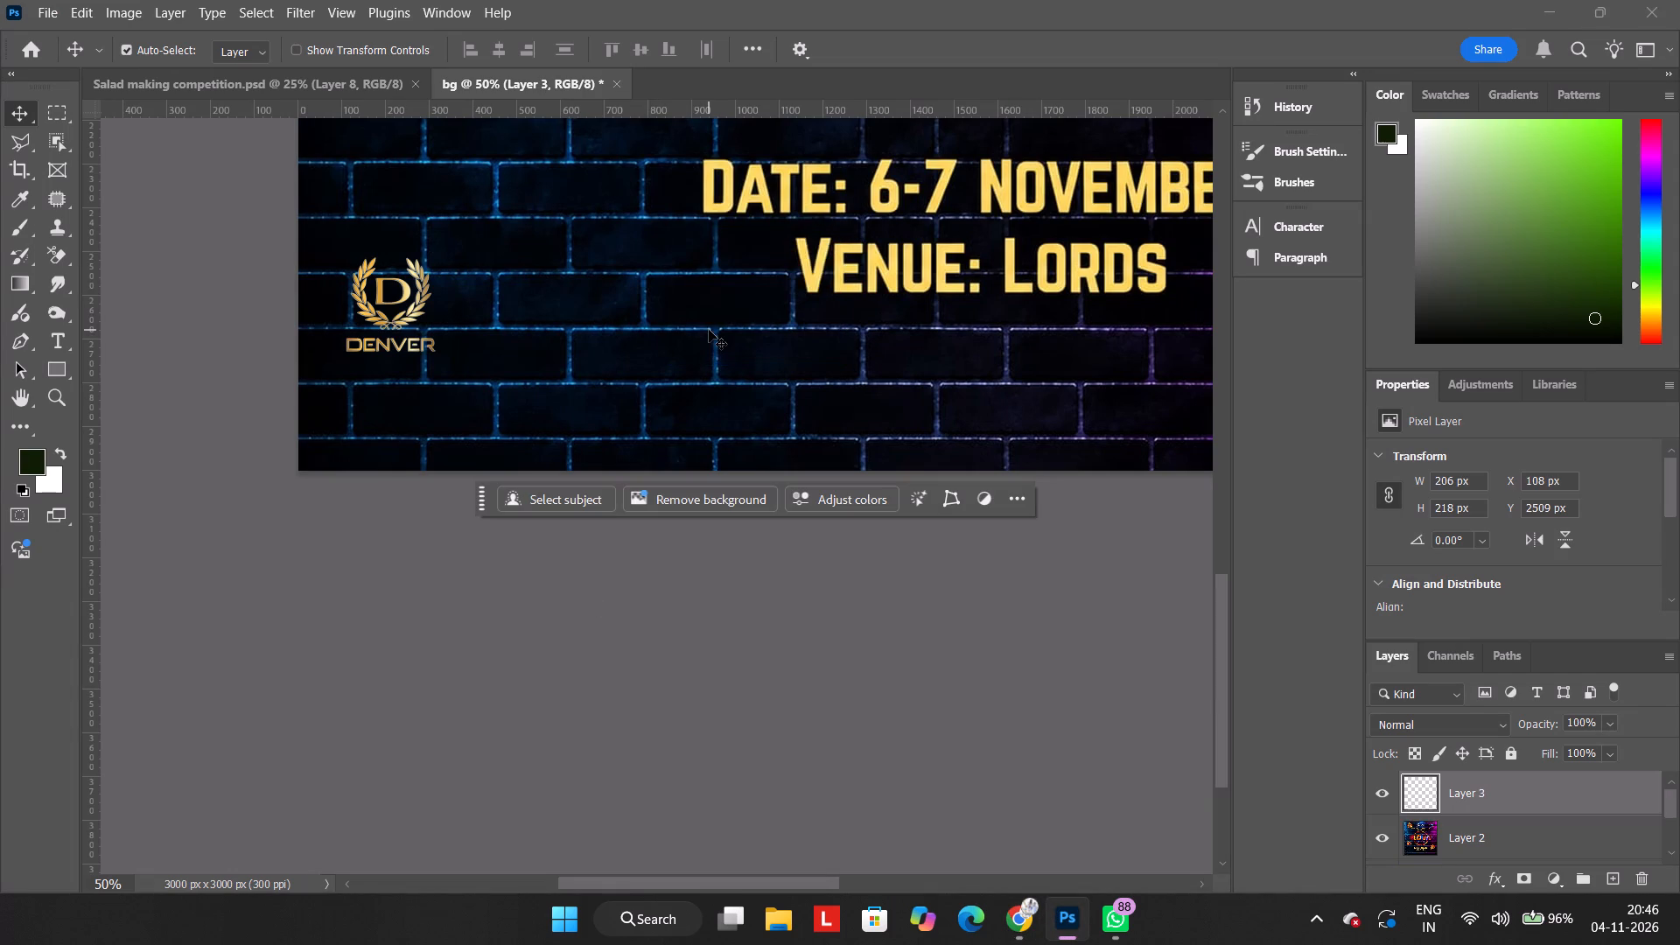
# Paste the transparent Lotte Choco Pie logo into the poster and move it about 370 px toward the Denver logo and 47 px down.
pyautogui.hotkey('ctrl', 'v')
pyautogui.moveTo(784, 315); pyautogui.dragTo(614, 339)
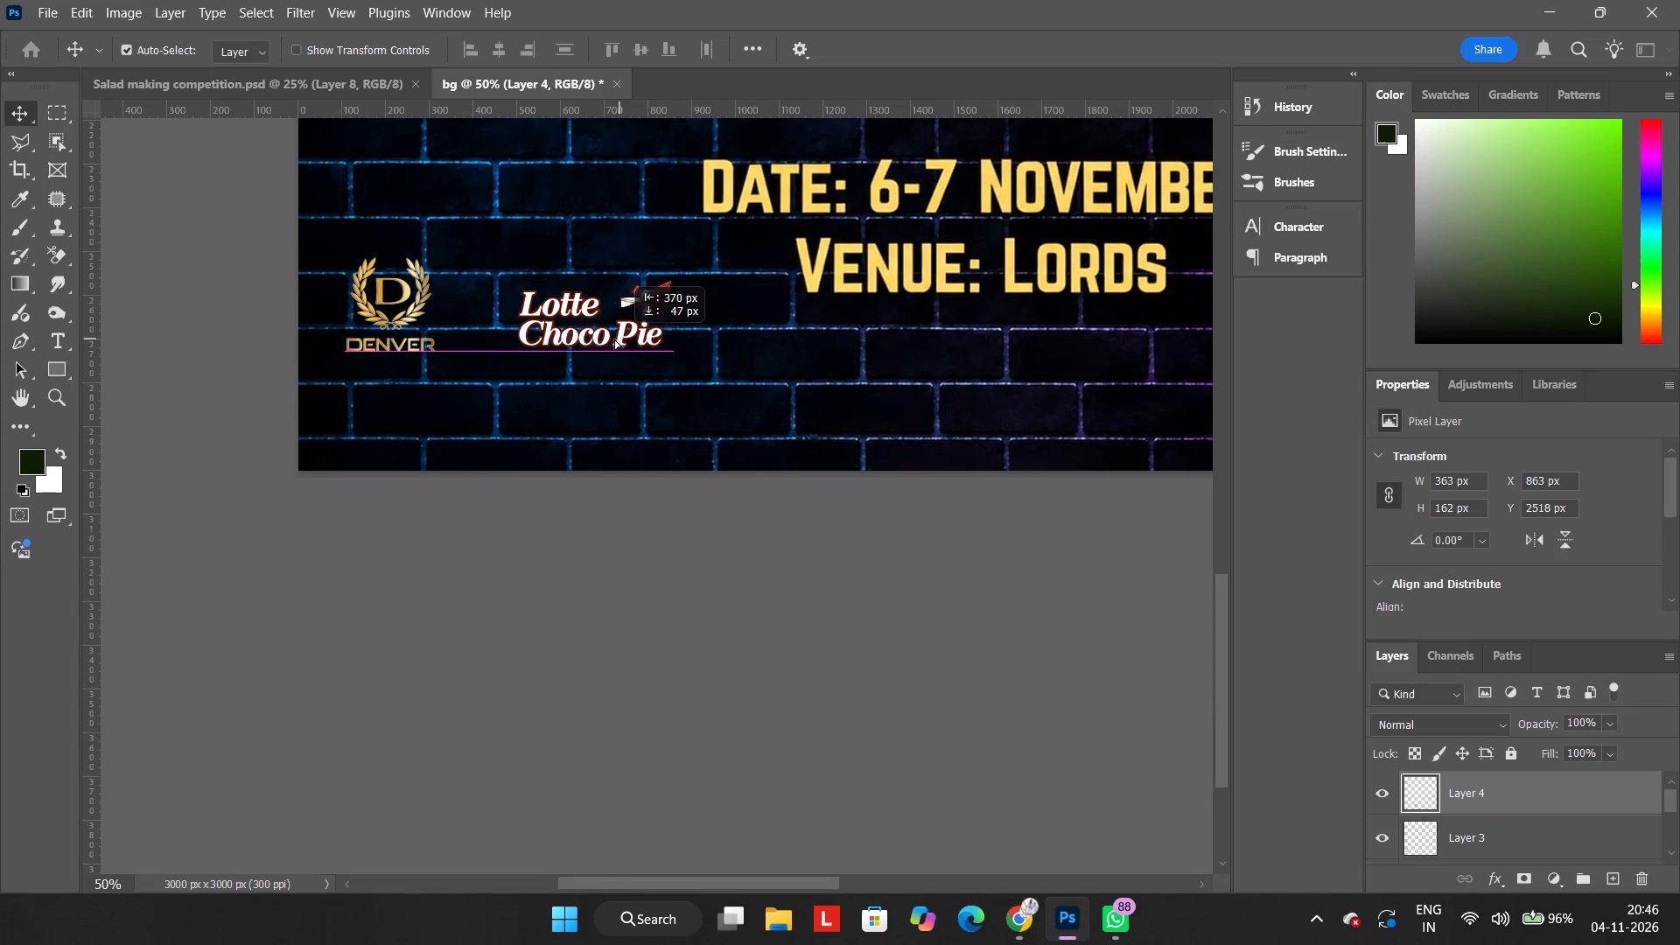
# Arrange the logos in the poster's bottom-left corner: Denver at about X 50, Y 2718 px, Lotte Choco Pie beside it at about X 339, Y 2774 px.
pyautogui.moveTo(614, 339); pyautogui.dragTo(452, 421)
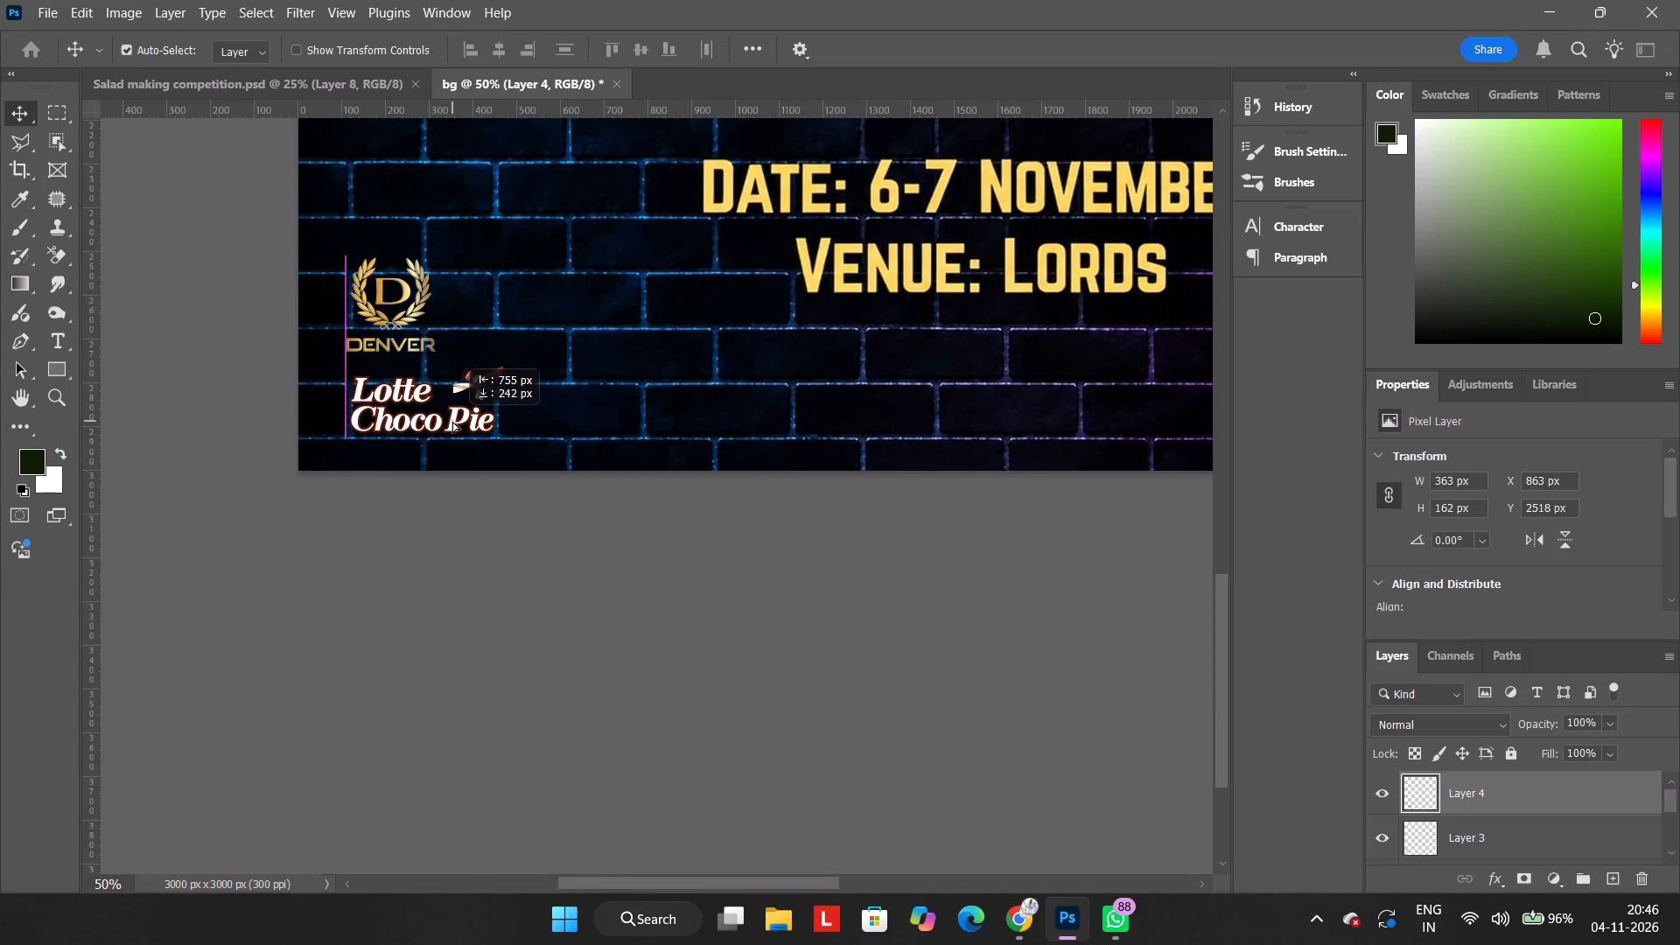
pyautogui.moveTo(452, 421); pyautogui.dragTo(610, 410)
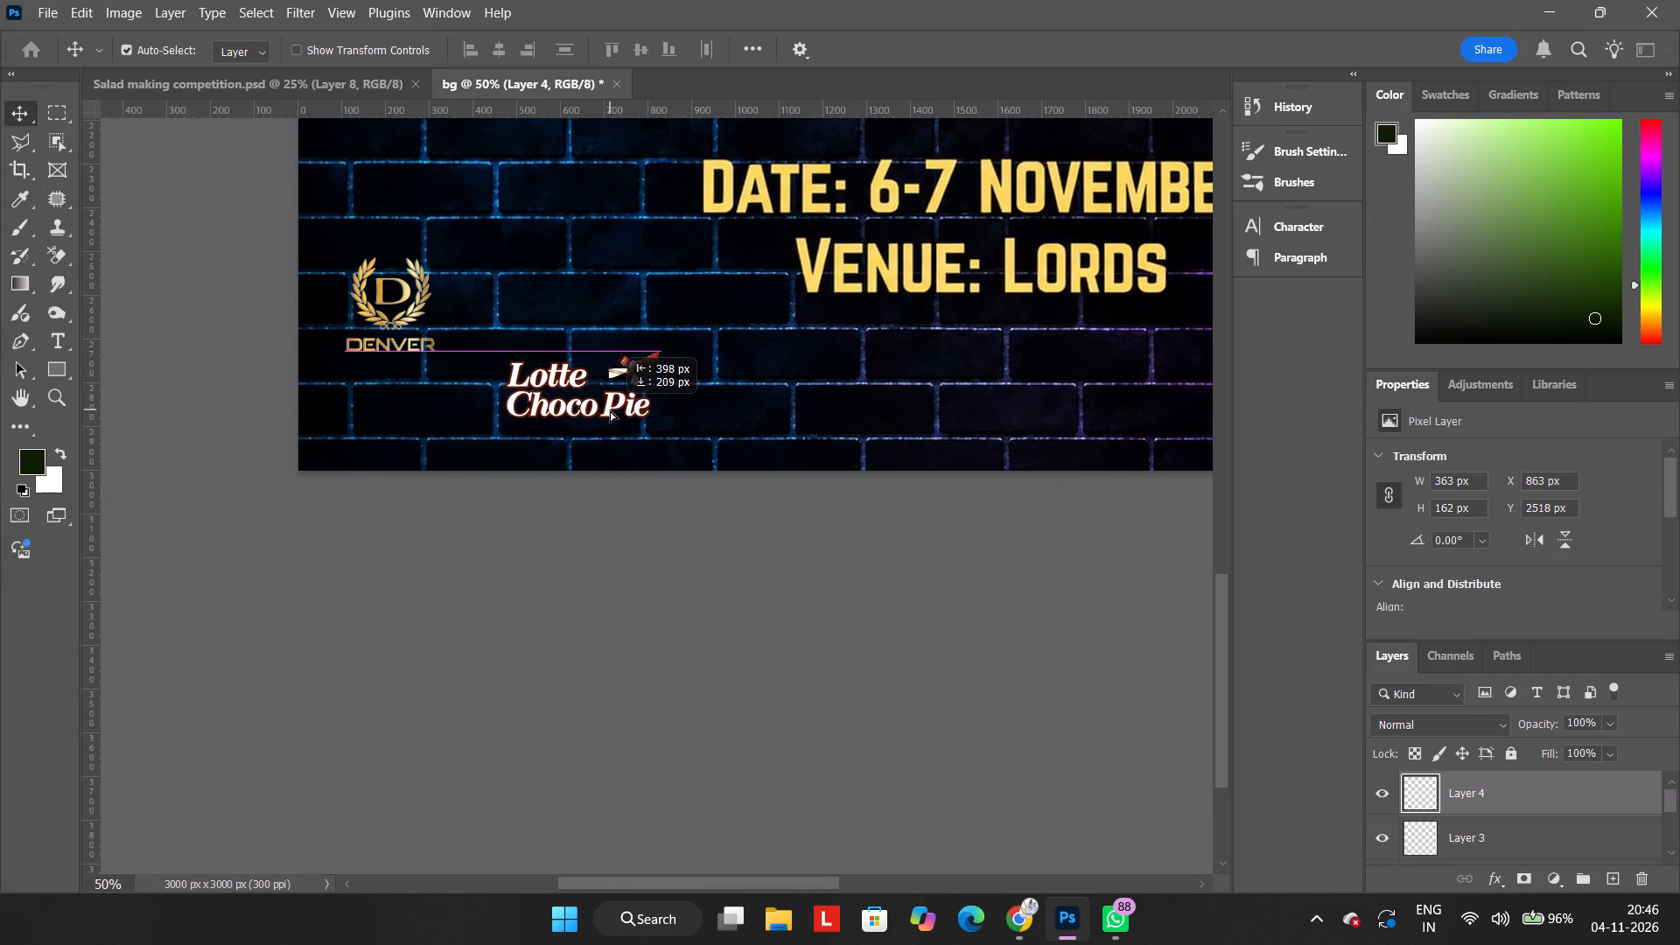
pyautogui.moveTo(610, 410); pyautogui.dragTo(605, 427)
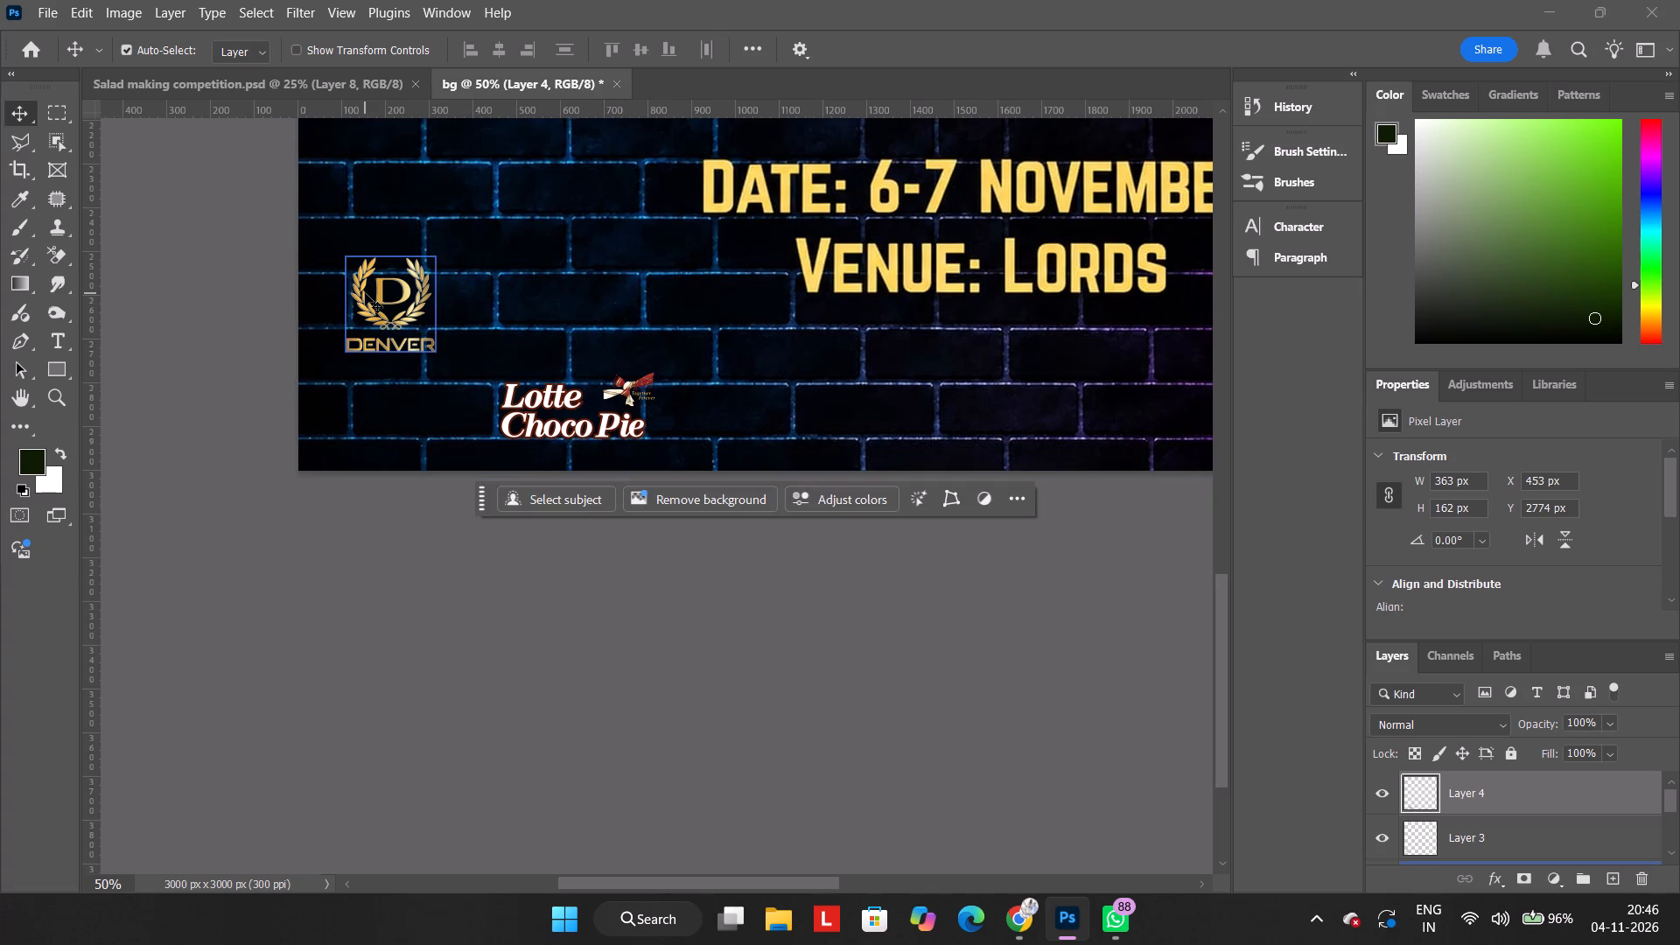
pyautogui.moveTo(365, 293); pyautogui.dragTo(339, 388)
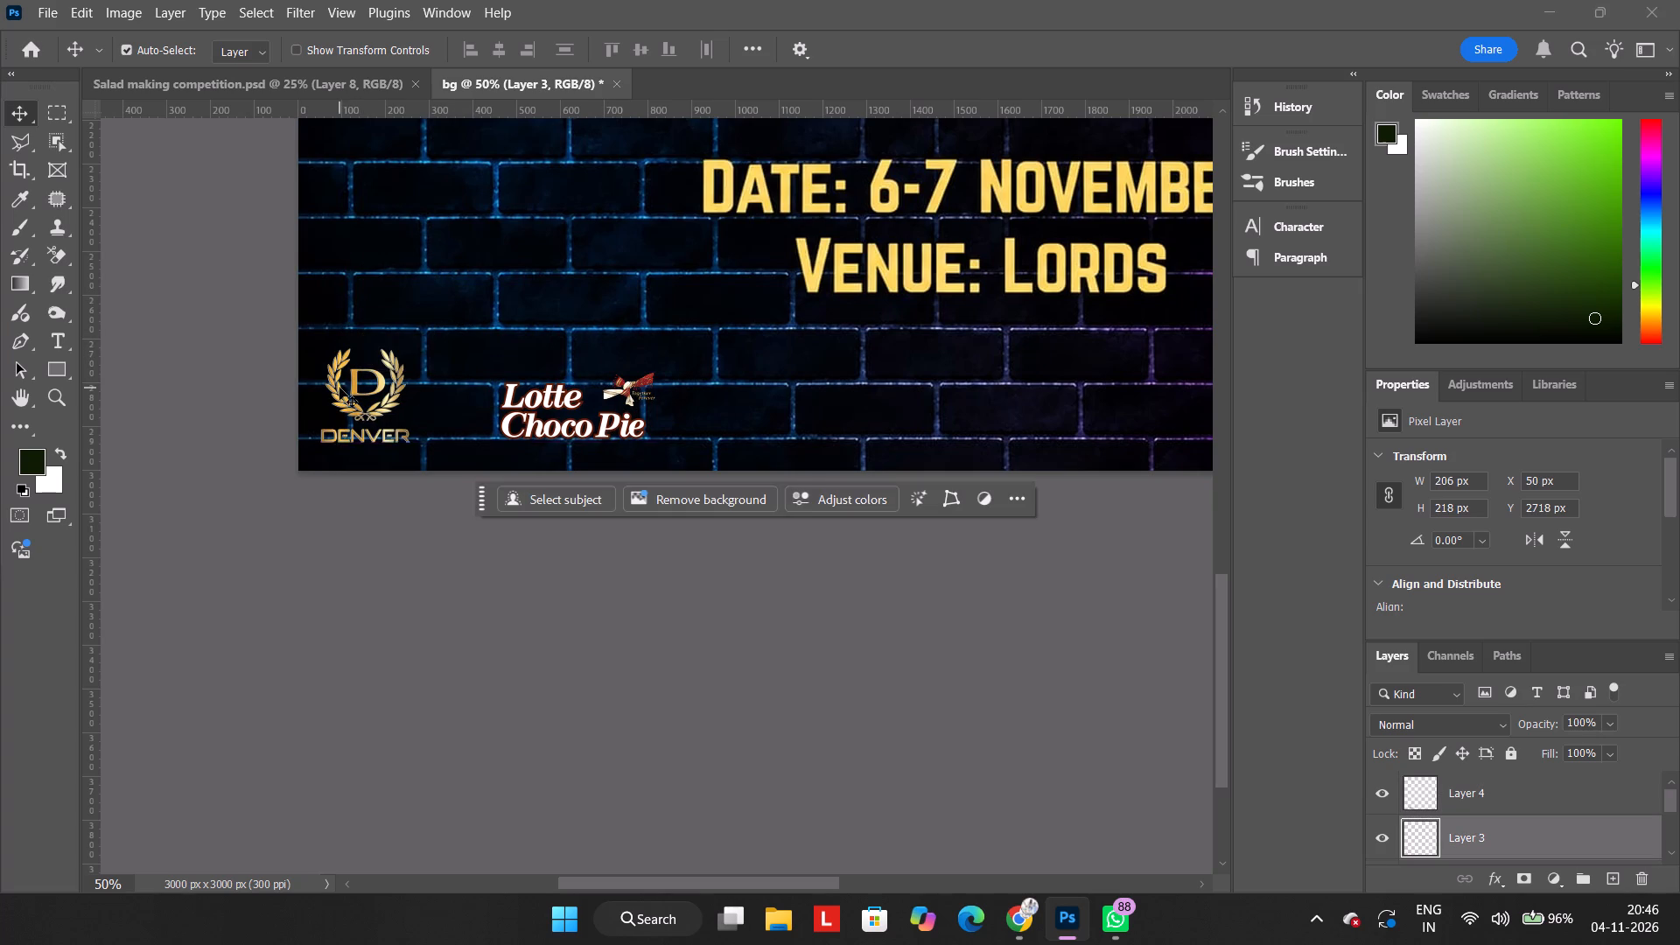
pyautogui.moveTo(586, 432); pyautogui.dragTo(549, 436)
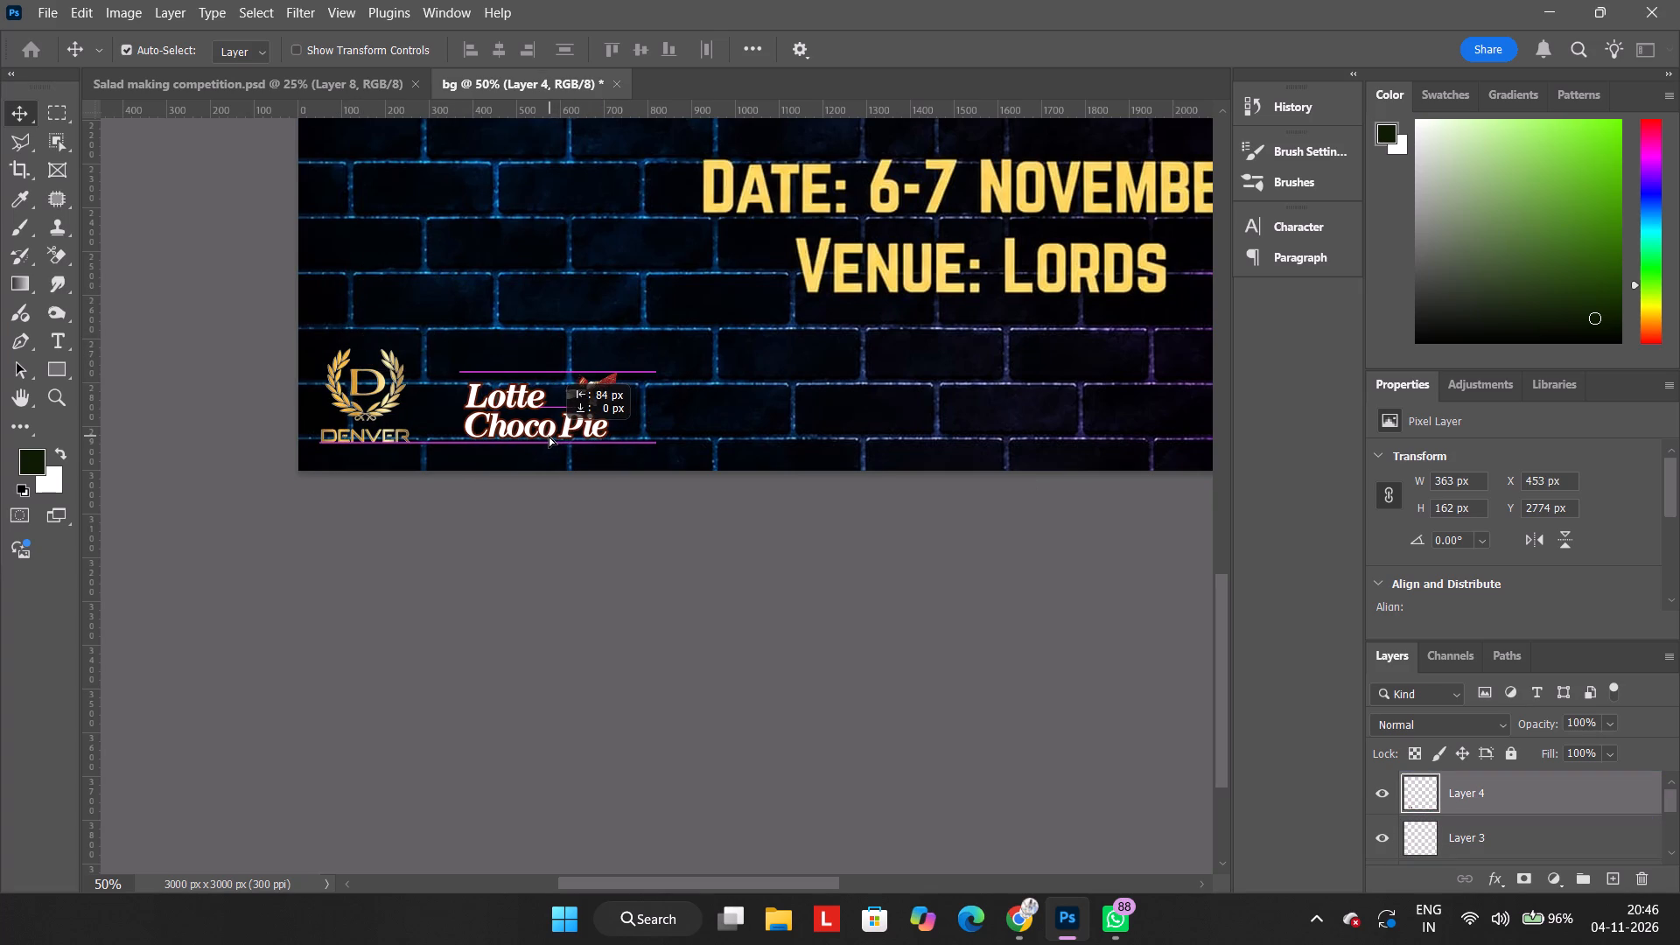
pyautogui.moveTo(549, 436); pyautogui.dragTo(536, 436)
# Scale the Lotte Choco Pie logo to about 128.4% and shift it closer to the Denver logo, to about X 317 px.
pyautogui.hotkey('ctrl', 't')
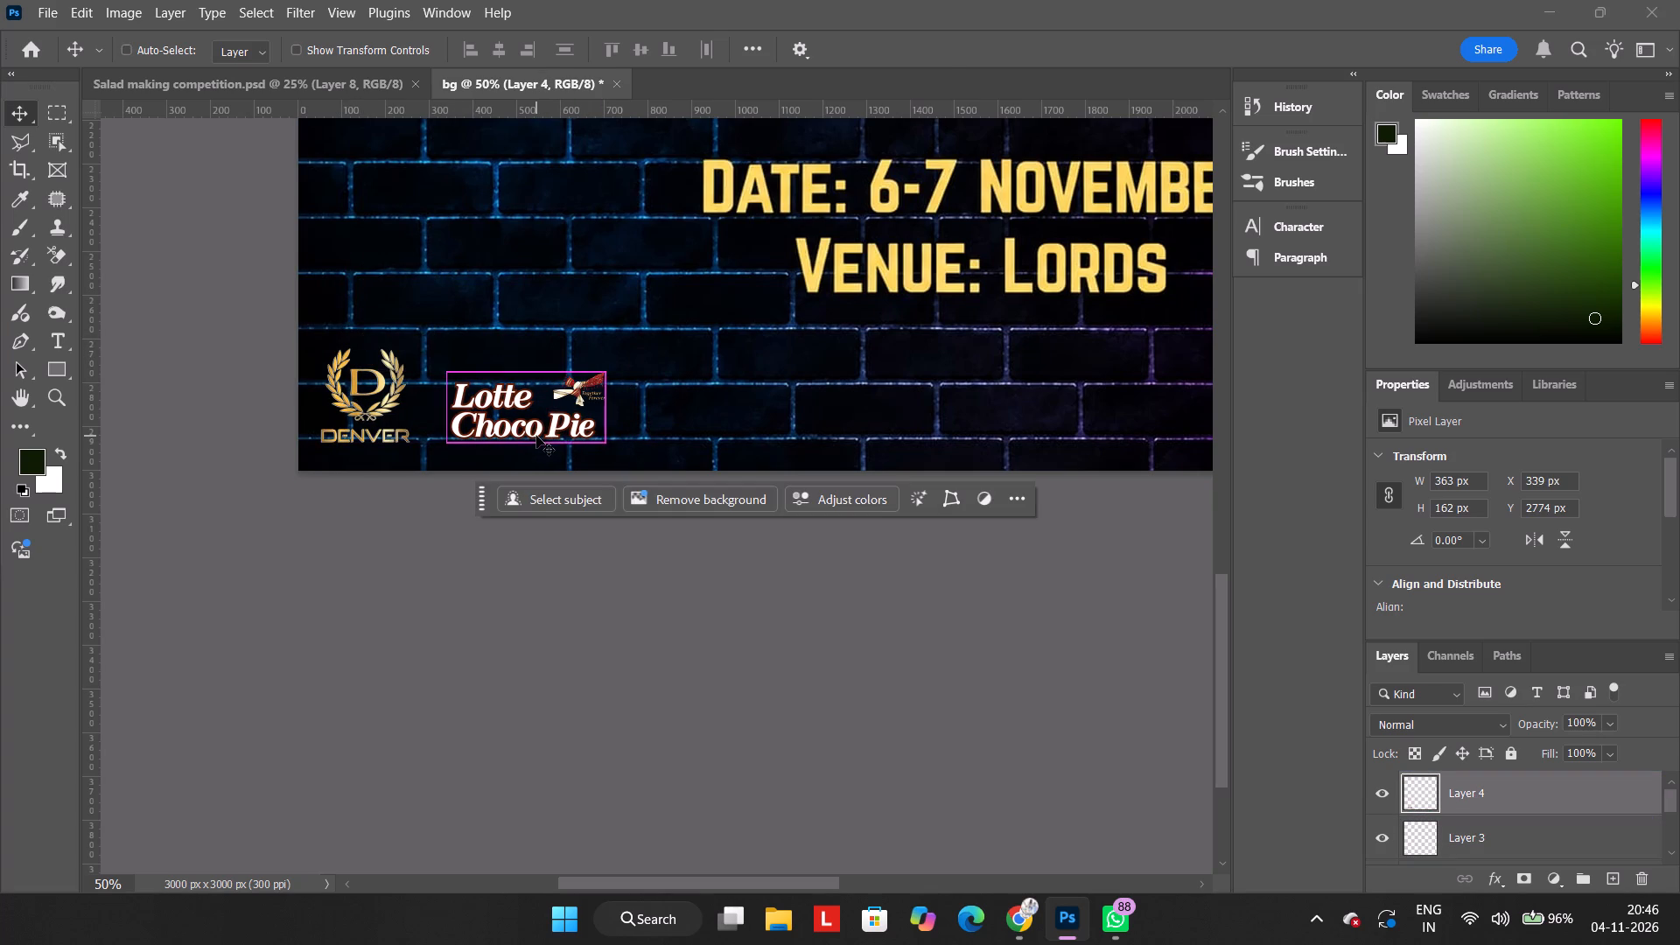
pyautogui.moveTo(607, 375); pyautogui.dragTo(653, 356)
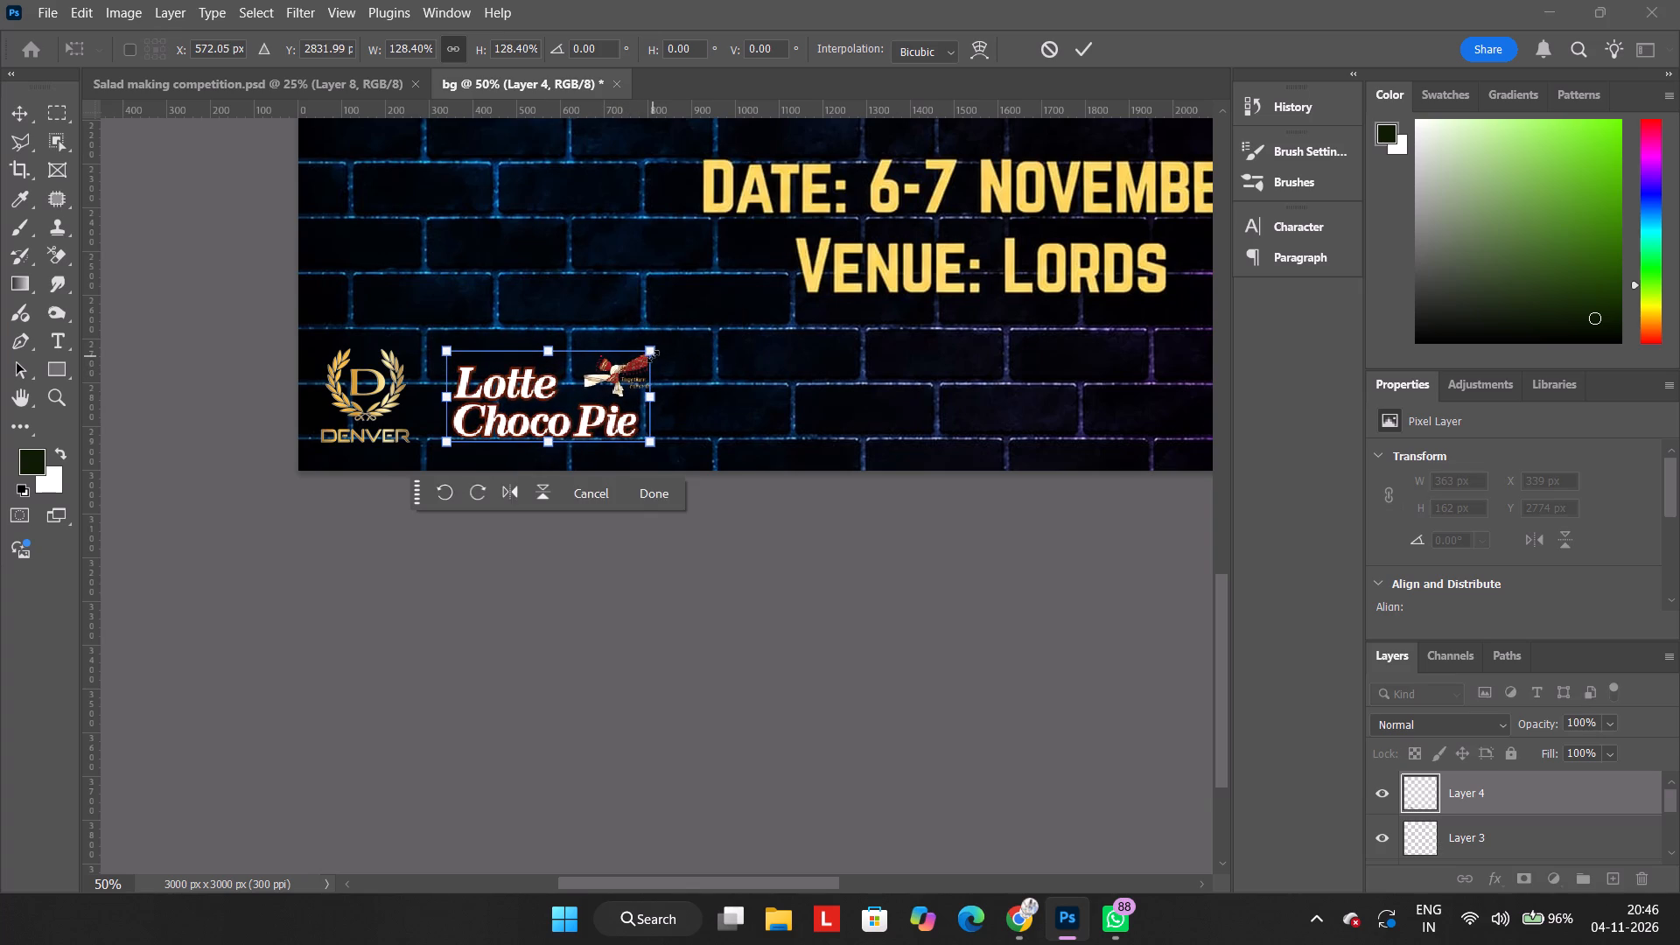
pyautogui.moveTo(603, 389); pyautogui.dragTo(597, 388)
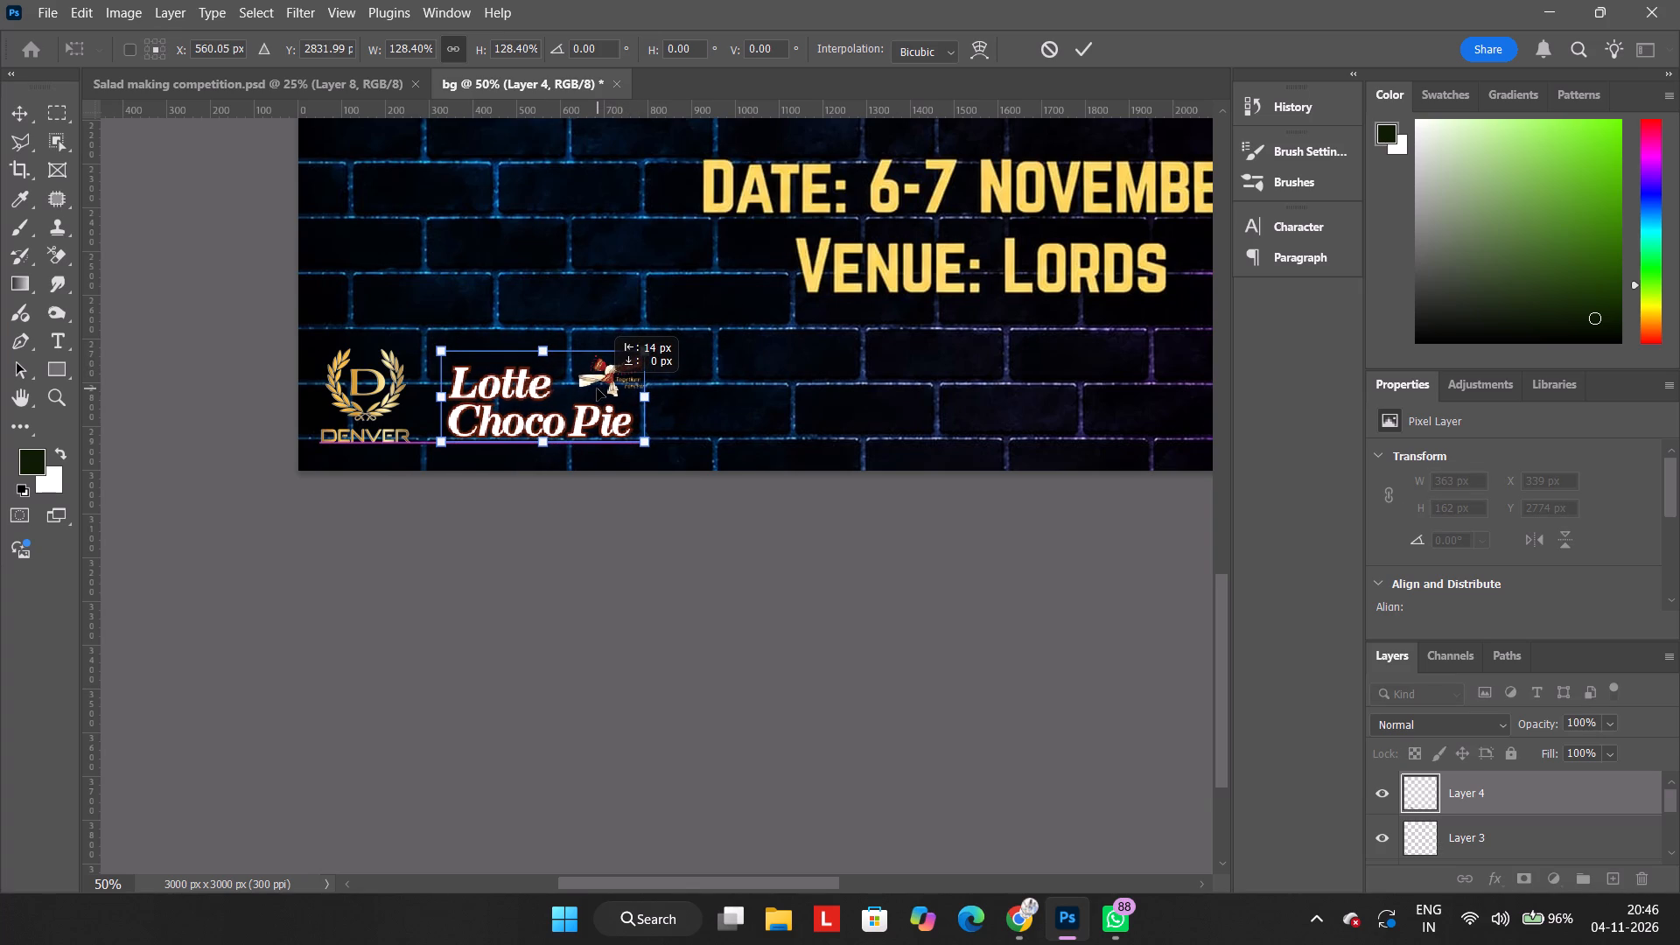
pyautogui.moveTo(597, 388); pyautogui.dragTo(593, 389)
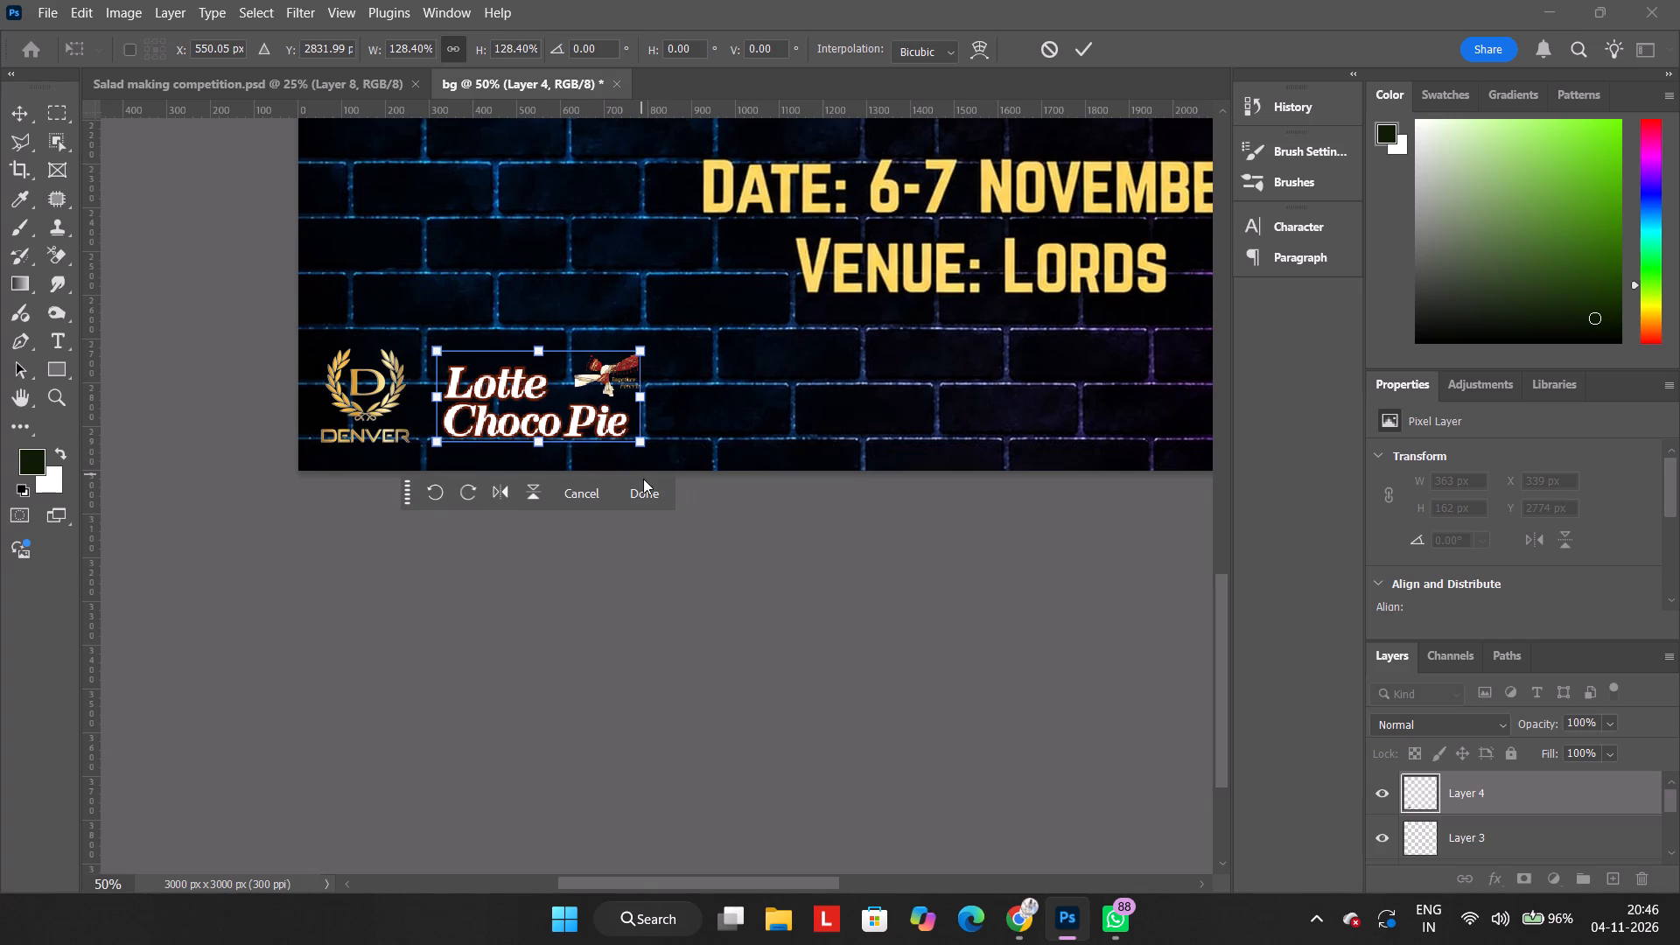
pyautogui.click(647, 491)
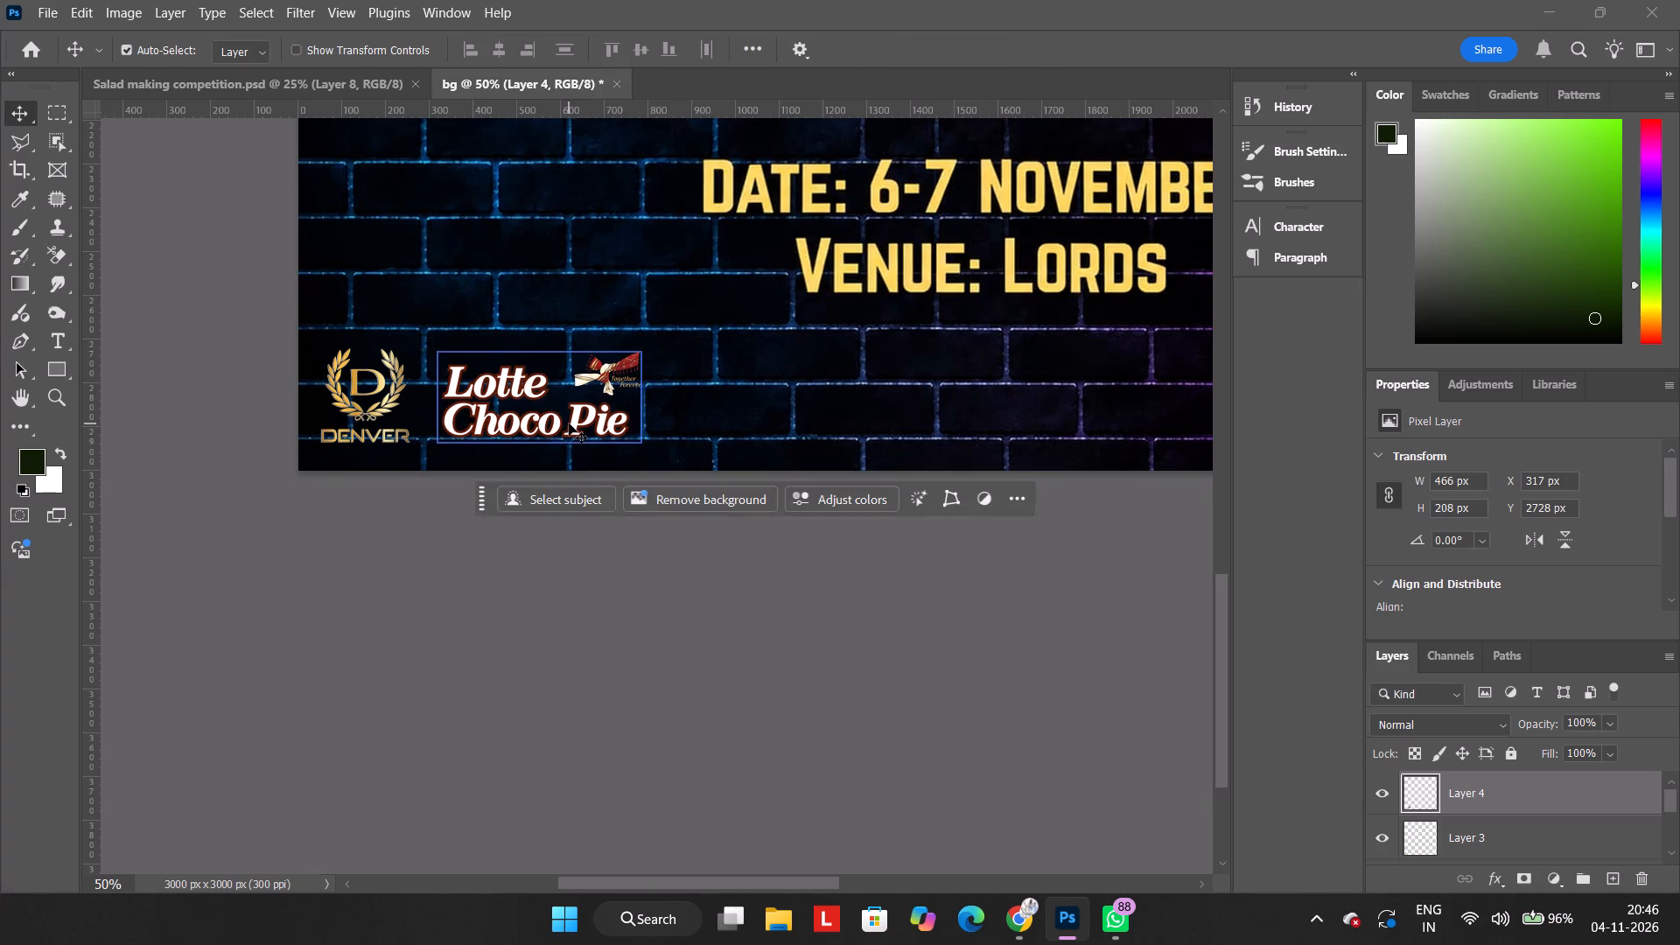
# Nudge the Lotte Choco Pie logo slightly away from the Denver logo to X 329 px.
pyautogui.click(569, 423)
pyautogui.press('Right')
pyautogui.press('Right')
pyautogui.press('Right')
pyautogui.press('Right')
pyautogui.press('Right')
pyautogui.press('Right')
pyautogui.press('Right')
pyautogui.press('Right')
pyautogui.press('Right')
pyautogui.press('Right')
pyautogui.press('Left')
pyautogui.press('Left')
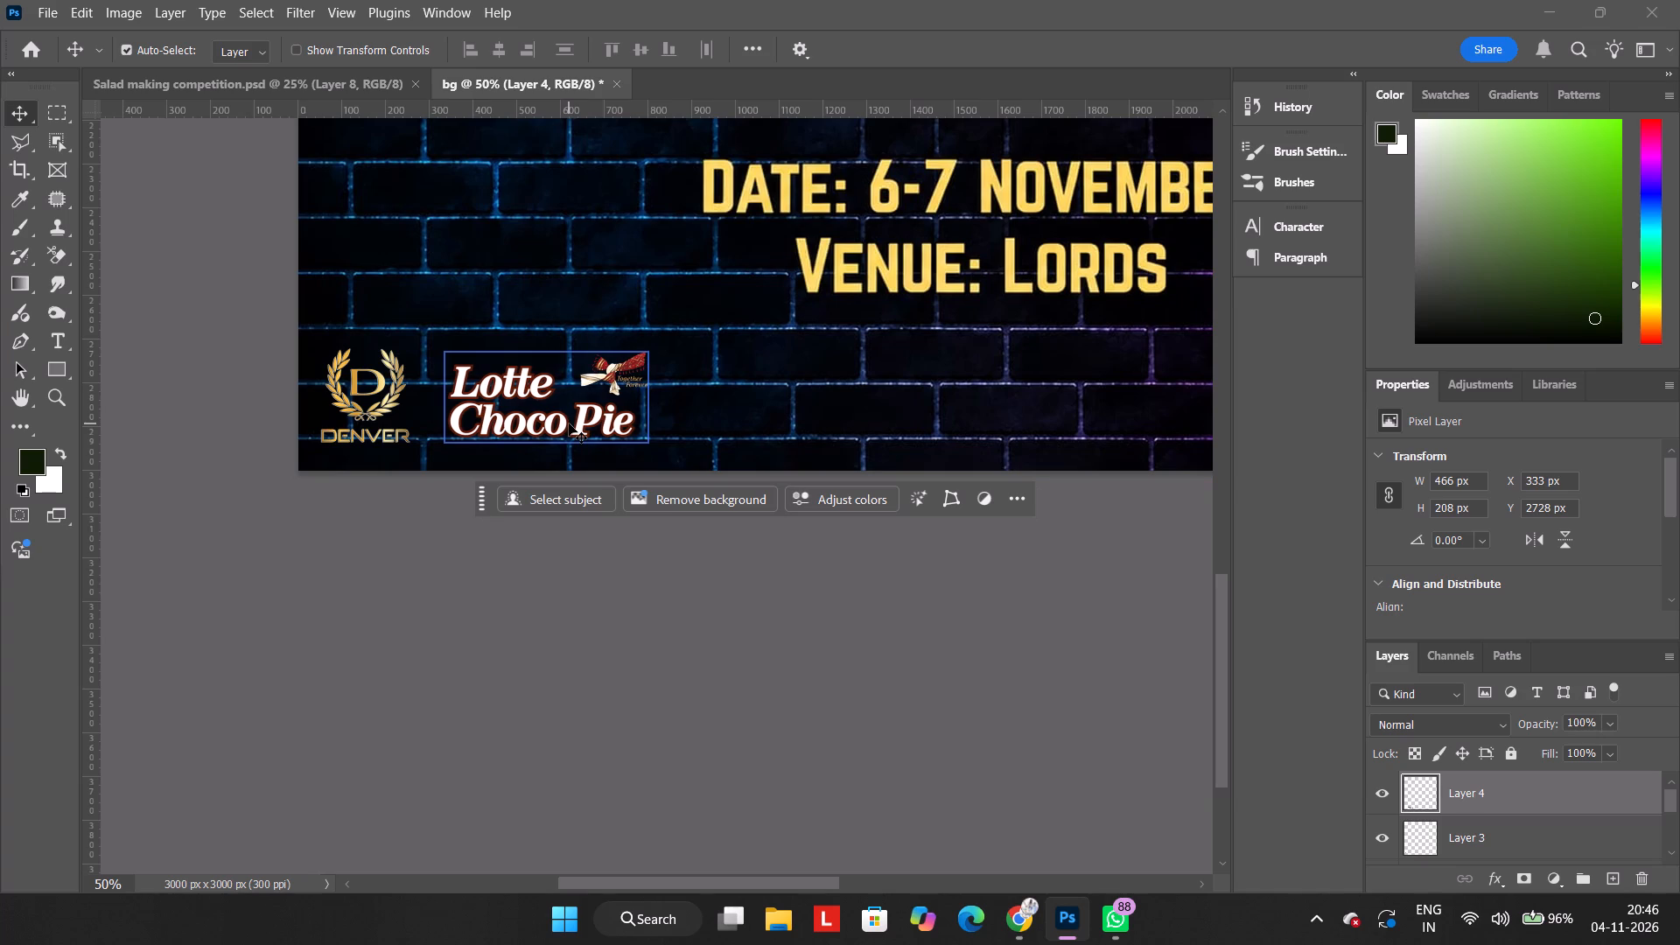
pyautogui.press('Left')
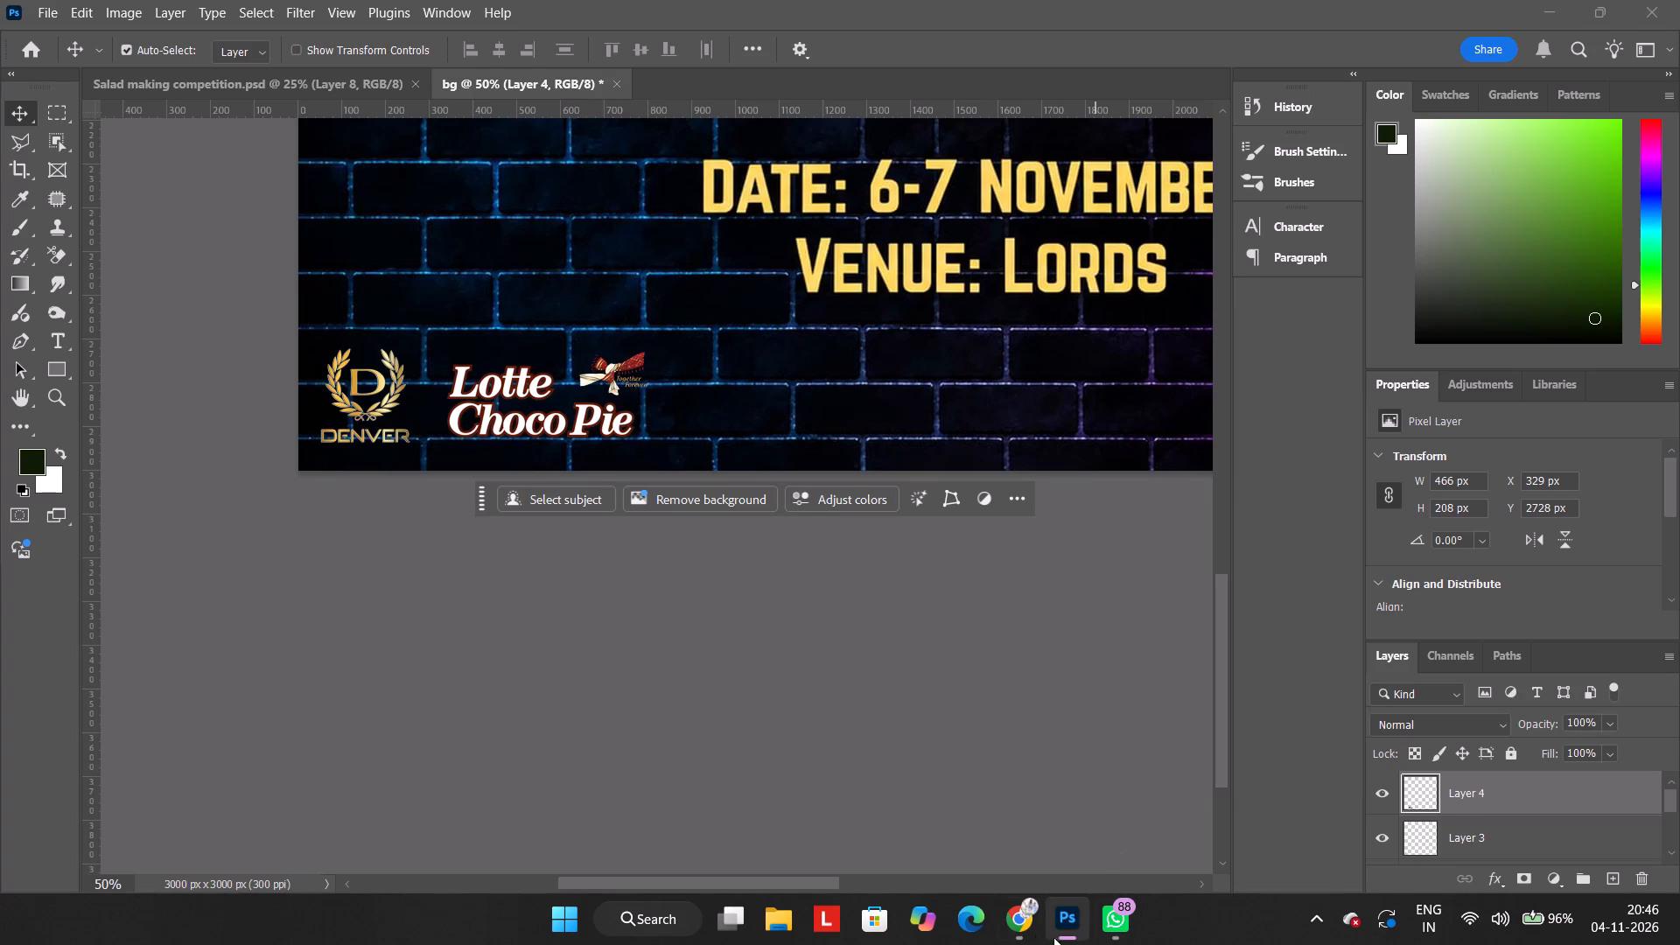
# Switch to Chrome and clear the lotte choco logo image search for a new query.
pyautogui.click(1028, 933)
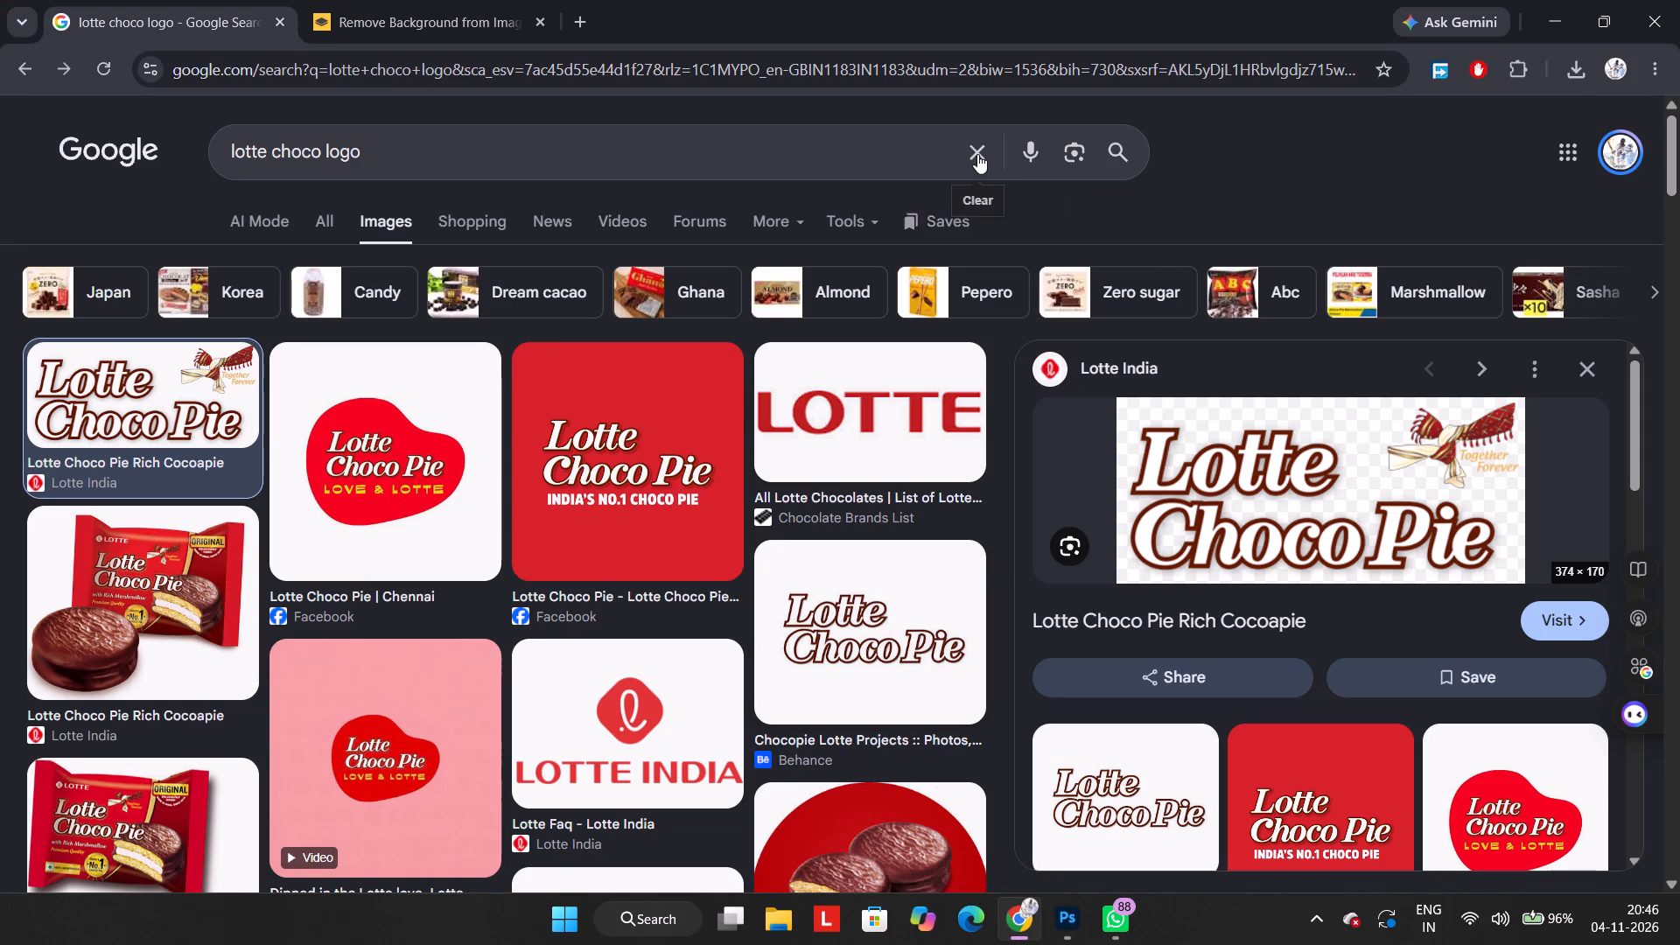
pyautogui.click(977, 154)
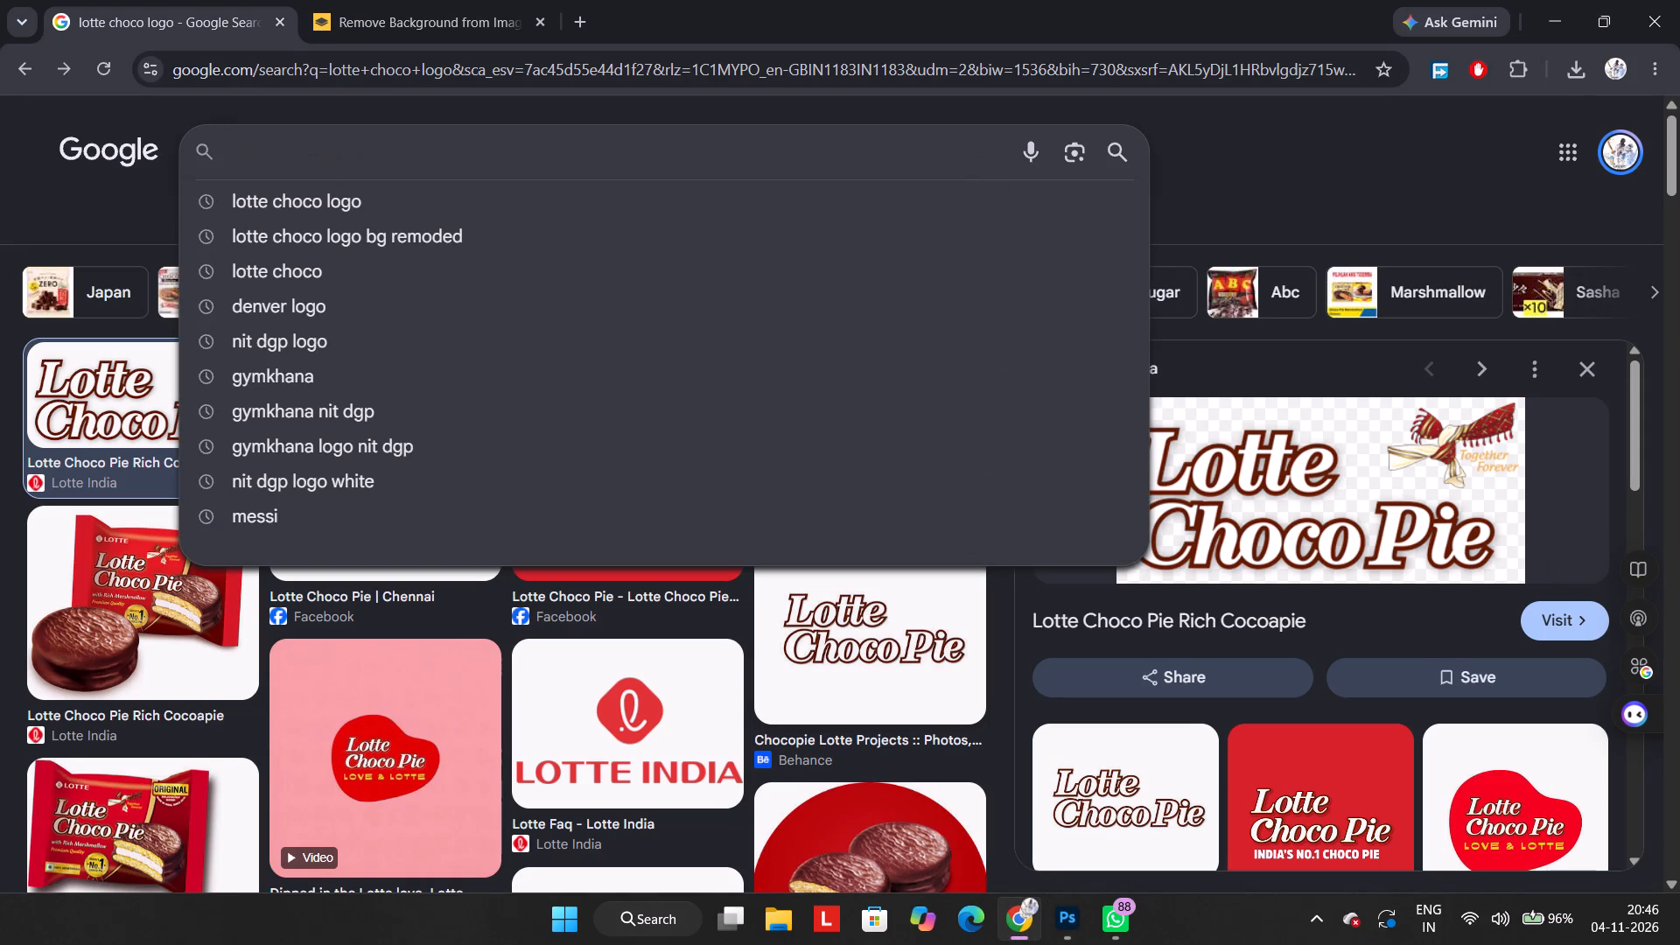
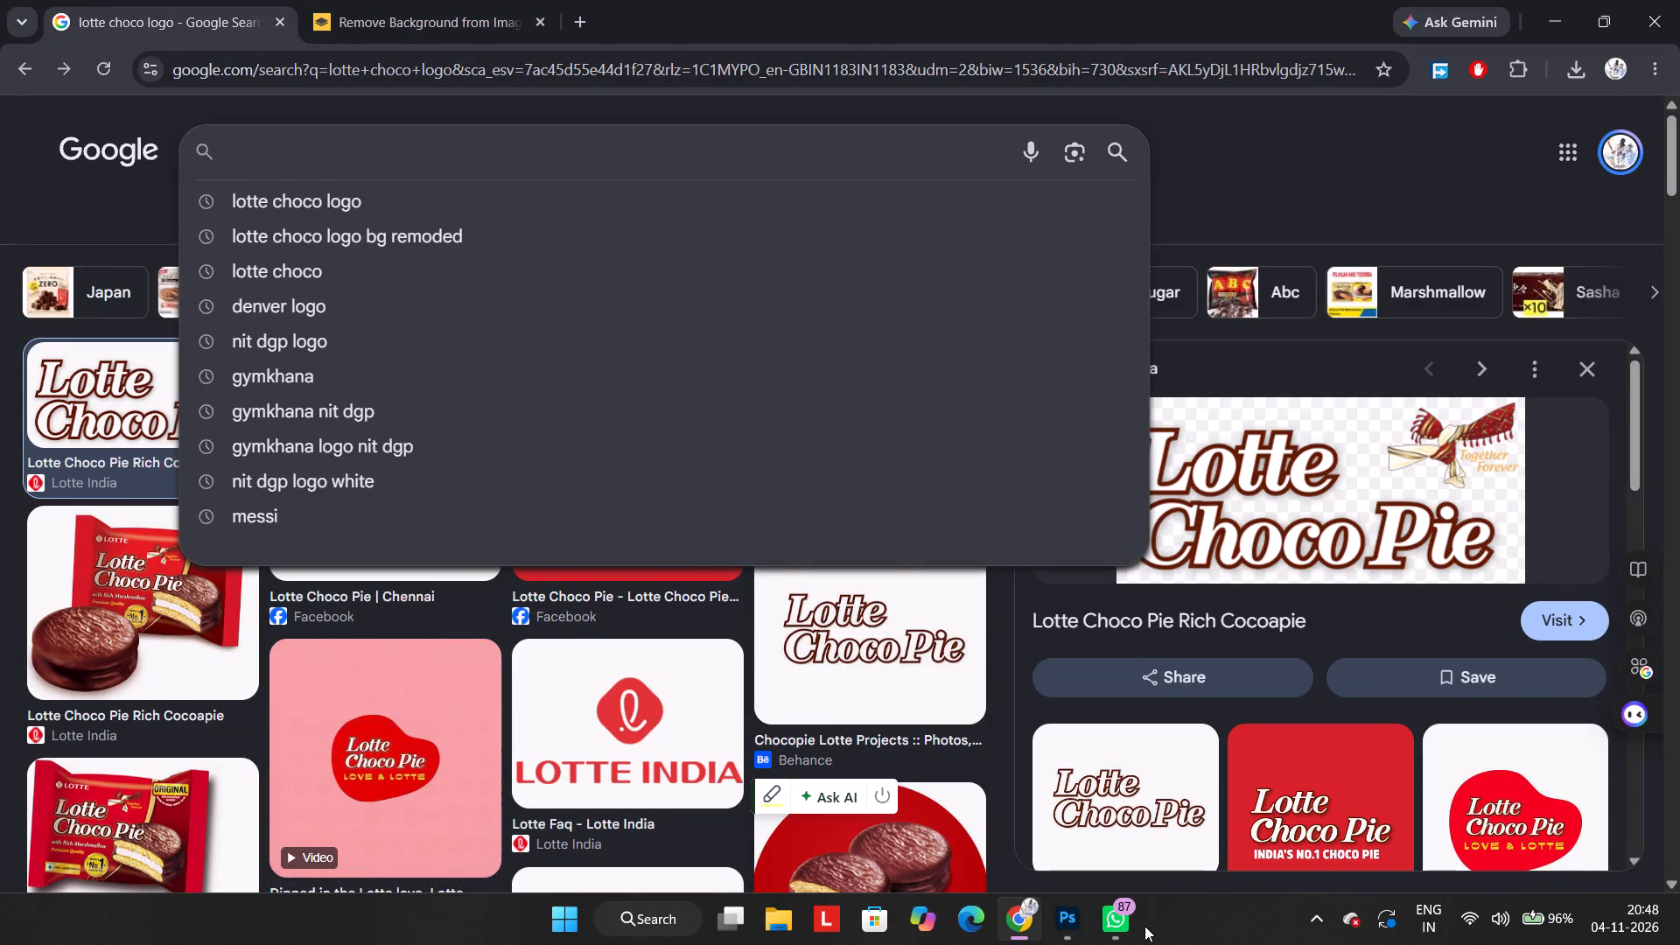
# Search the images for "eat sure", copy the white-on-purple Eat Sure logo and paste it into the bg poster in Photoshop.
pyautogui.write('eat sure')
pyautogui.press('Return')
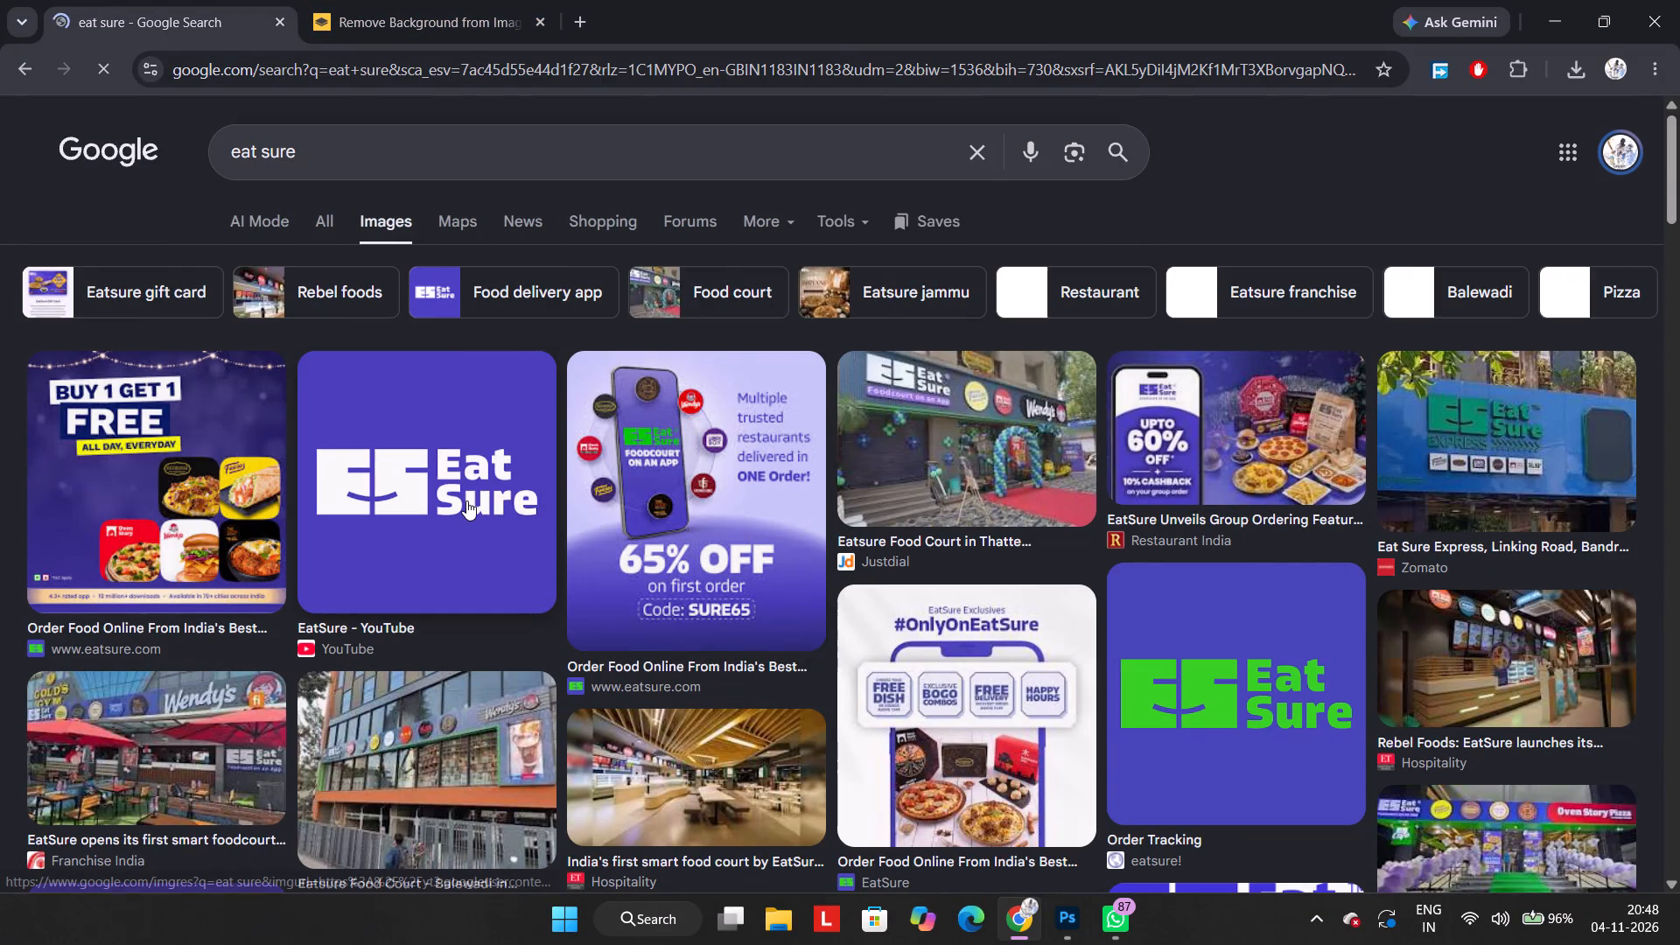
pyautogui.rightClick(466, 500)
pyautogui.click(589, 640)
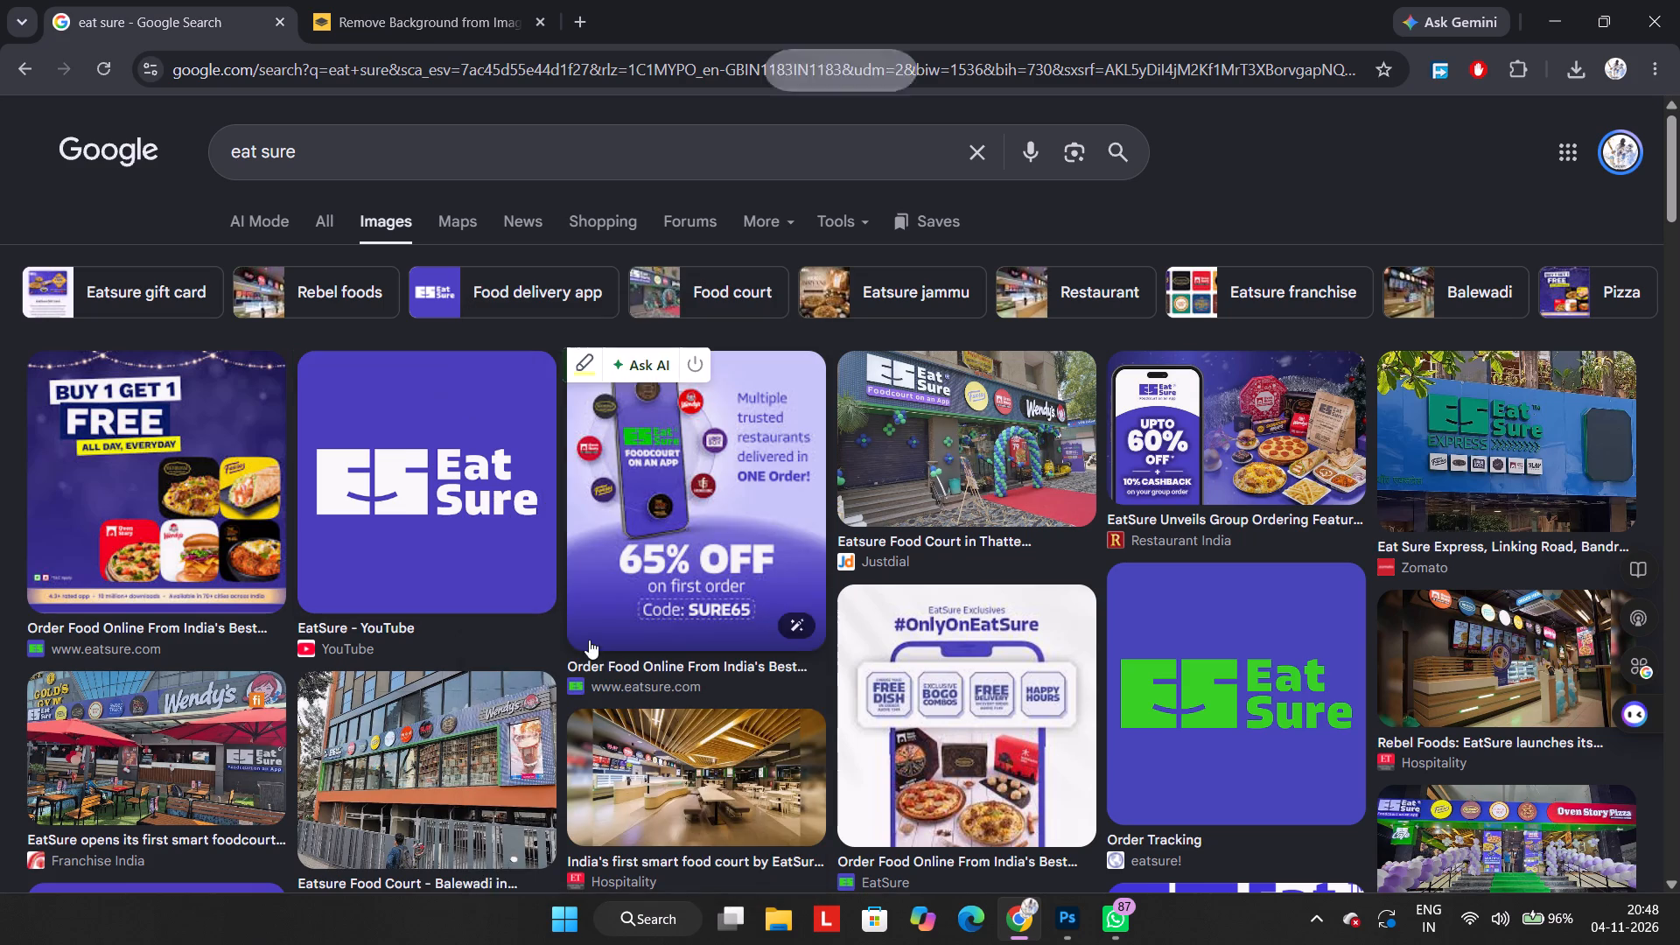
pyautogui.click(1066, 926)
pyautogui.hotkey('ctrl', 'v')
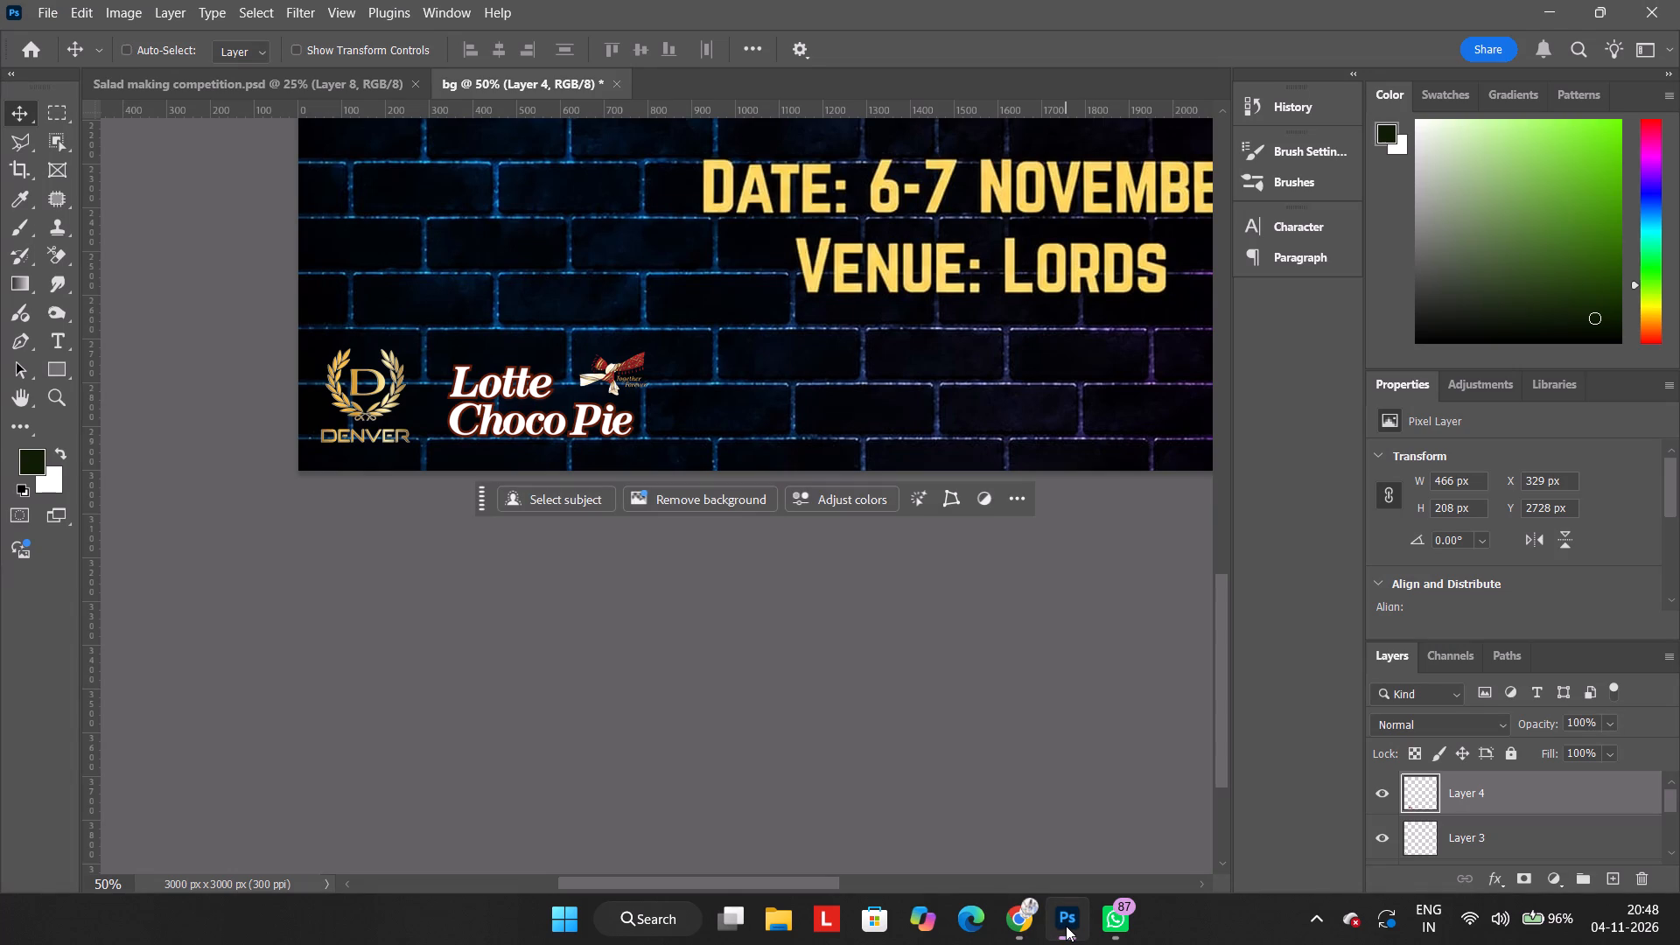
# Erase the Eat Sure logo's purple background with a 356 px Background Eraser at 46% tolerance.
pyautogui.click(66, 249)
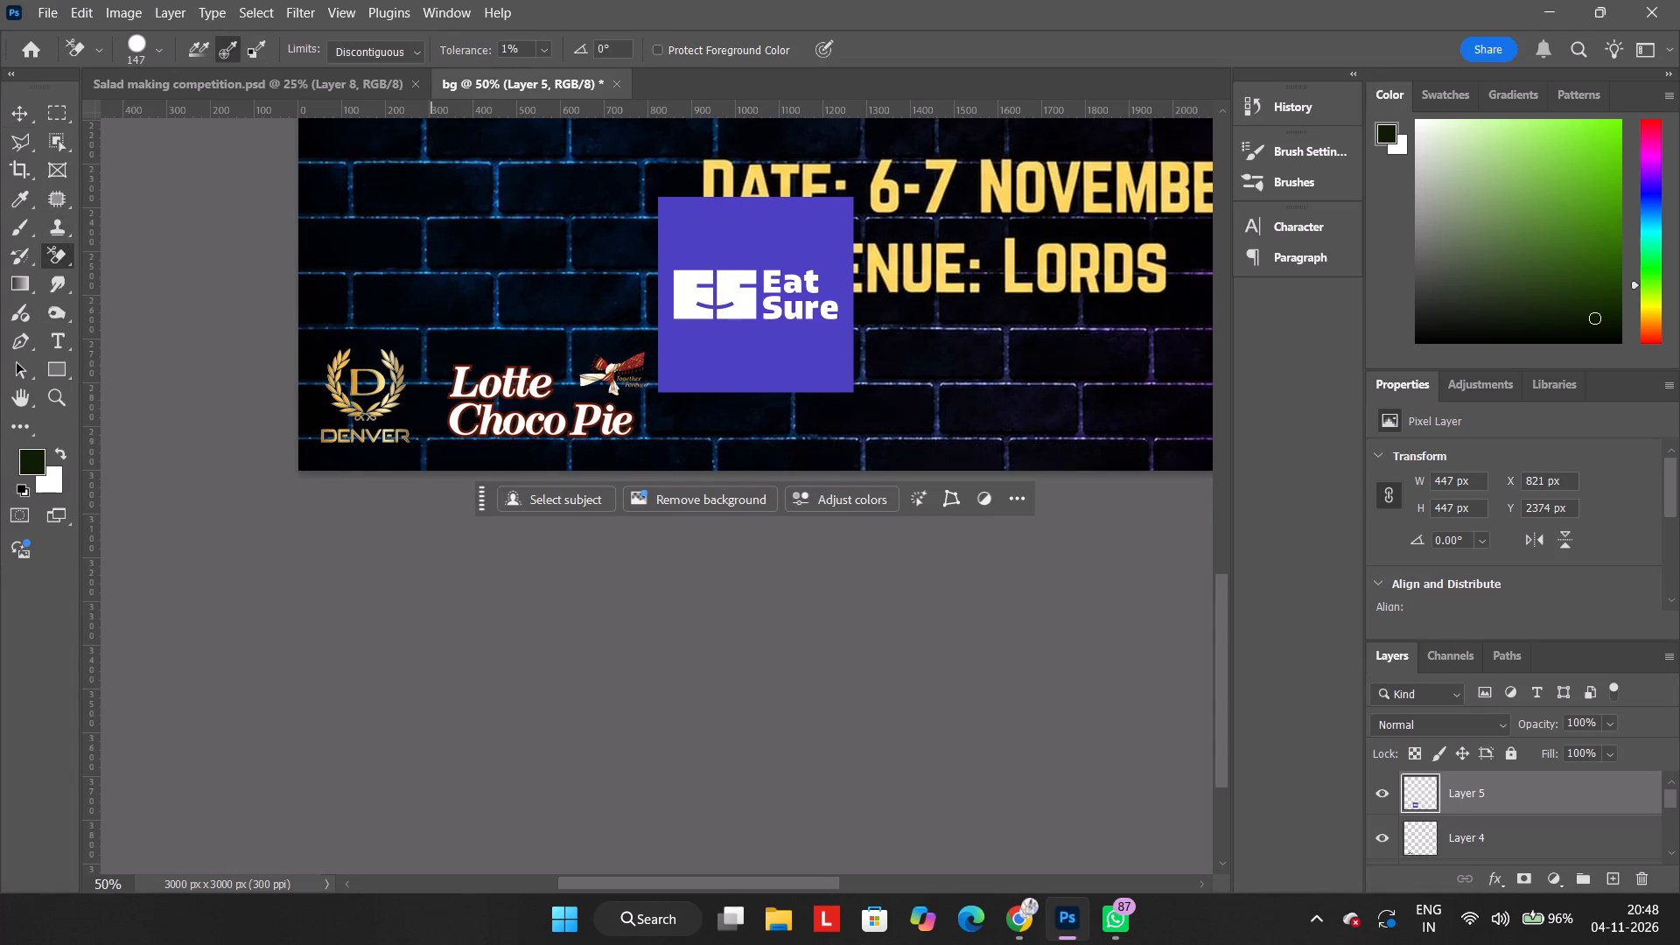
pyautogui.click(545, 47)
pyautogui.click(592, 72)
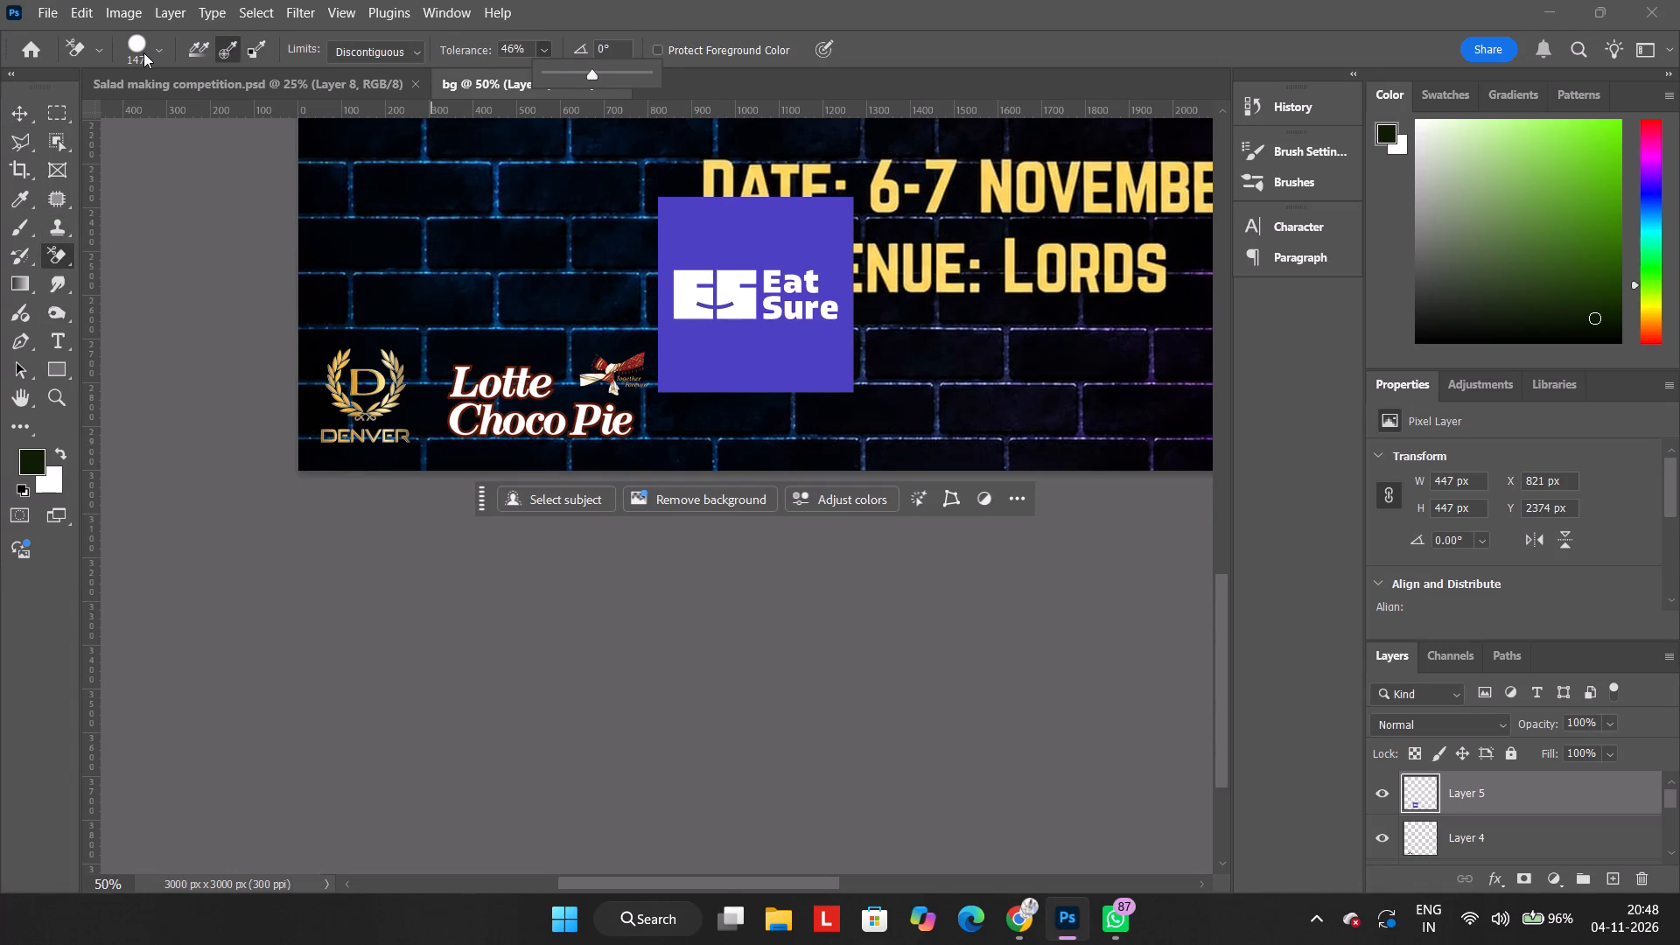
pyautogui.click(143, 52)
pyautogui.click(208, 110)
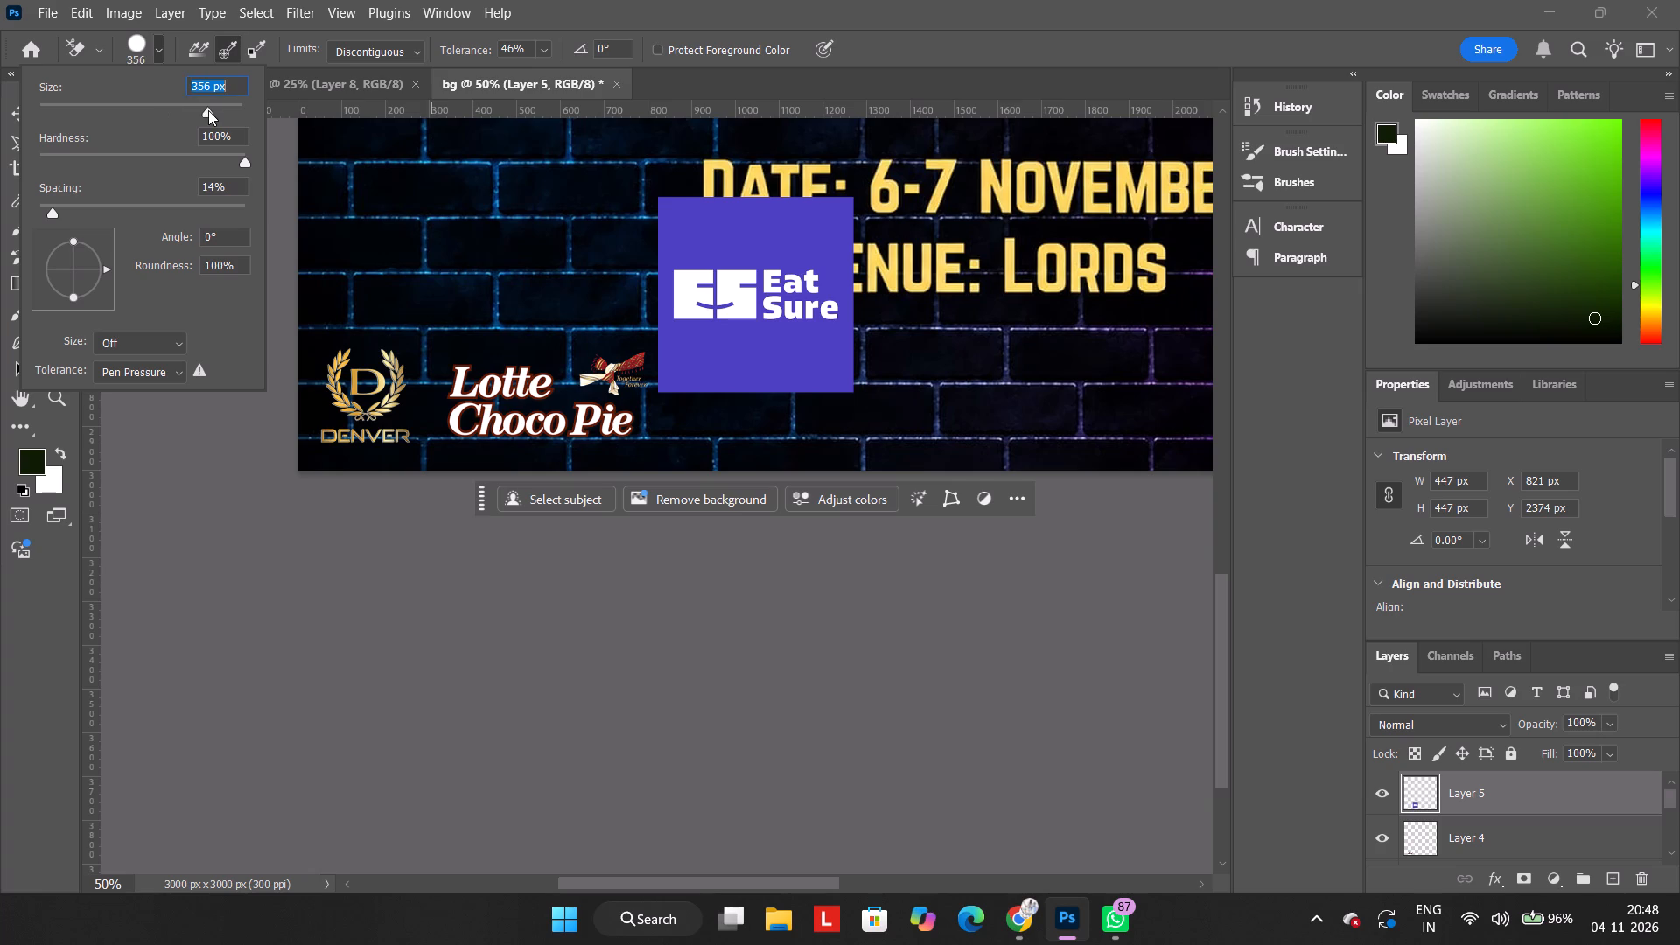
pyautogui.moveTo(704, 227); pyautogui.dragTo(745, 402)
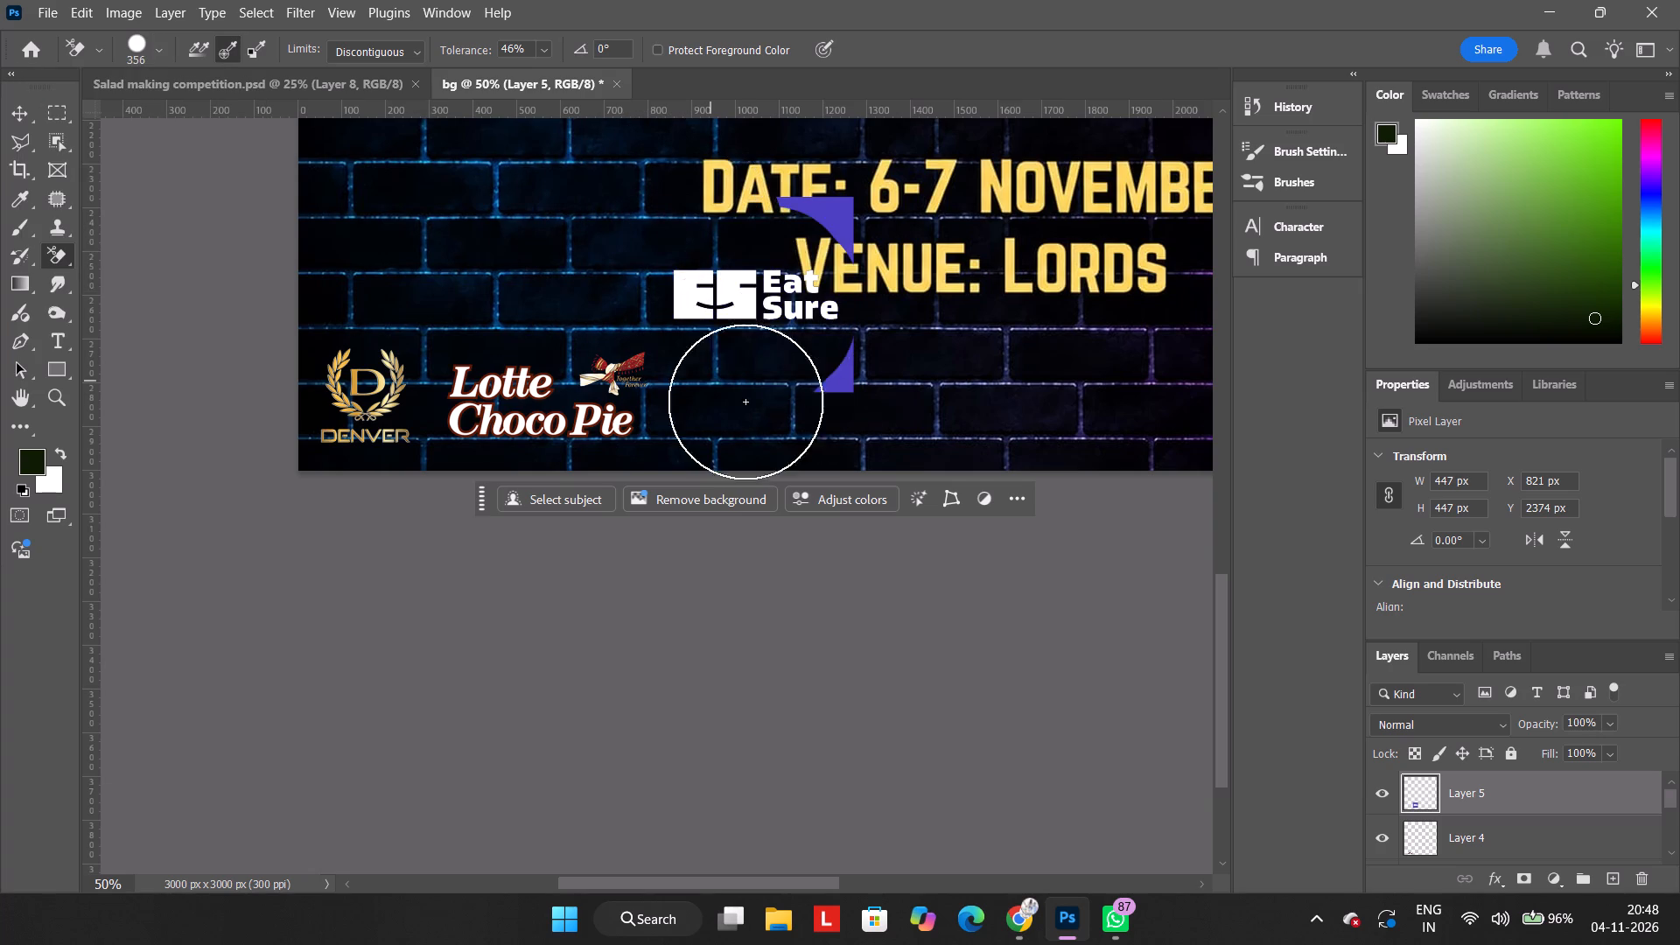
pyautogui.moveTo(745, 402); pyautogui.dragTo(649, 410)
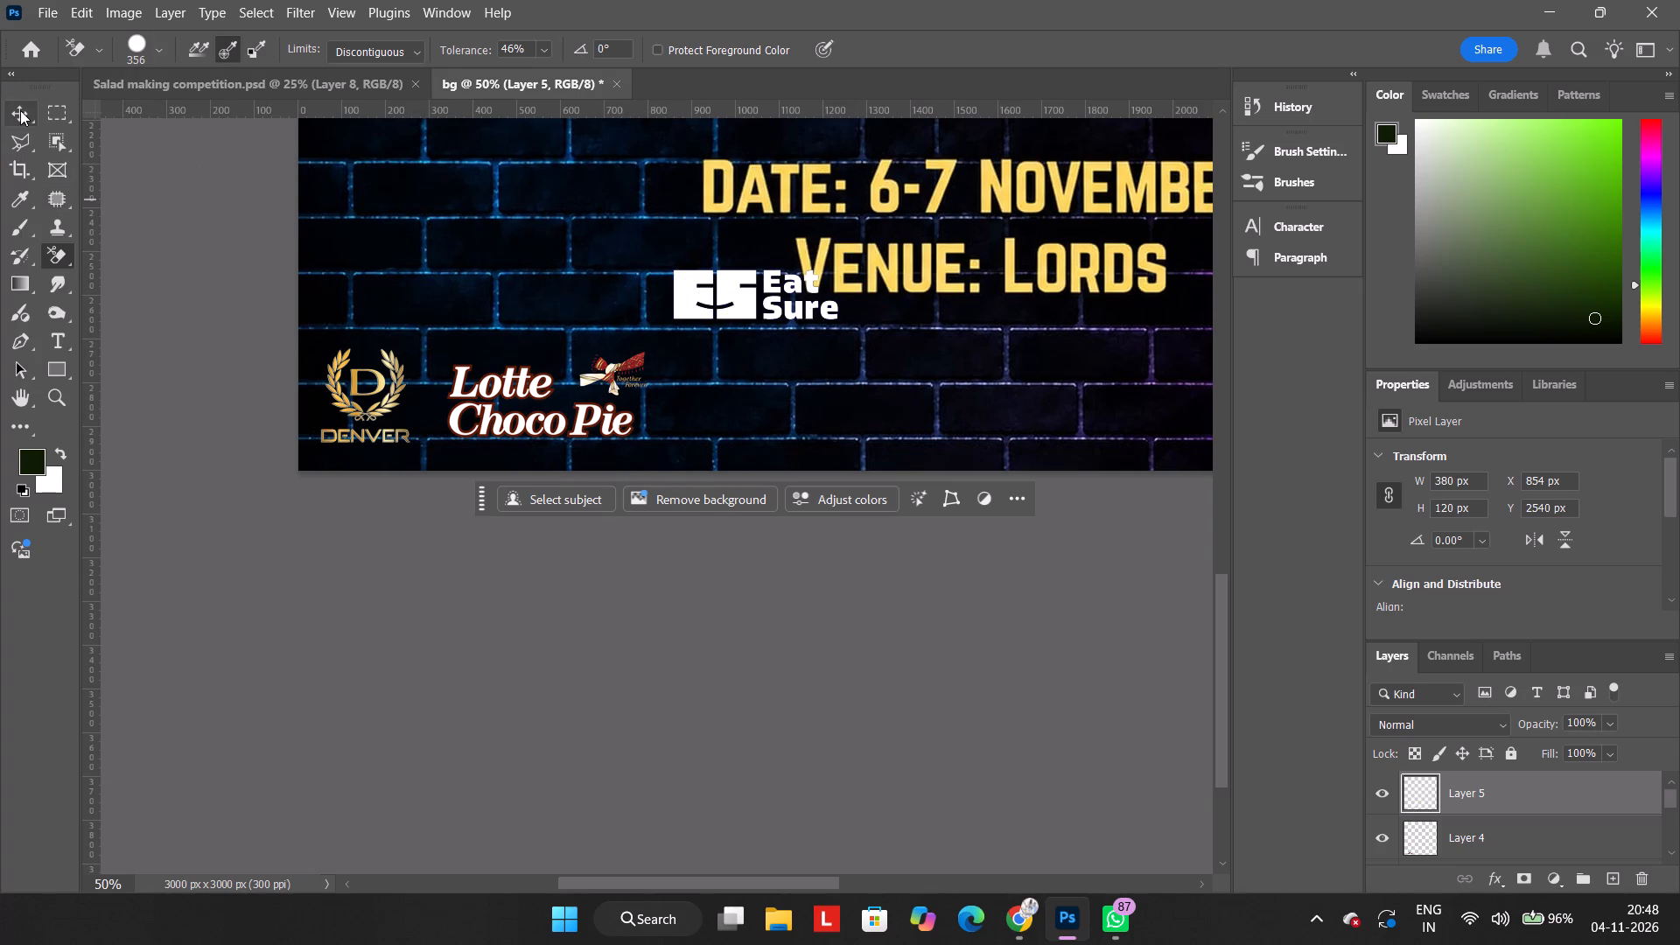
# Place the Eat Sure logo beside the Lotte Choco Pie logo at about X 868, Y 2798 px.
pyautogui.click(20, 110)
pyautogui.moveTo(804, 308); pyautogui.dragTo(836, 415)
pyautogui.hotkey('ctrl', 'z')
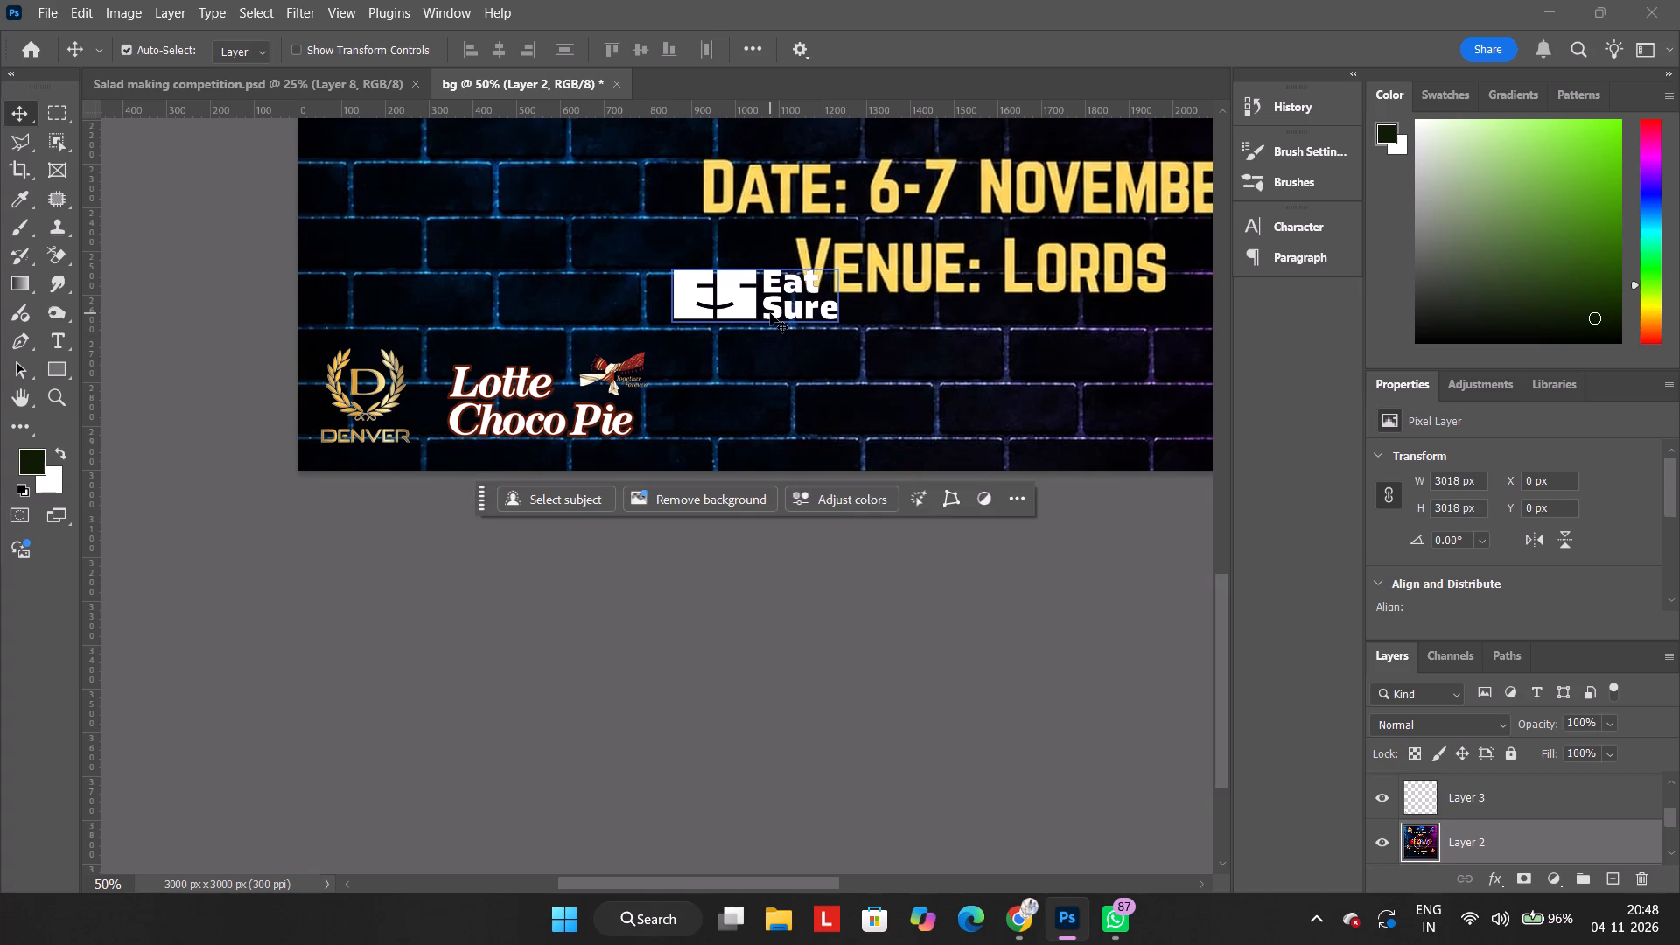
pyautogui.moveTo(770, 313); pyautogui.dragTo(785, 423)
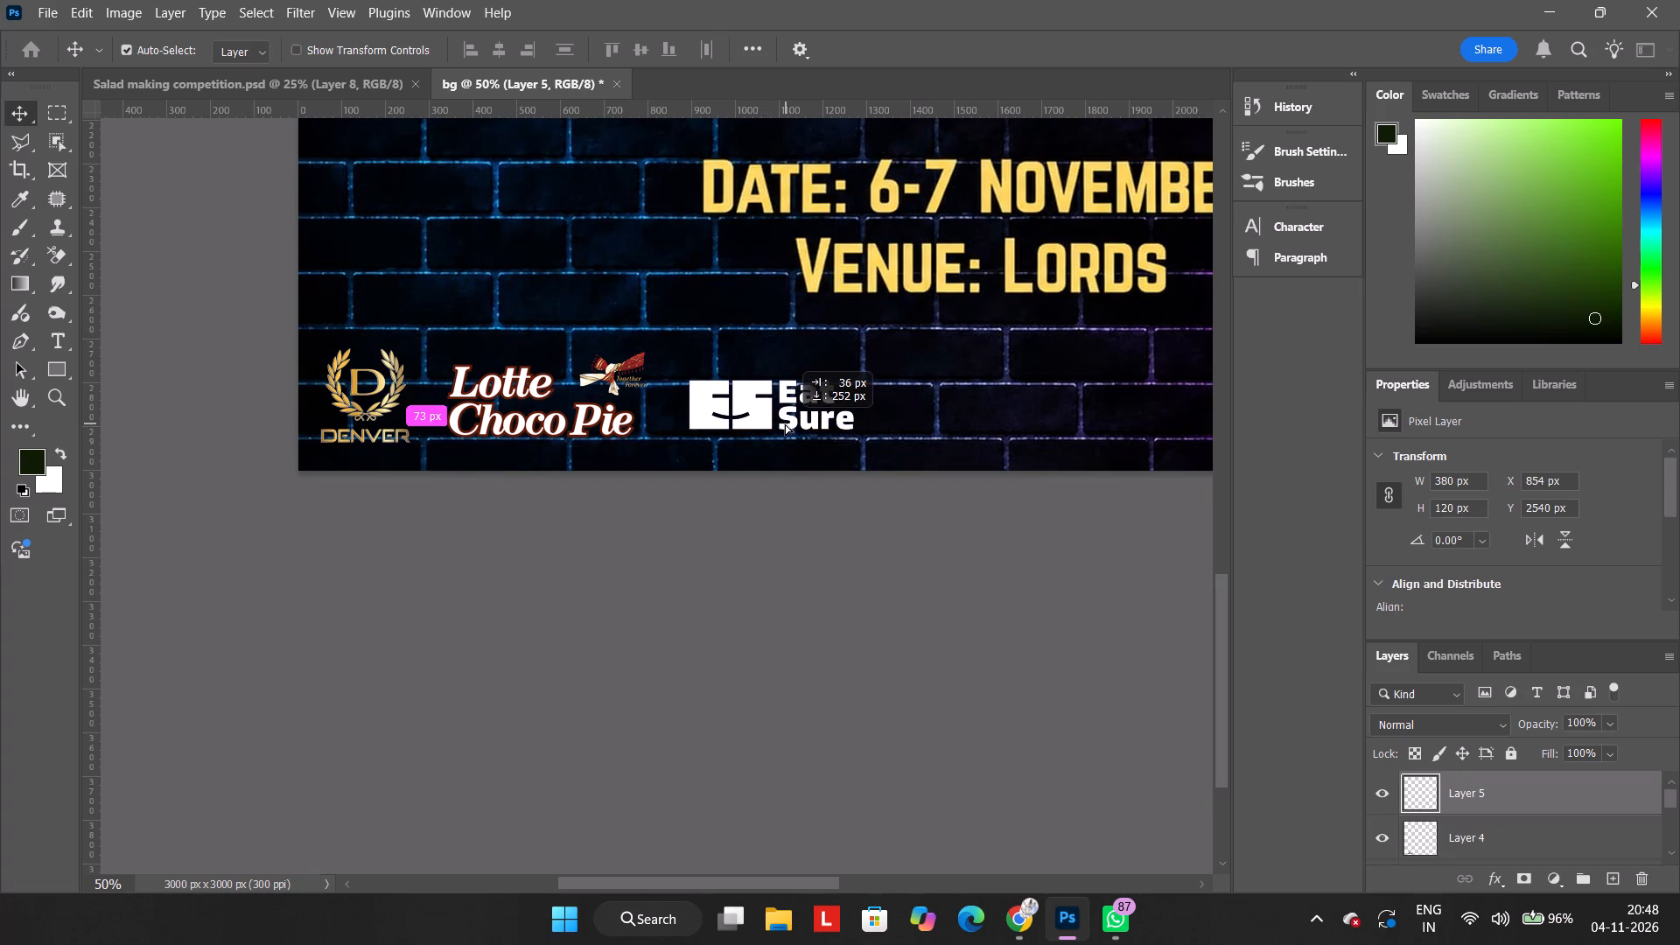
pyautogui.moveTo(785, 423); pyautogui.dragTo(780, 424)
pyautogui.press('Down')
pyautogui.press('Down')
pyautogui.press('Down')
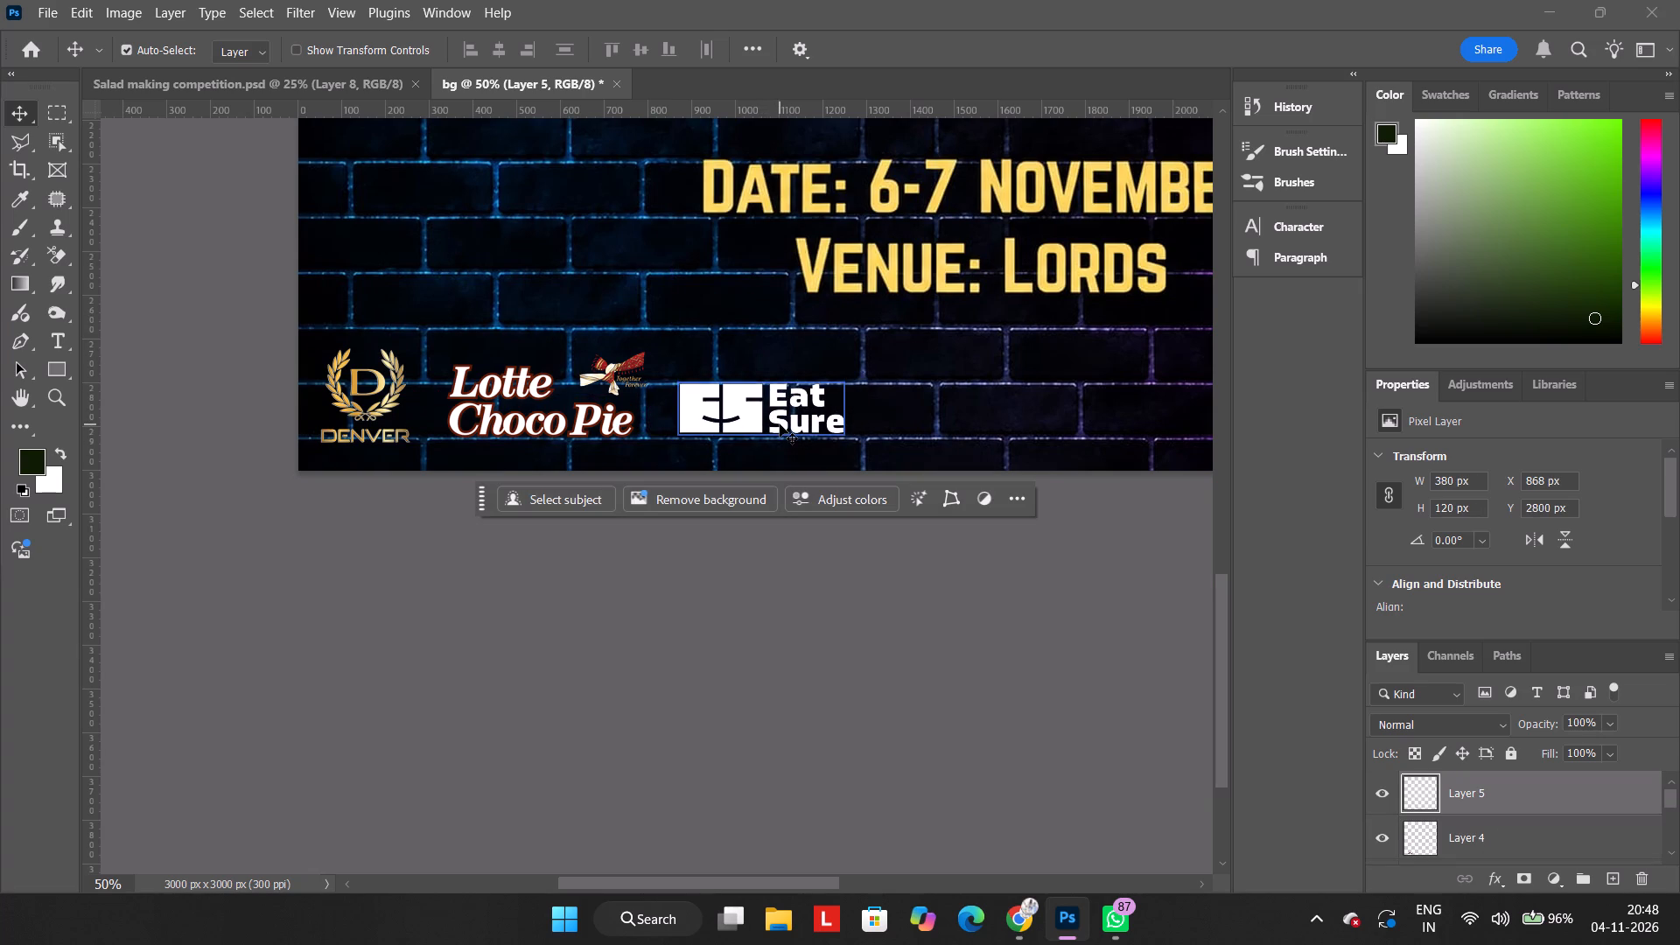
pyautogui.press('Up')
pyautogui.press('Up')
pyautogui.press('Up')
pyautogui.press('Up')
pyautogui.press('Down')
pyautogui.press('Down')
pyautogui.press('Down')
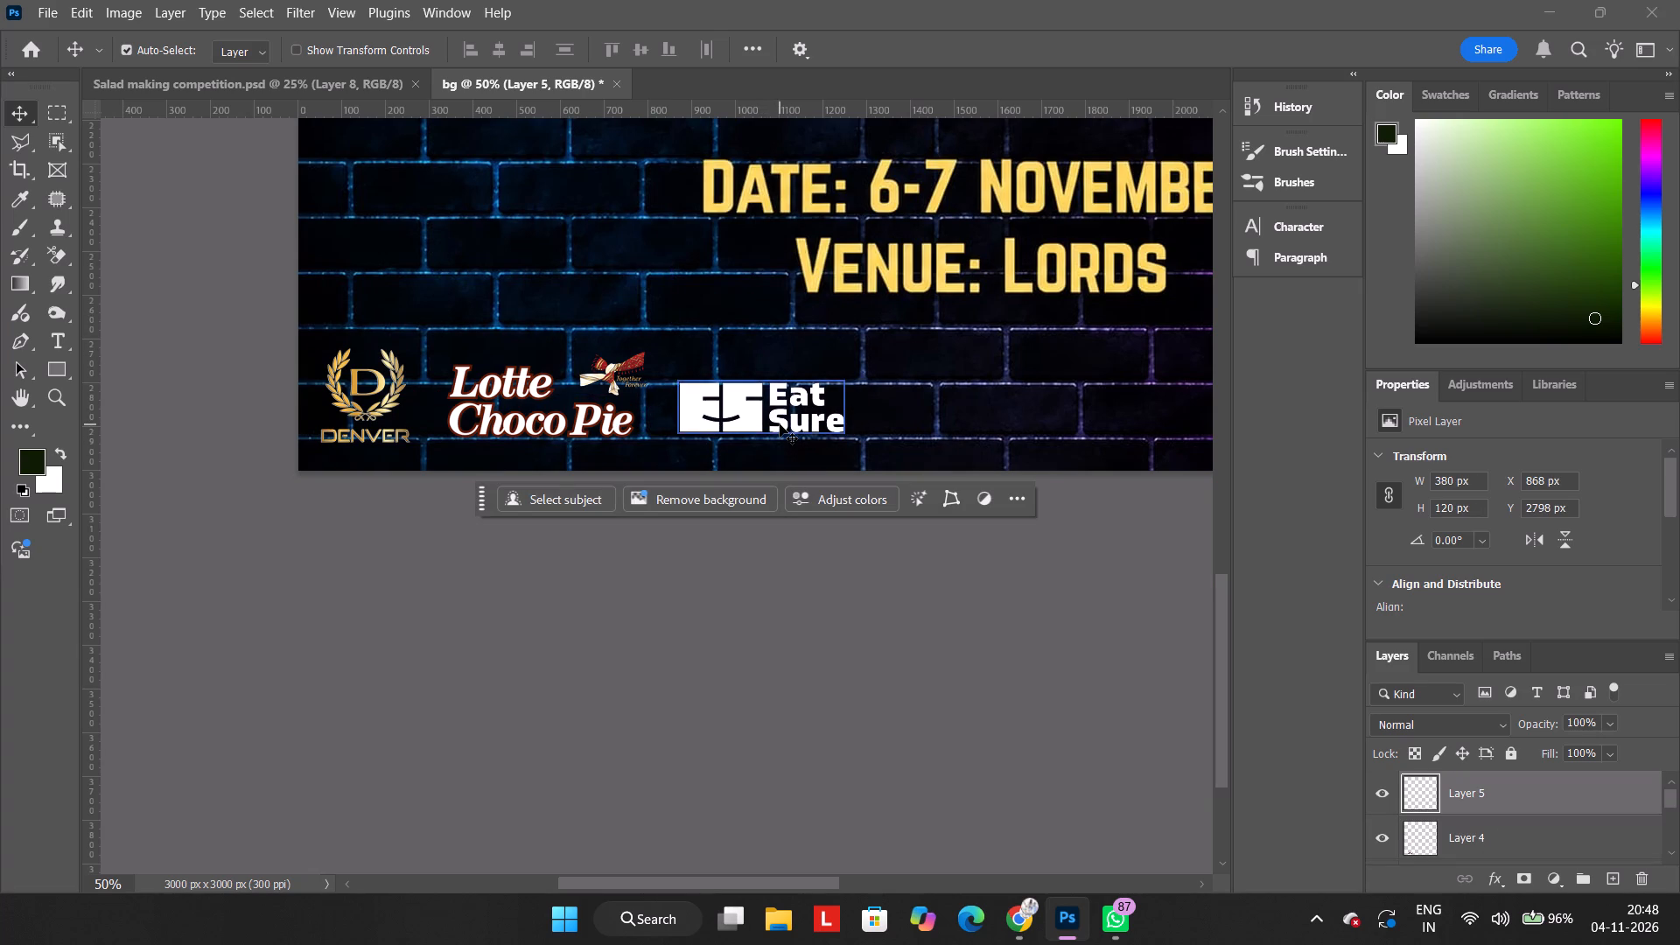
# Scale the Eat Sure logo up proportionally to about 485 × 153 px.
pyautogui.hotkey('ctrl', 't')
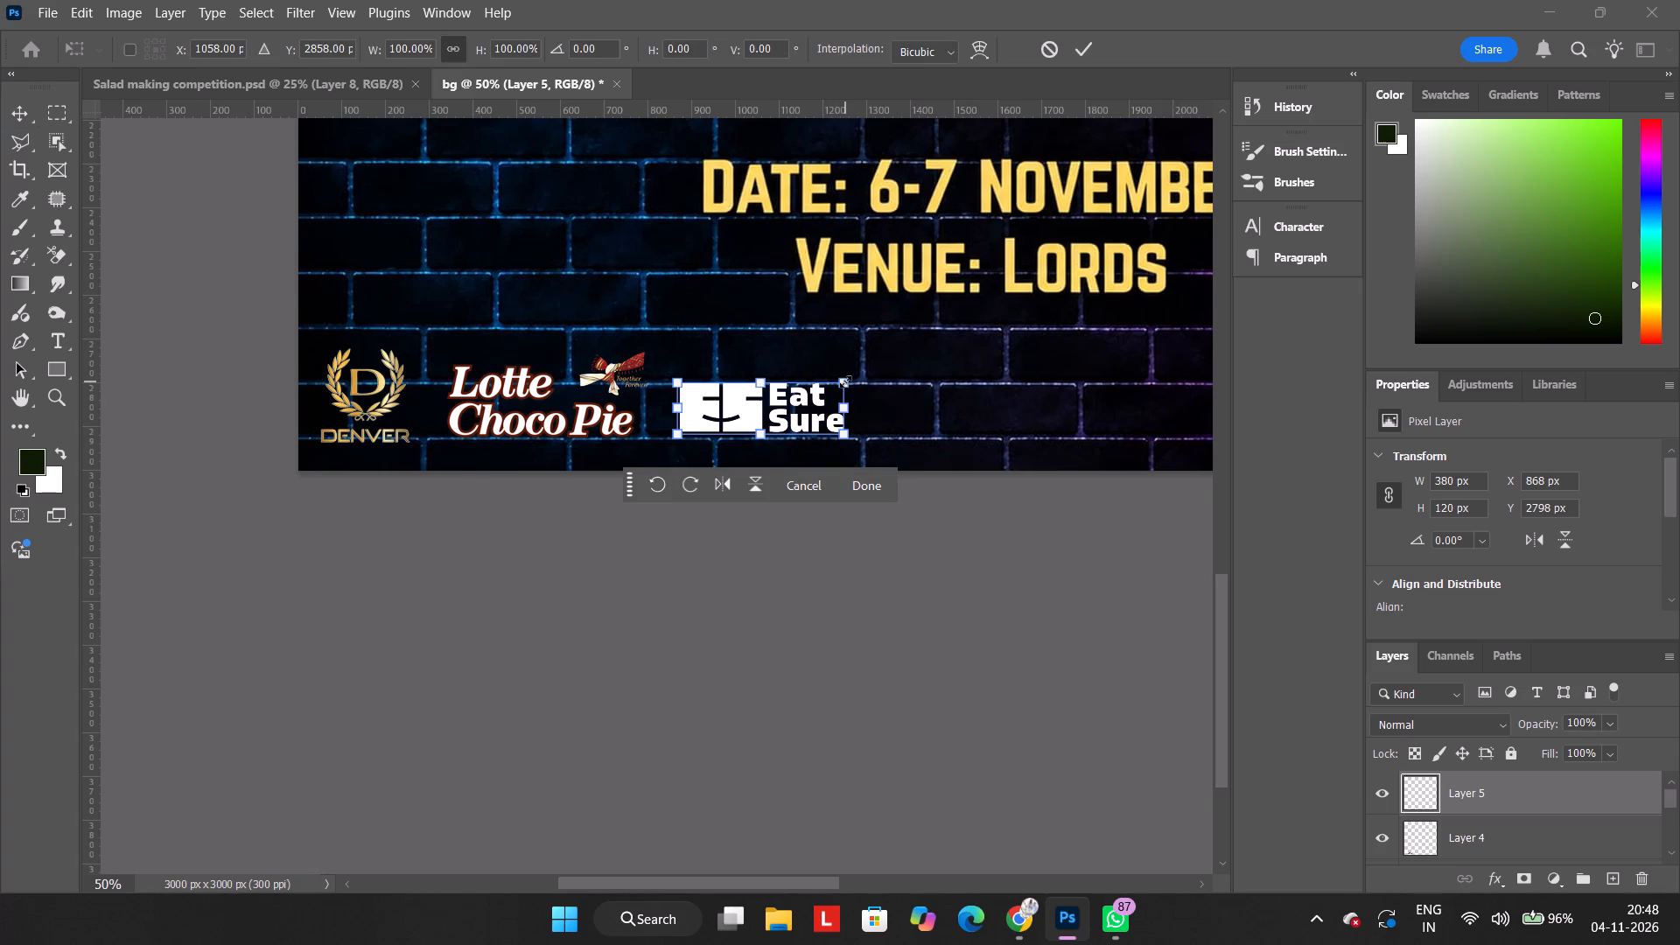
pyautogui.moveTo(845, 381); pyautogui.dragTo(898, 355)
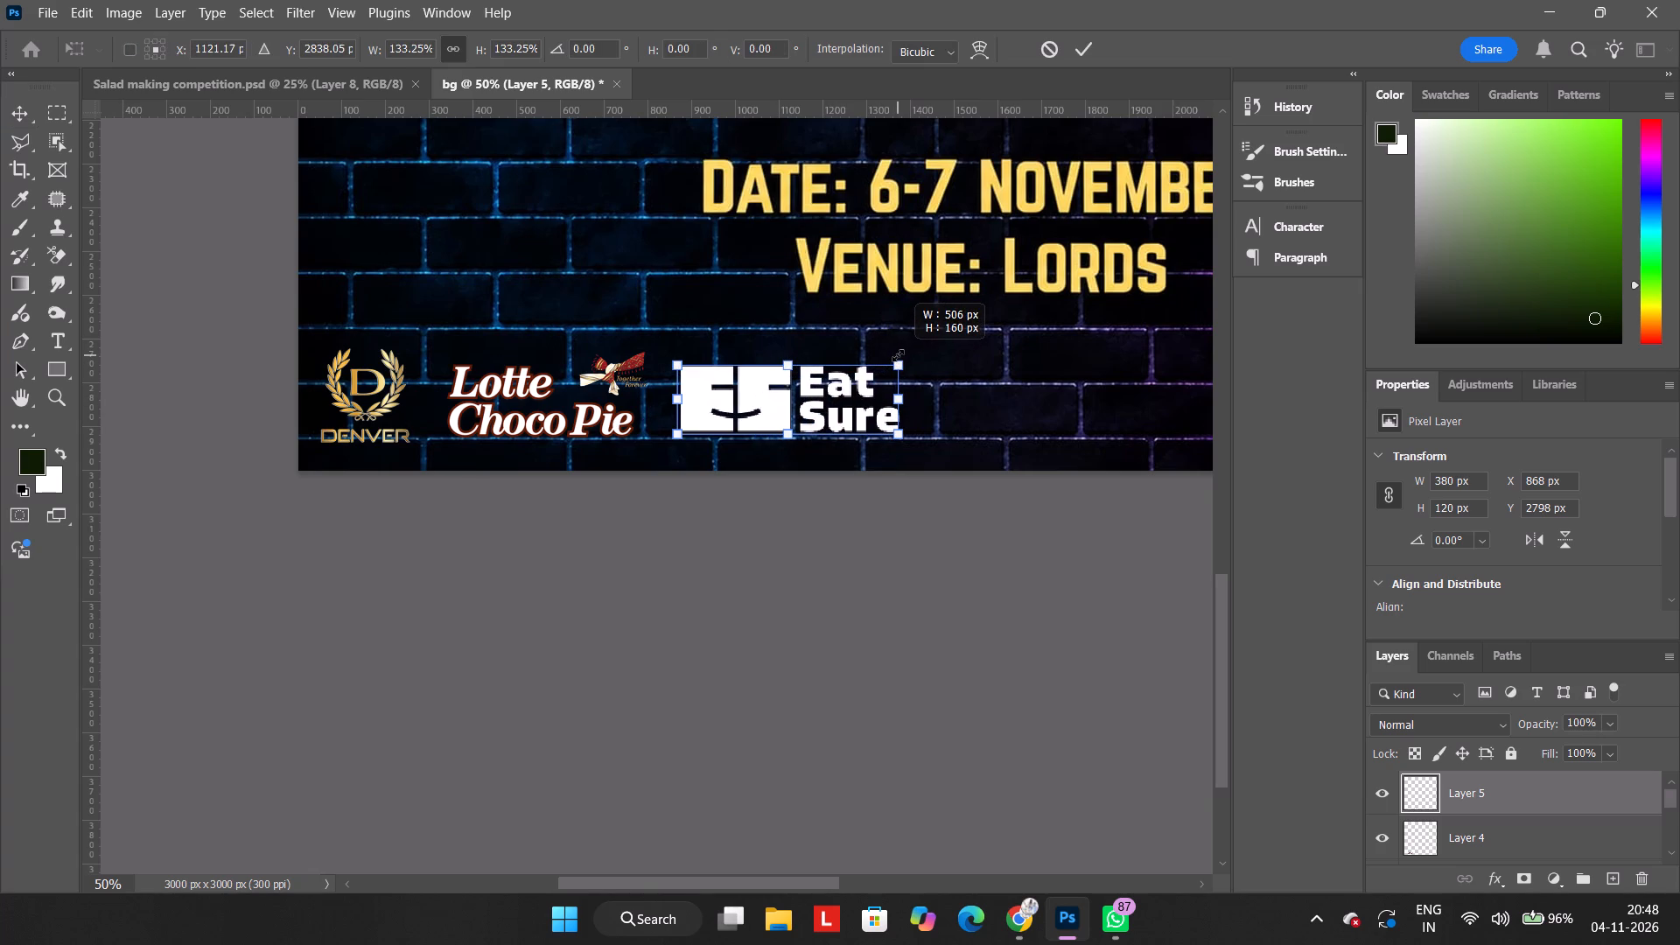
pyautogui.moveTo(898, 355); pyautogui.dragTo(889, 360)
pyautogui.click(894, 476)
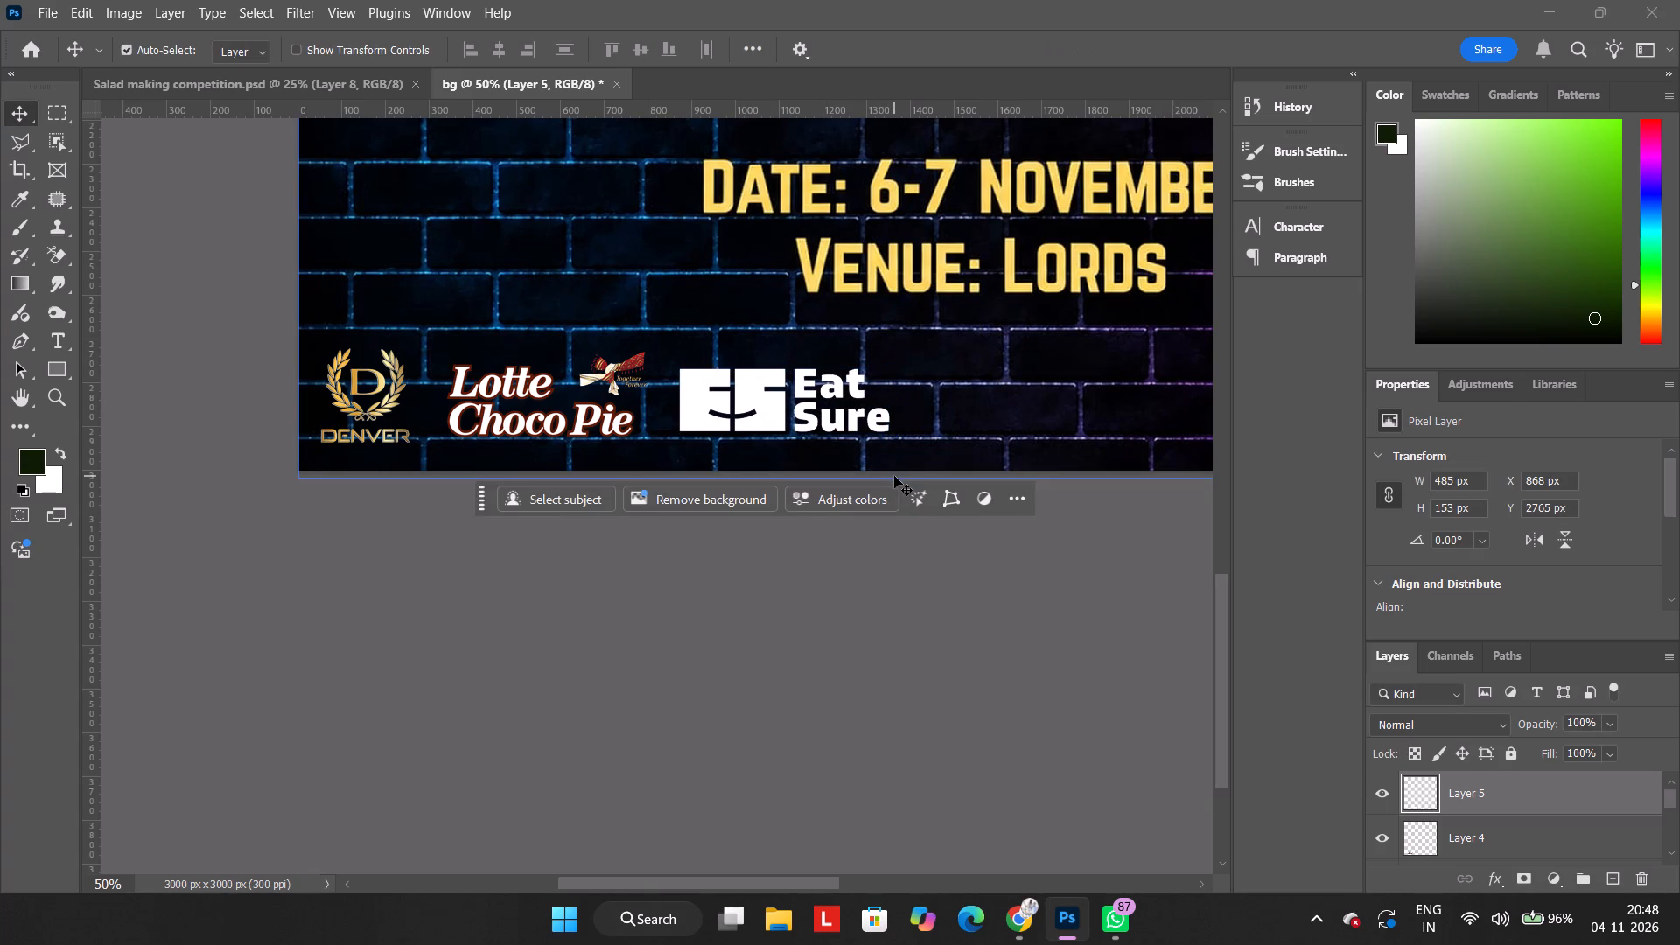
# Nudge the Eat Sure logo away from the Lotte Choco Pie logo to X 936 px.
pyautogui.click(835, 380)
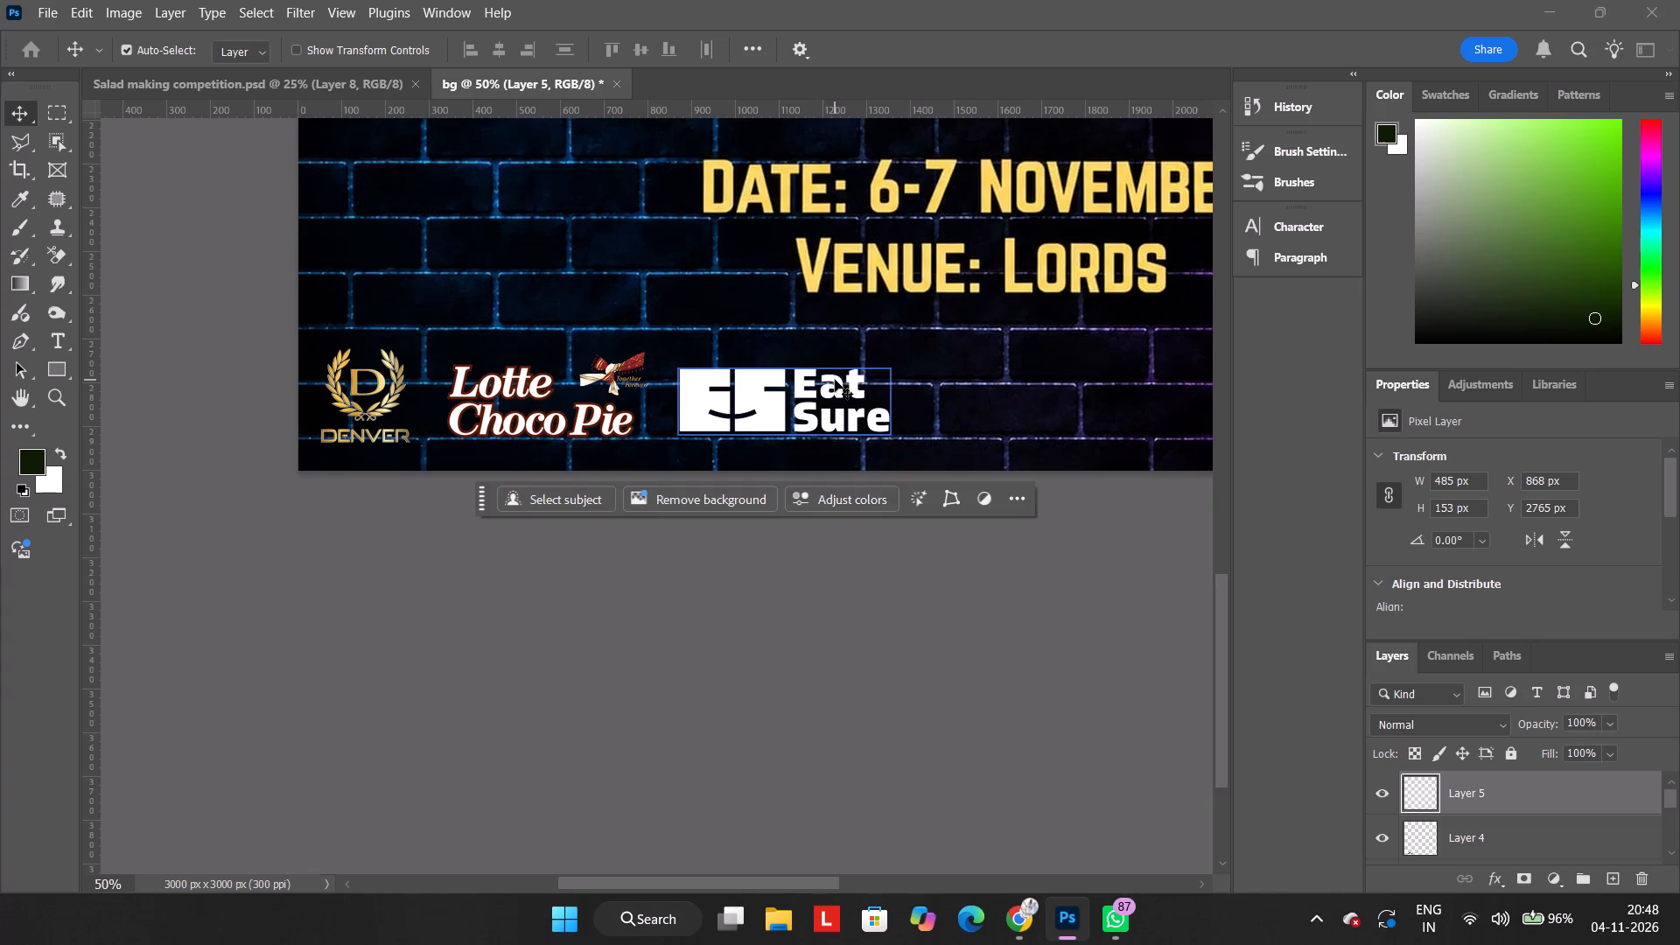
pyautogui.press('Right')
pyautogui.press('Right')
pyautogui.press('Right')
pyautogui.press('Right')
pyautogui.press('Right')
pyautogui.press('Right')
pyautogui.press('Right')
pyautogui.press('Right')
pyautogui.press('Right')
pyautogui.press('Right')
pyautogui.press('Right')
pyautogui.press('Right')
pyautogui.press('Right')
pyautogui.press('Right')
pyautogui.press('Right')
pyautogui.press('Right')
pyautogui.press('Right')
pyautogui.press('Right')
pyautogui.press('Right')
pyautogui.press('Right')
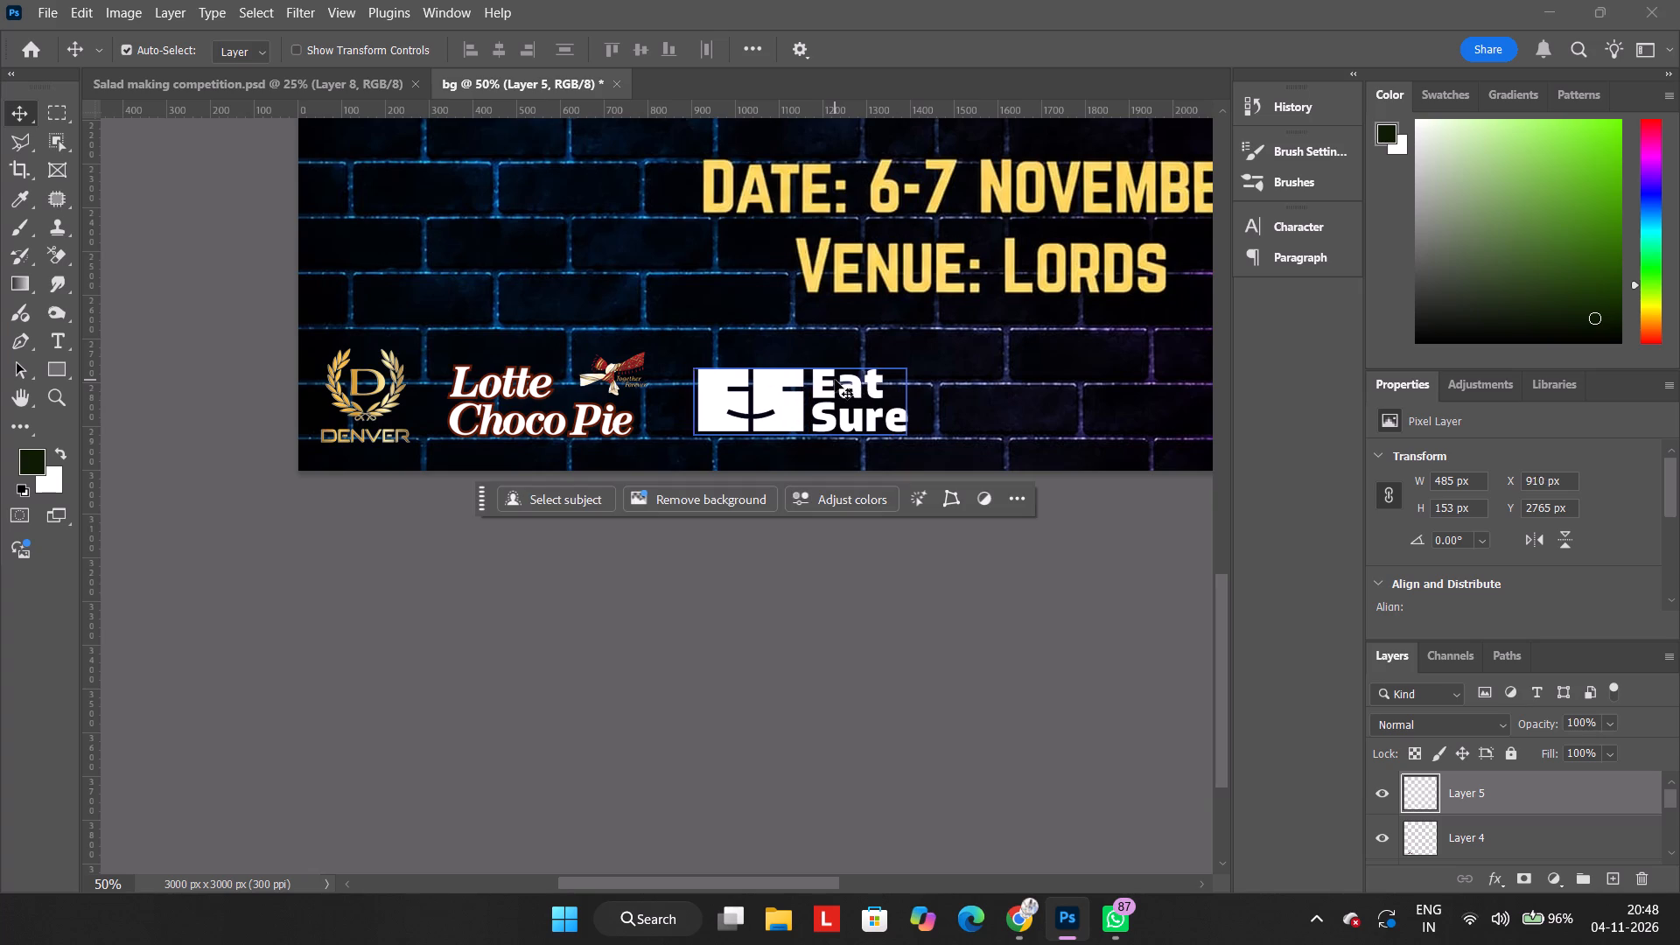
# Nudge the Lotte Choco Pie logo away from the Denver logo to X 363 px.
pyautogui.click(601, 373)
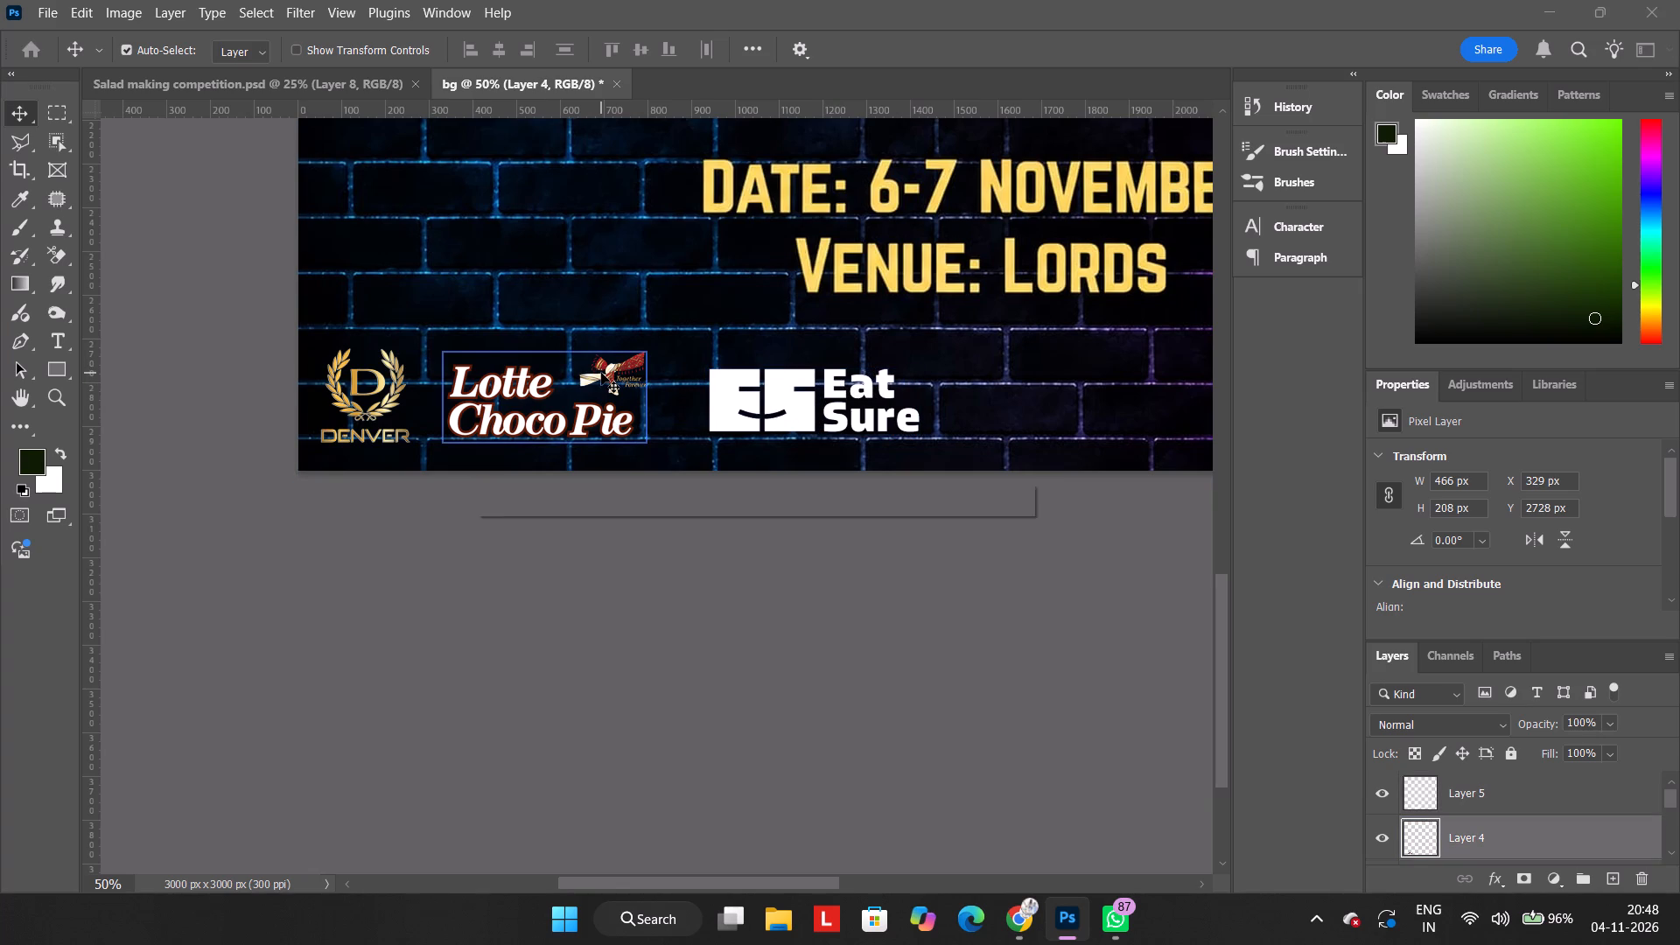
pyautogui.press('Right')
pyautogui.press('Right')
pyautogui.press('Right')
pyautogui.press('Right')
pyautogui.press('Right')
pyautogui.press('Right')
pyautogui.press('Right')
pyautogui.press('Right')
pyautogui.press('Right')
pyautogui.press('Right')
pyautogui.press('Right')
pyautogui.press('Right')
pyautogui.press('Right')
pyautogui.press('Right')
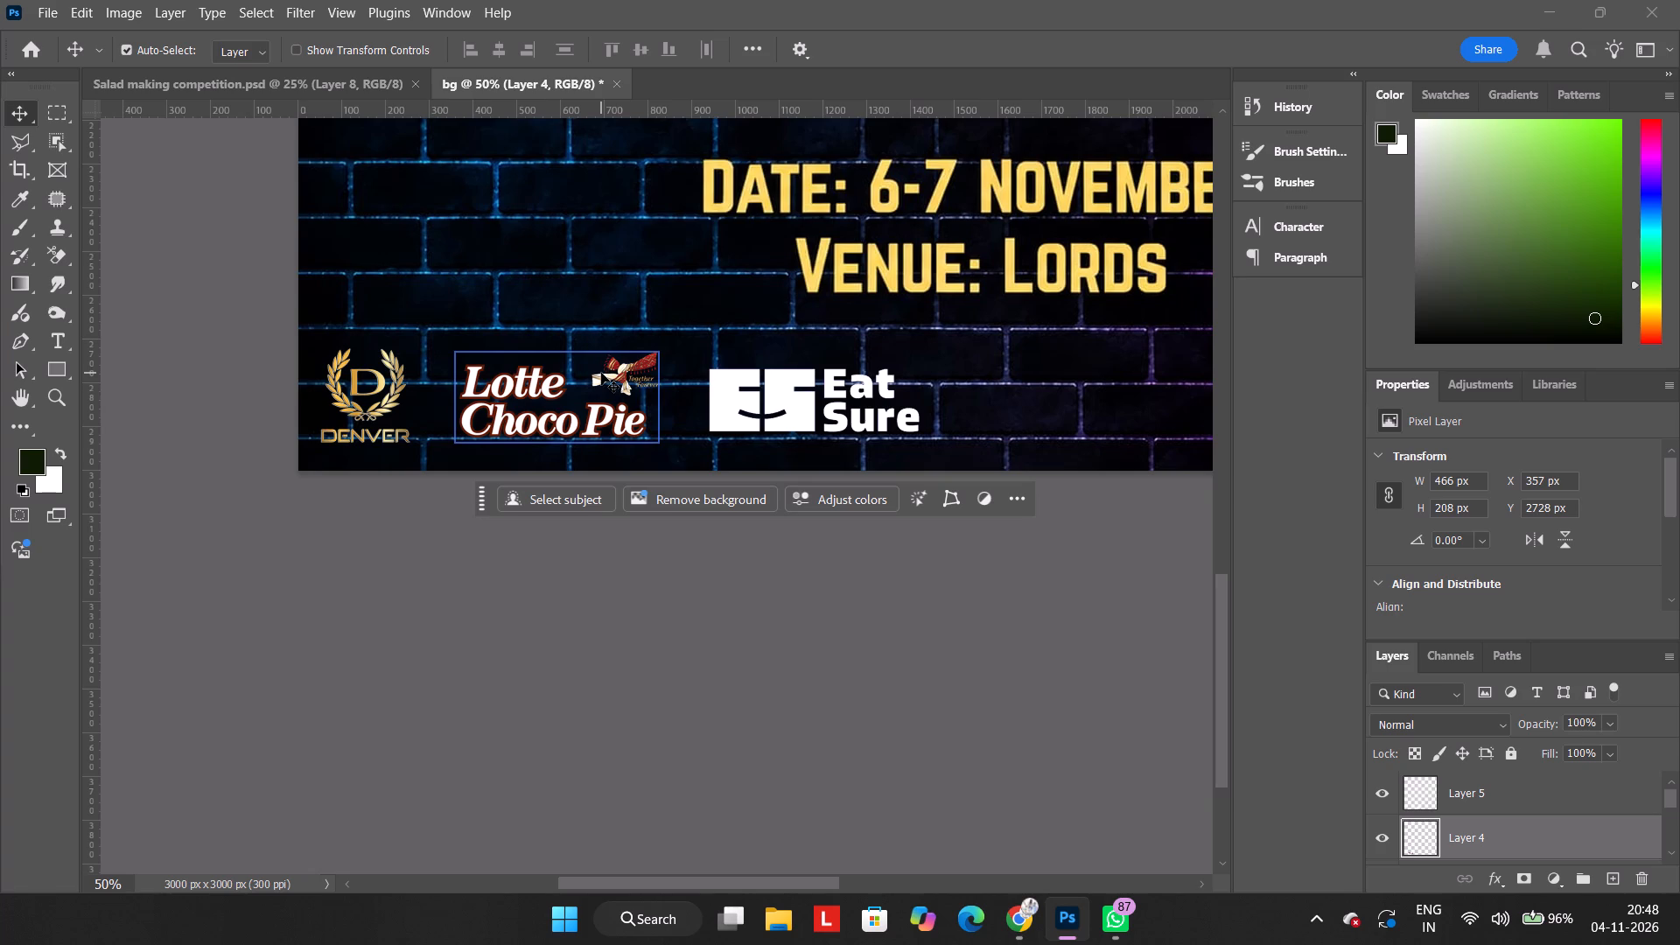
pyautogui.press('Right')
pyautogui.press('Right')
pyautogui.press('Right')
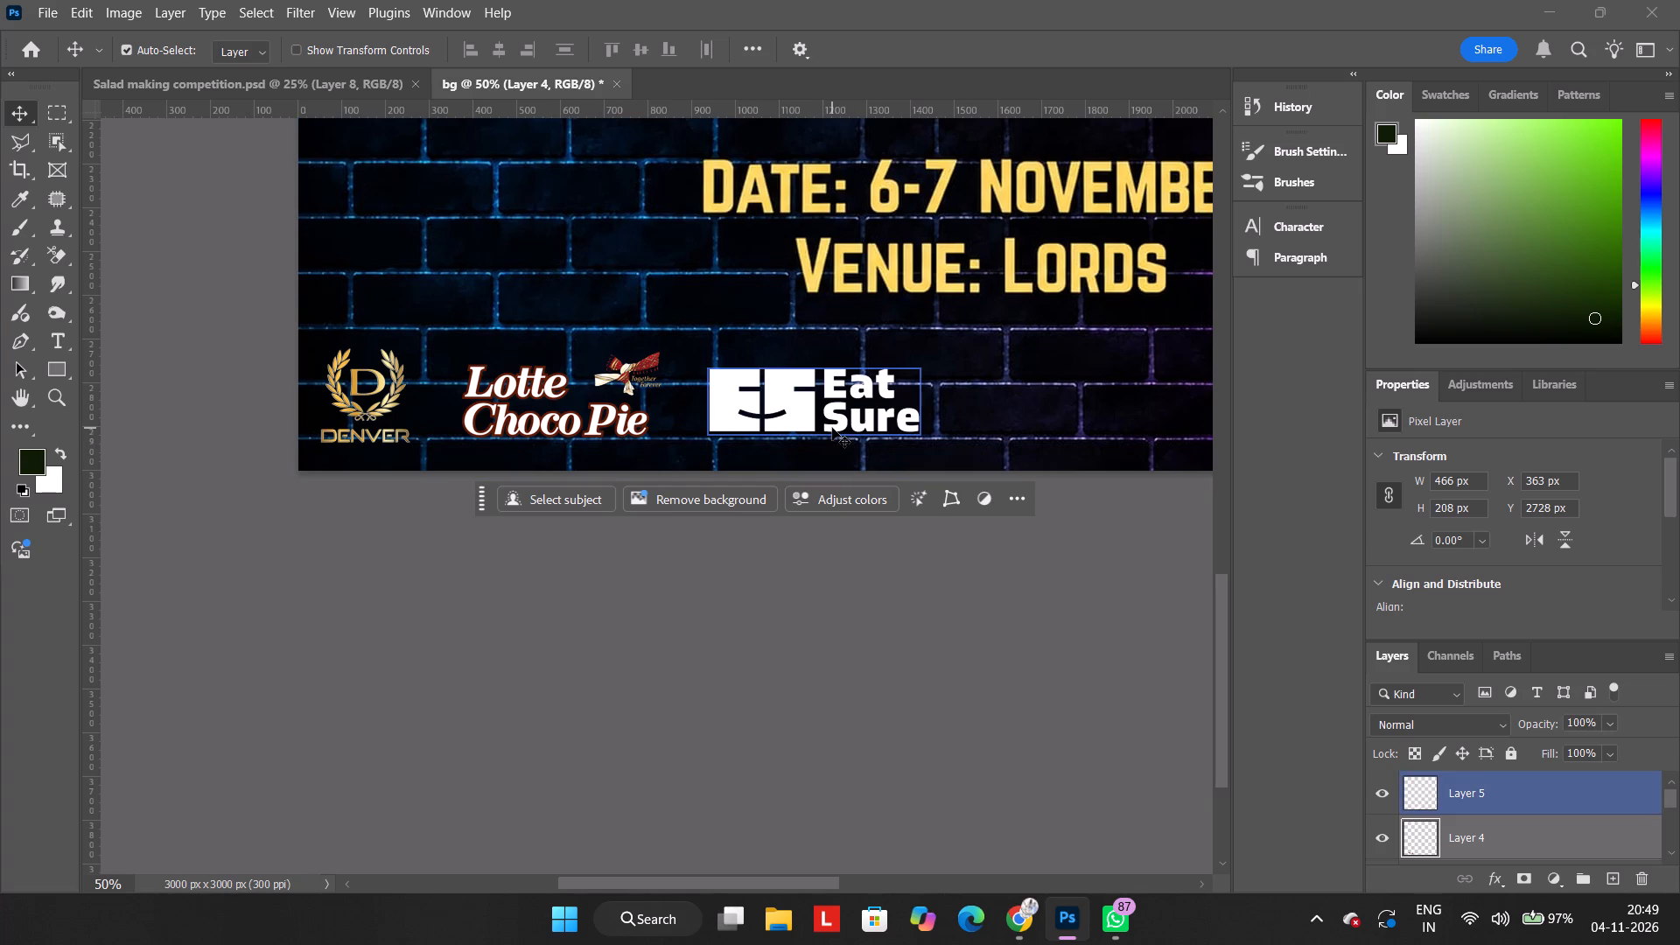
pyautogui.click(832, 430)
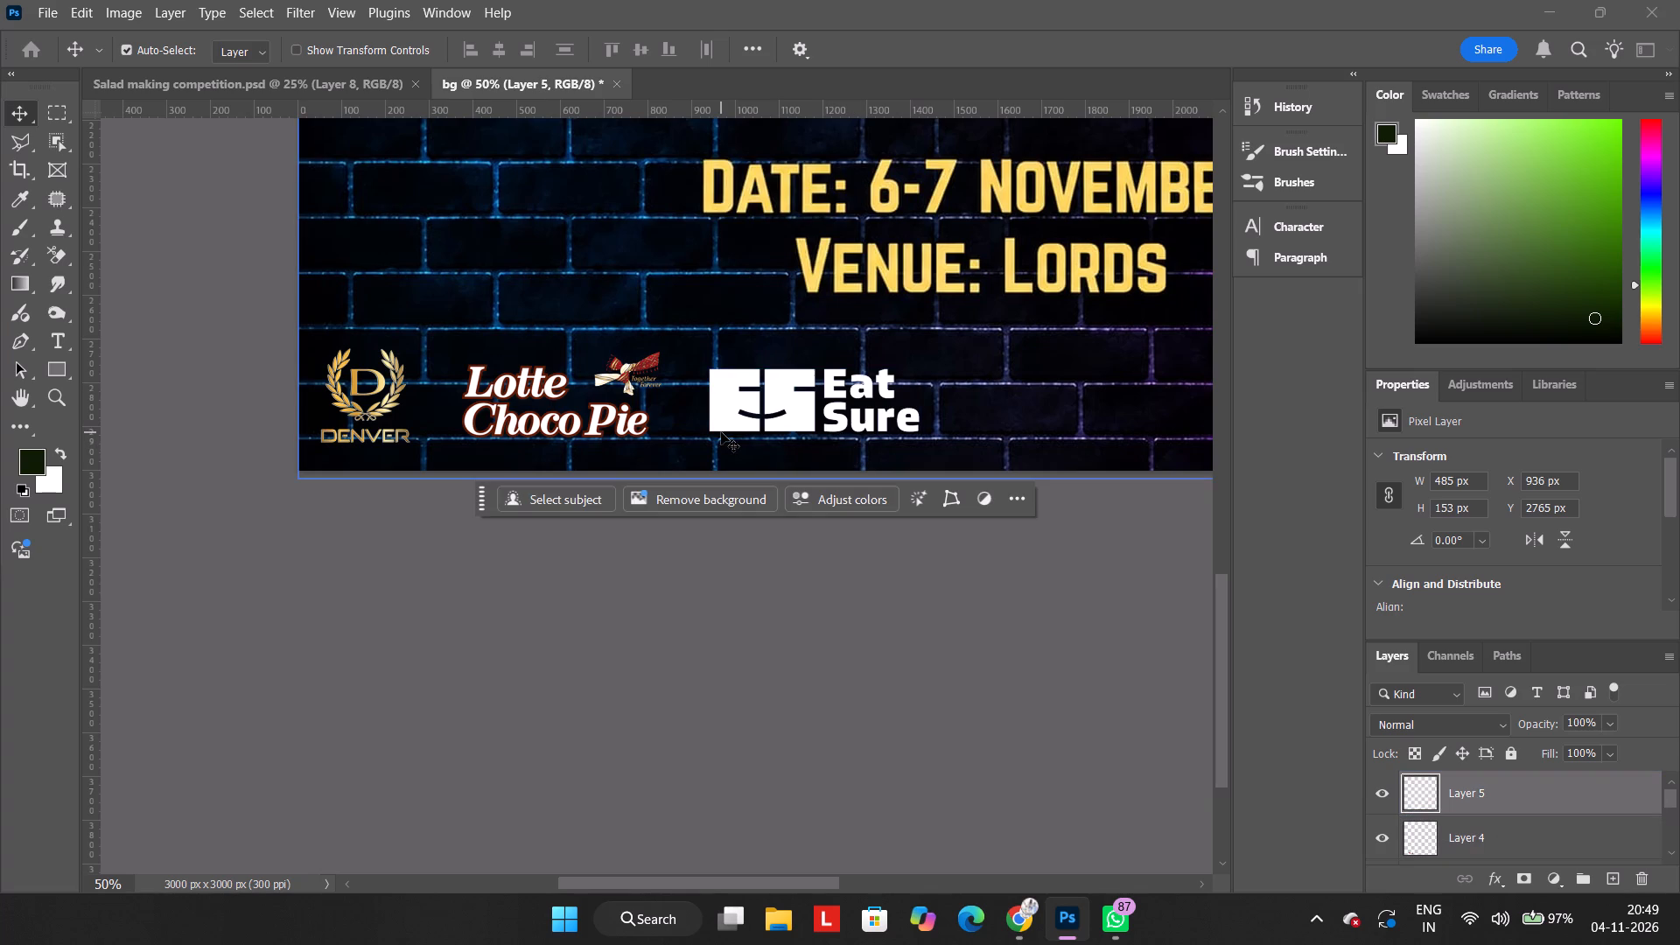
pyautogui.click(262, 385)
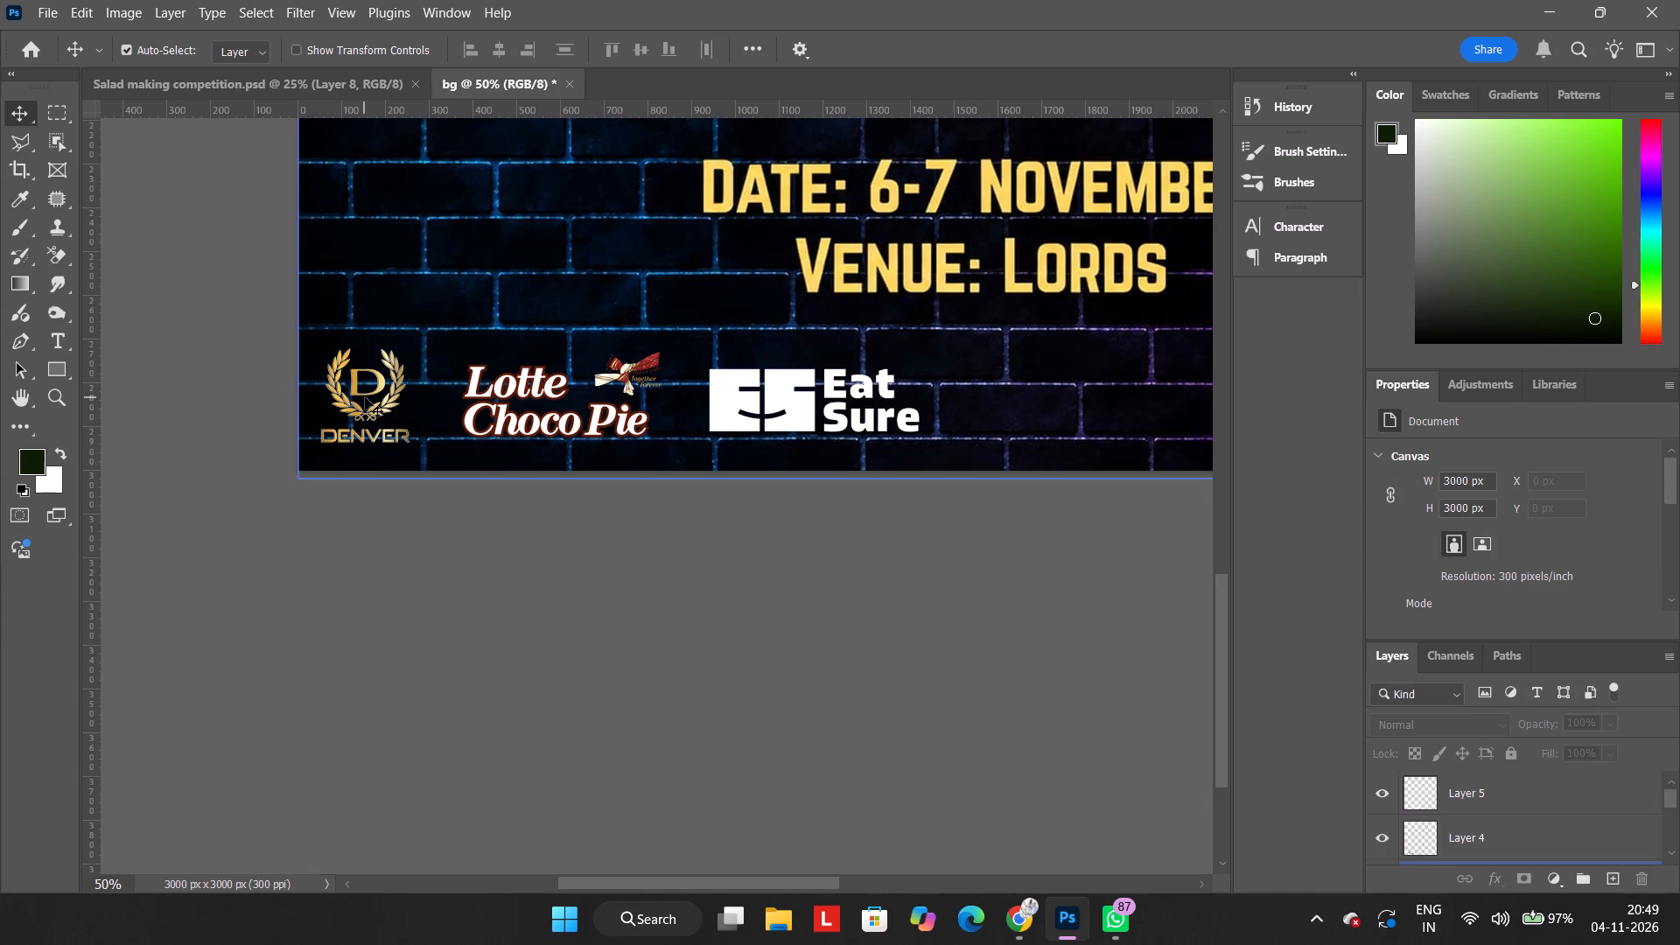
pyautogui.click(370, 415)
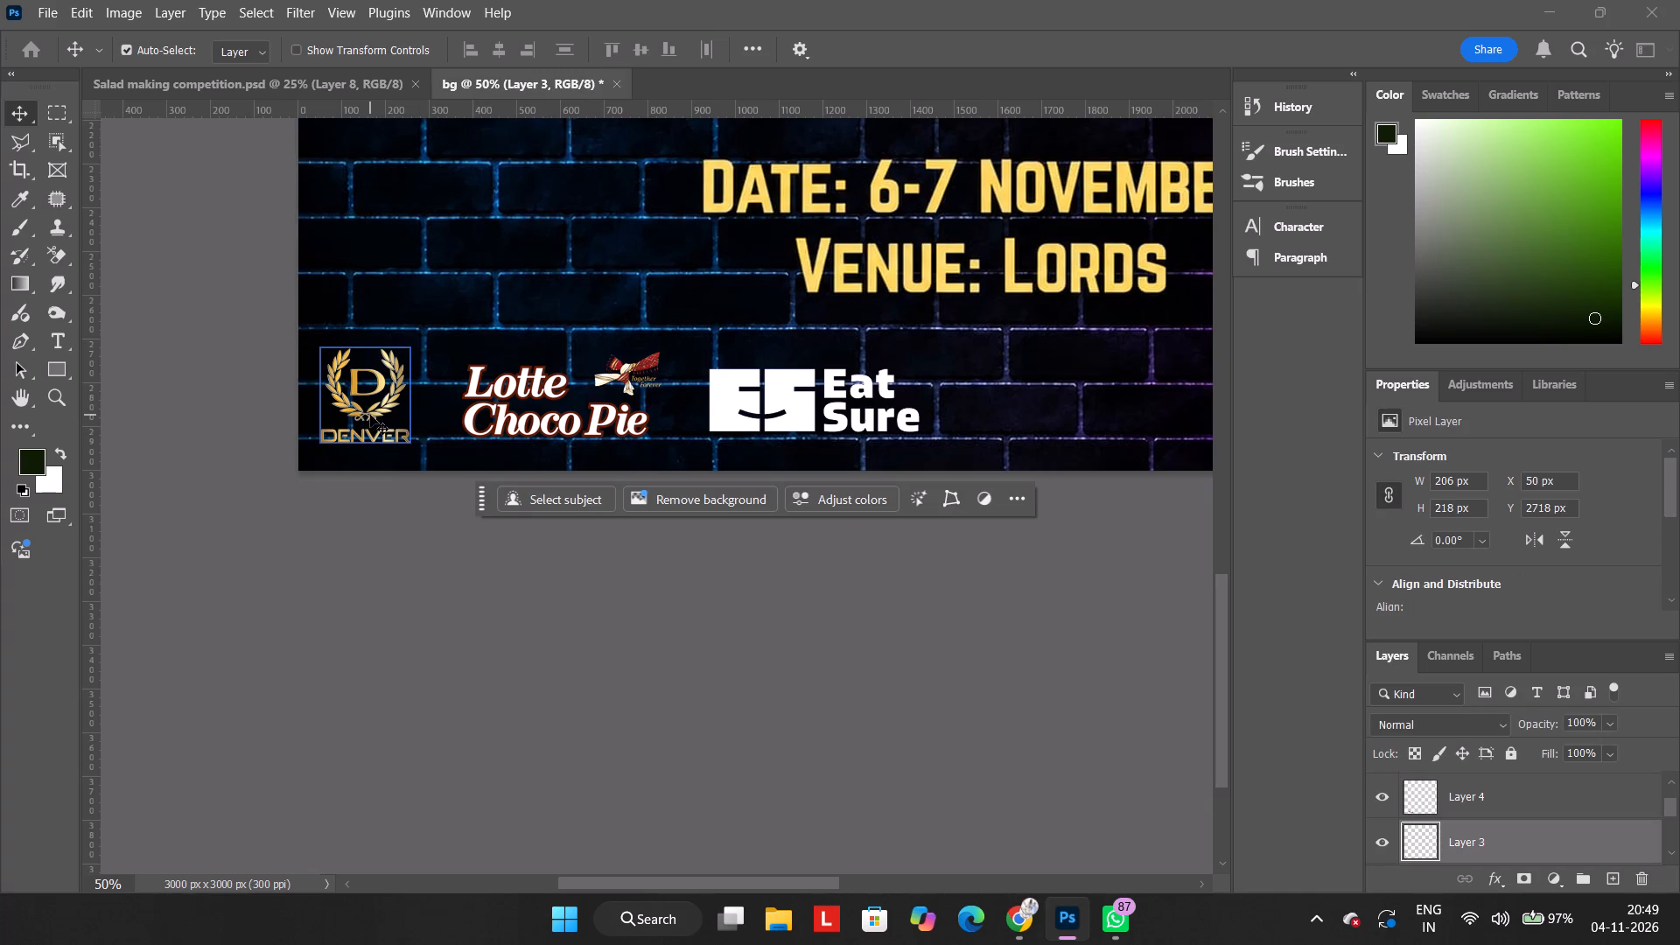
# Add a layer mask to the Lotte Choco Pie logo layer.
pyautogui.click(561, 418)
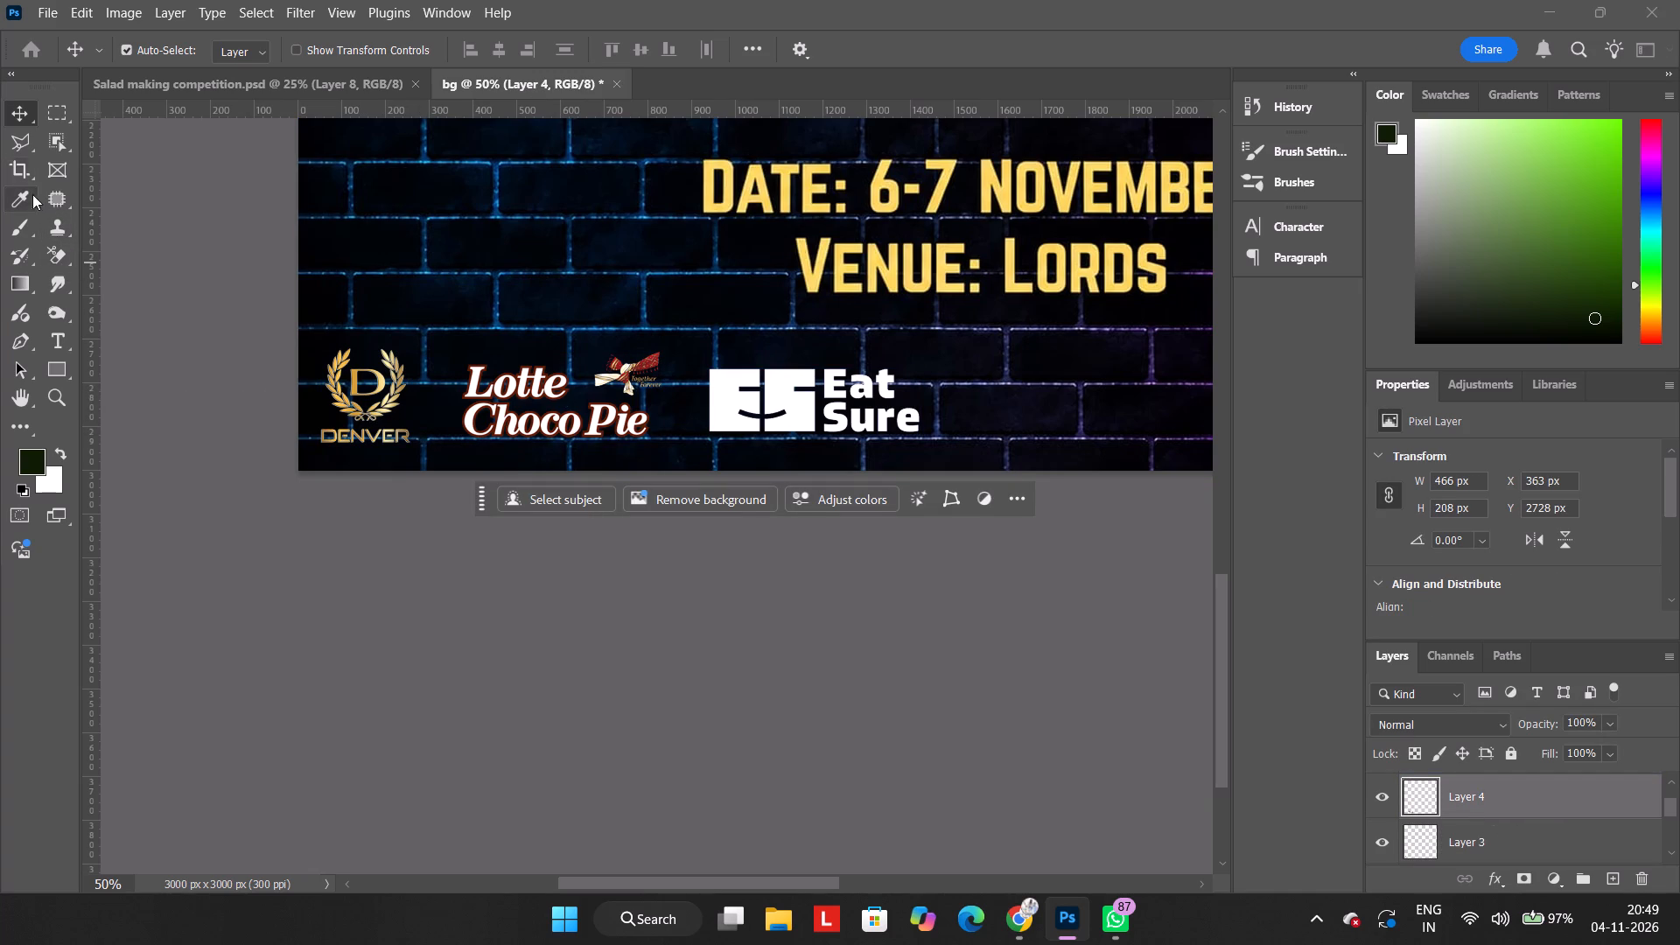
pyautogui.click(576, 410)
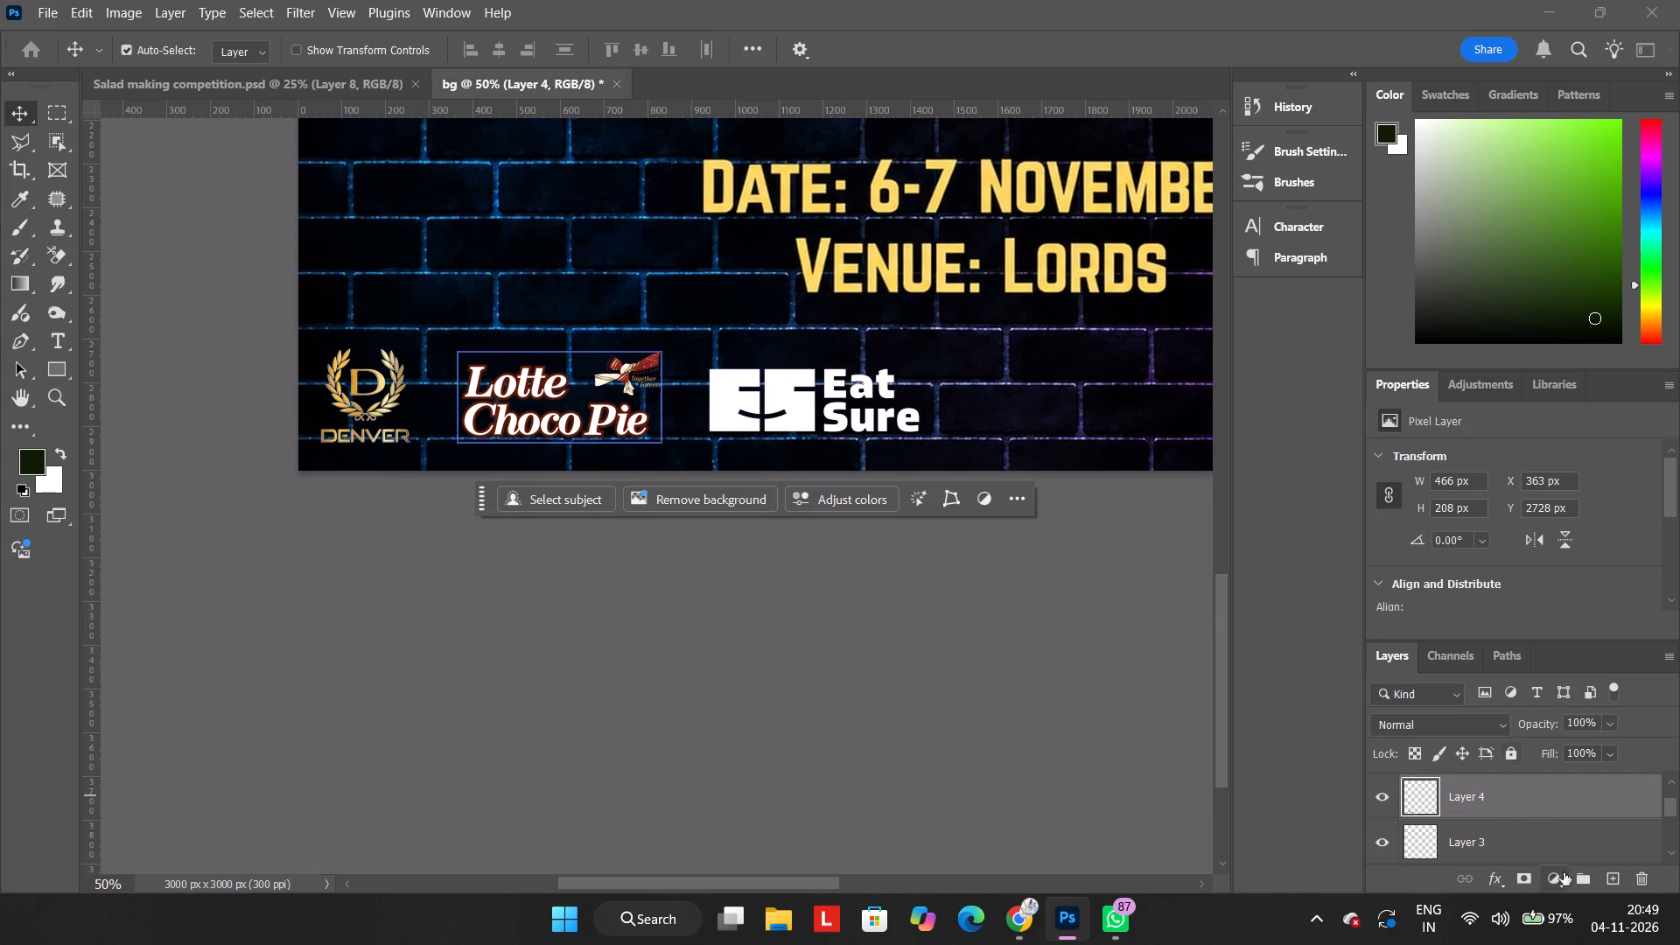
pyautogui.click(1538, 877)
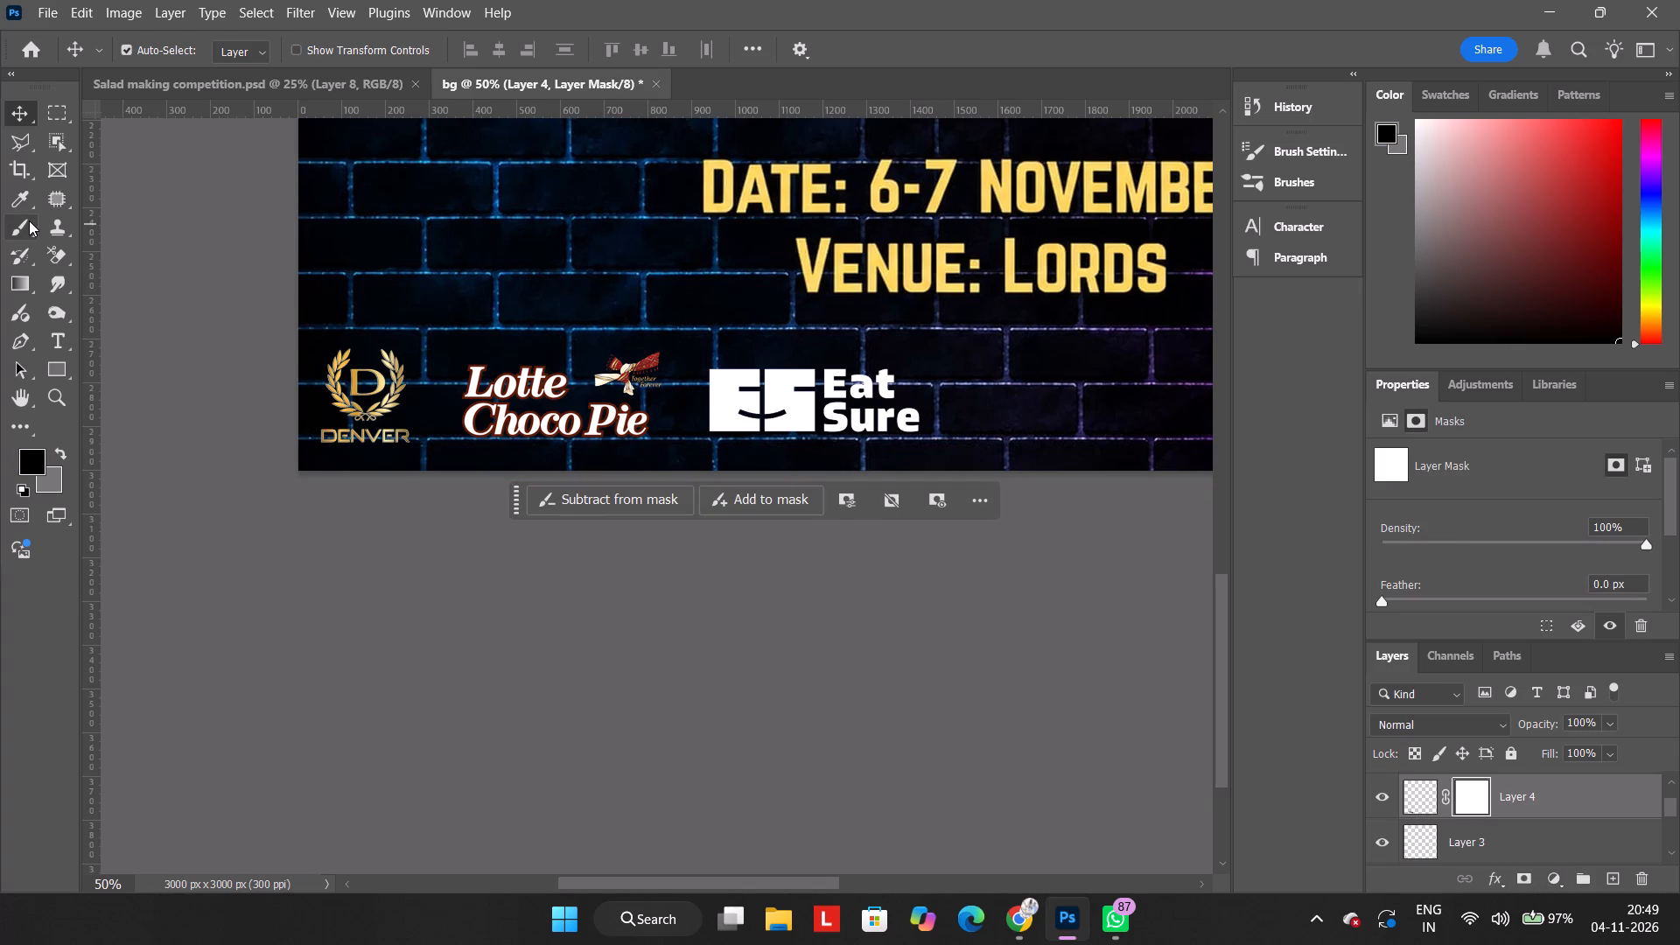
# Mask out the ribbon above the word Pie with a black 161 px Hard Round brush at 100% opacity.
pyautogui.click(29, 220)
pyautogui.moveTo(628, 364); pyautogui.dragTo(640, 367)
pyautogui.hotkey('ctrl', 'z')
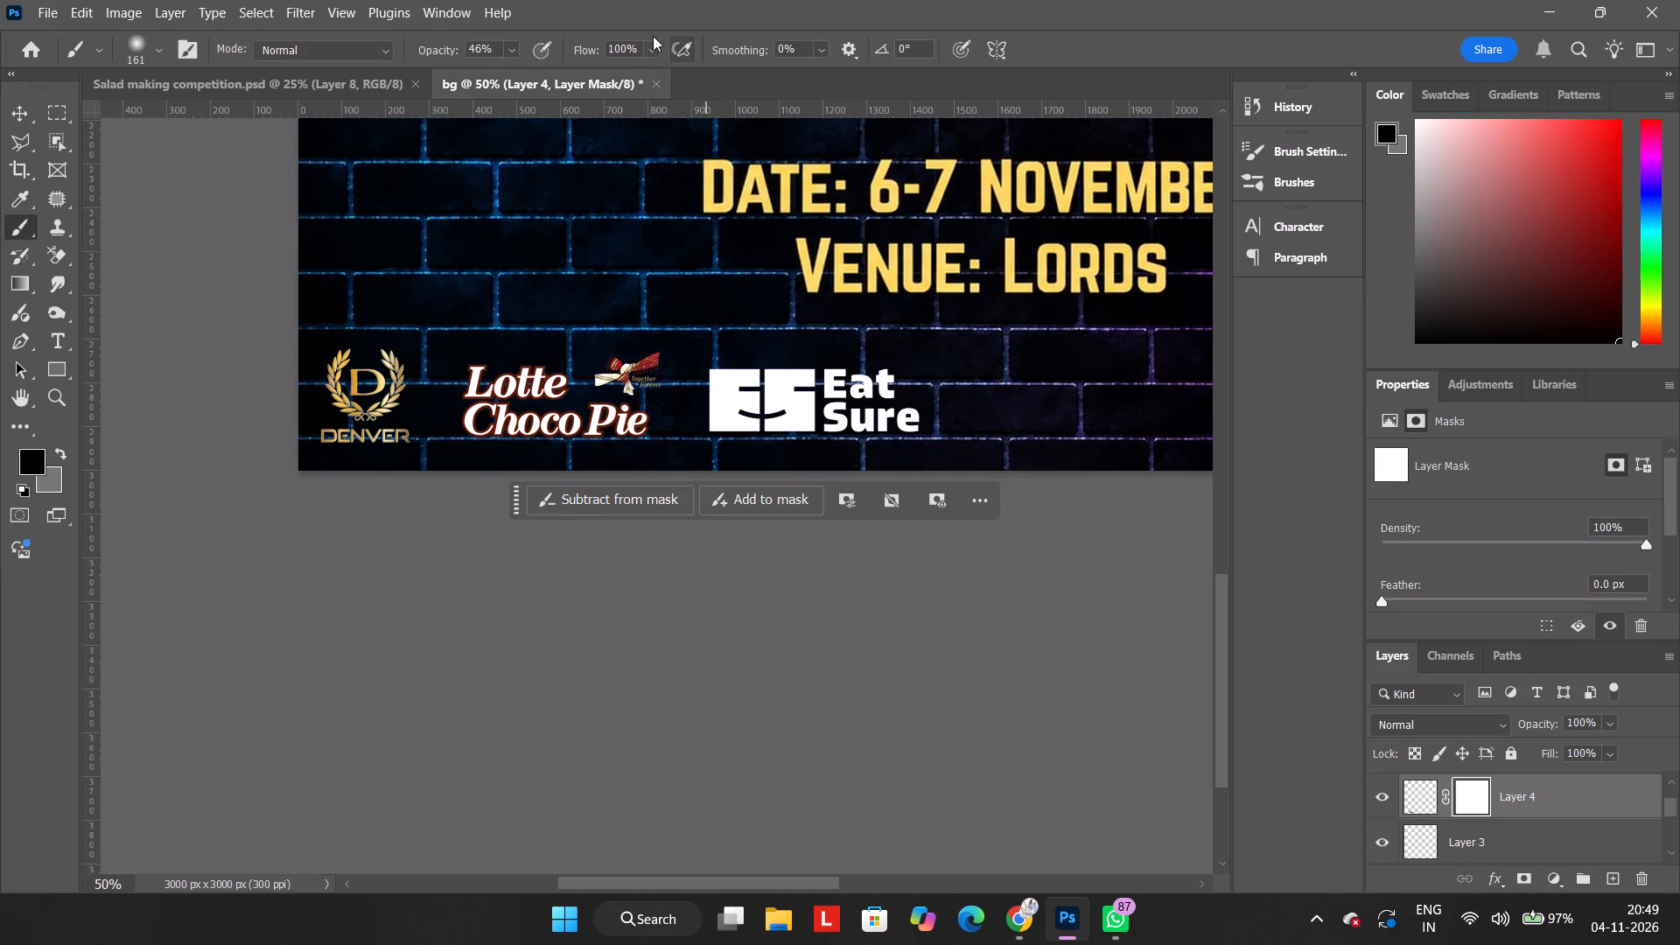
pyautogui.click(508, 47)
pyautogui.moveTo(530, 72); pyautogui.dragTo(621, 78)
pyautogui.click(159, 49)
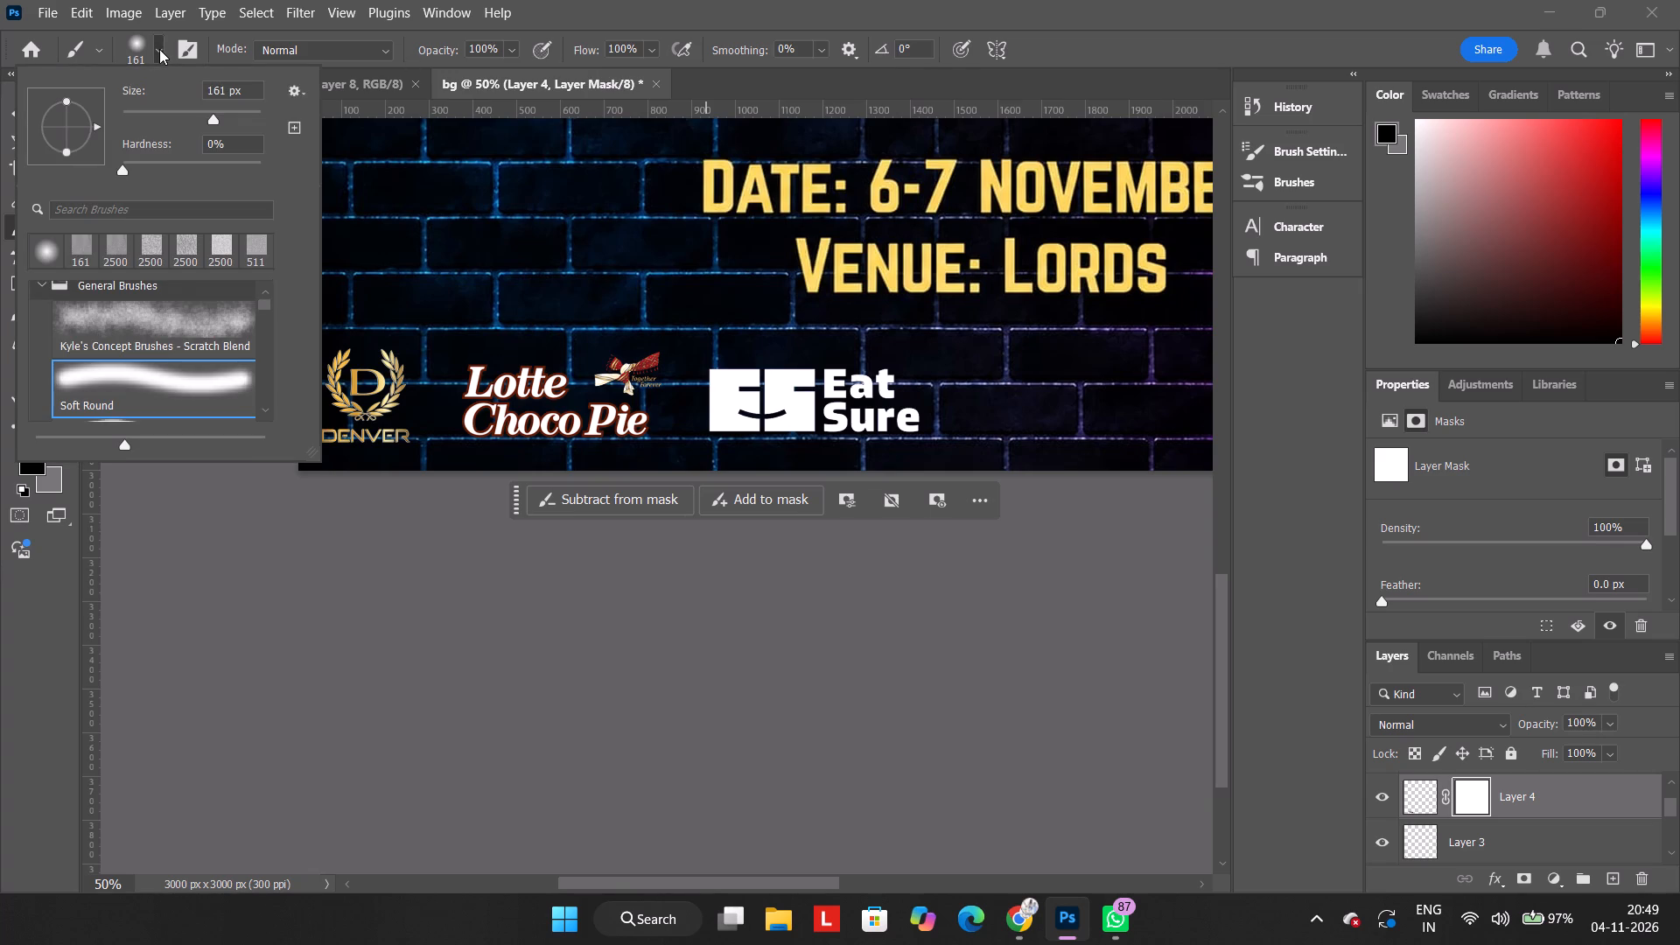
pyautogui.scroll(-1, 159, 354)
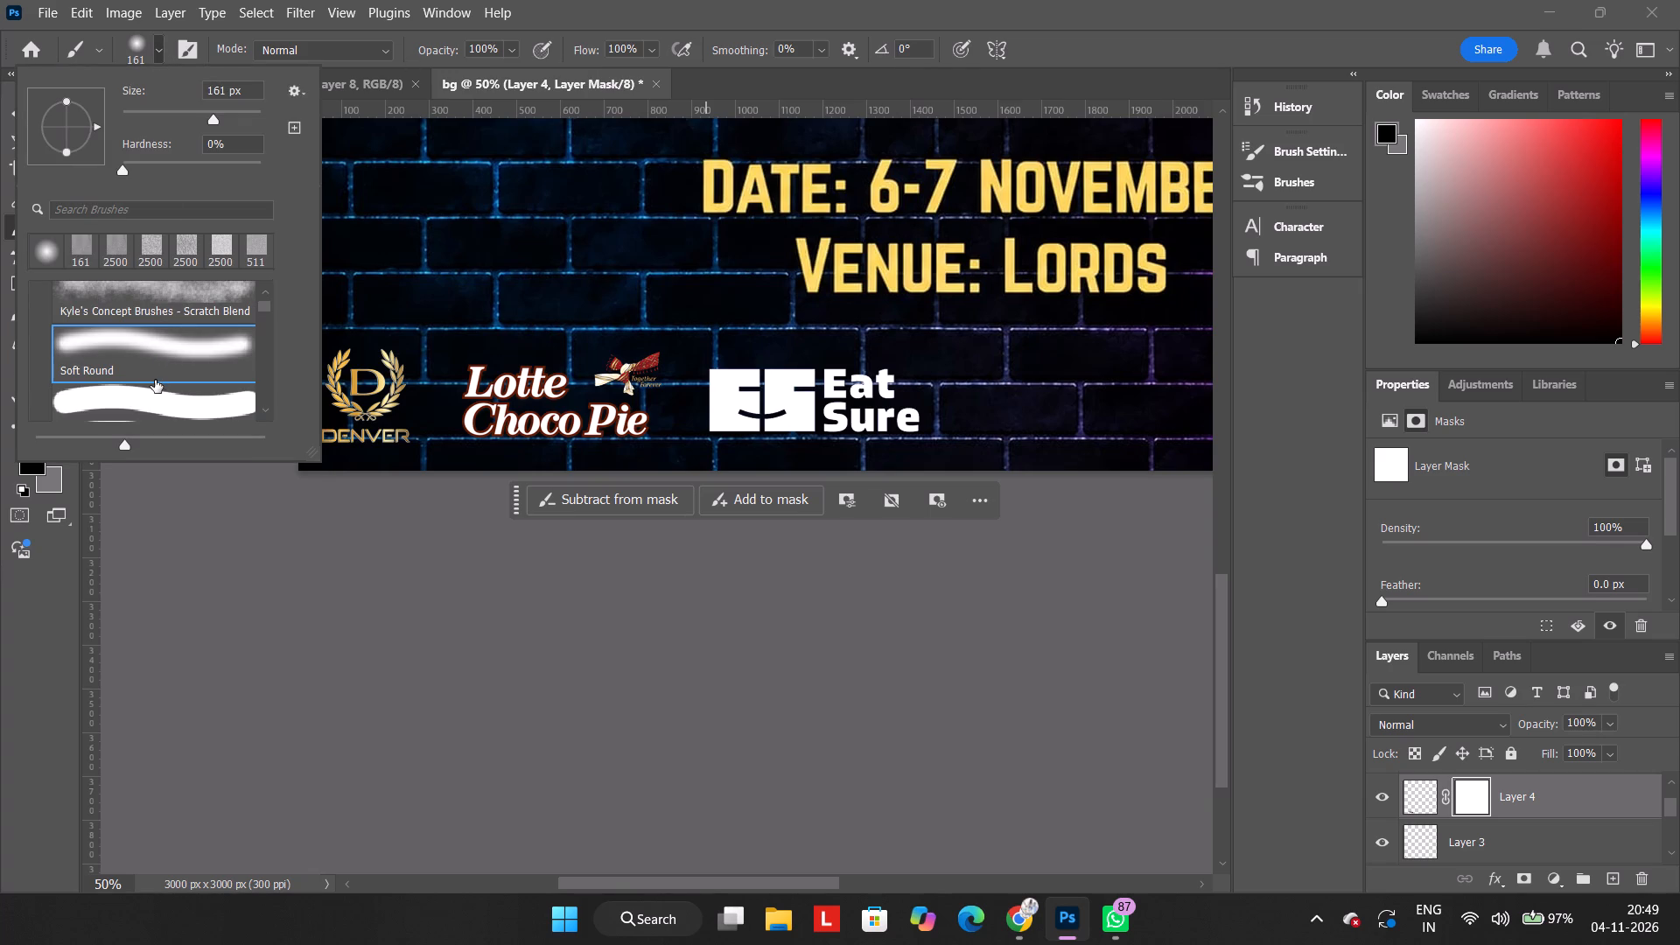
pyautogui.click(155, 380)
pyautogui.click(164, 417)
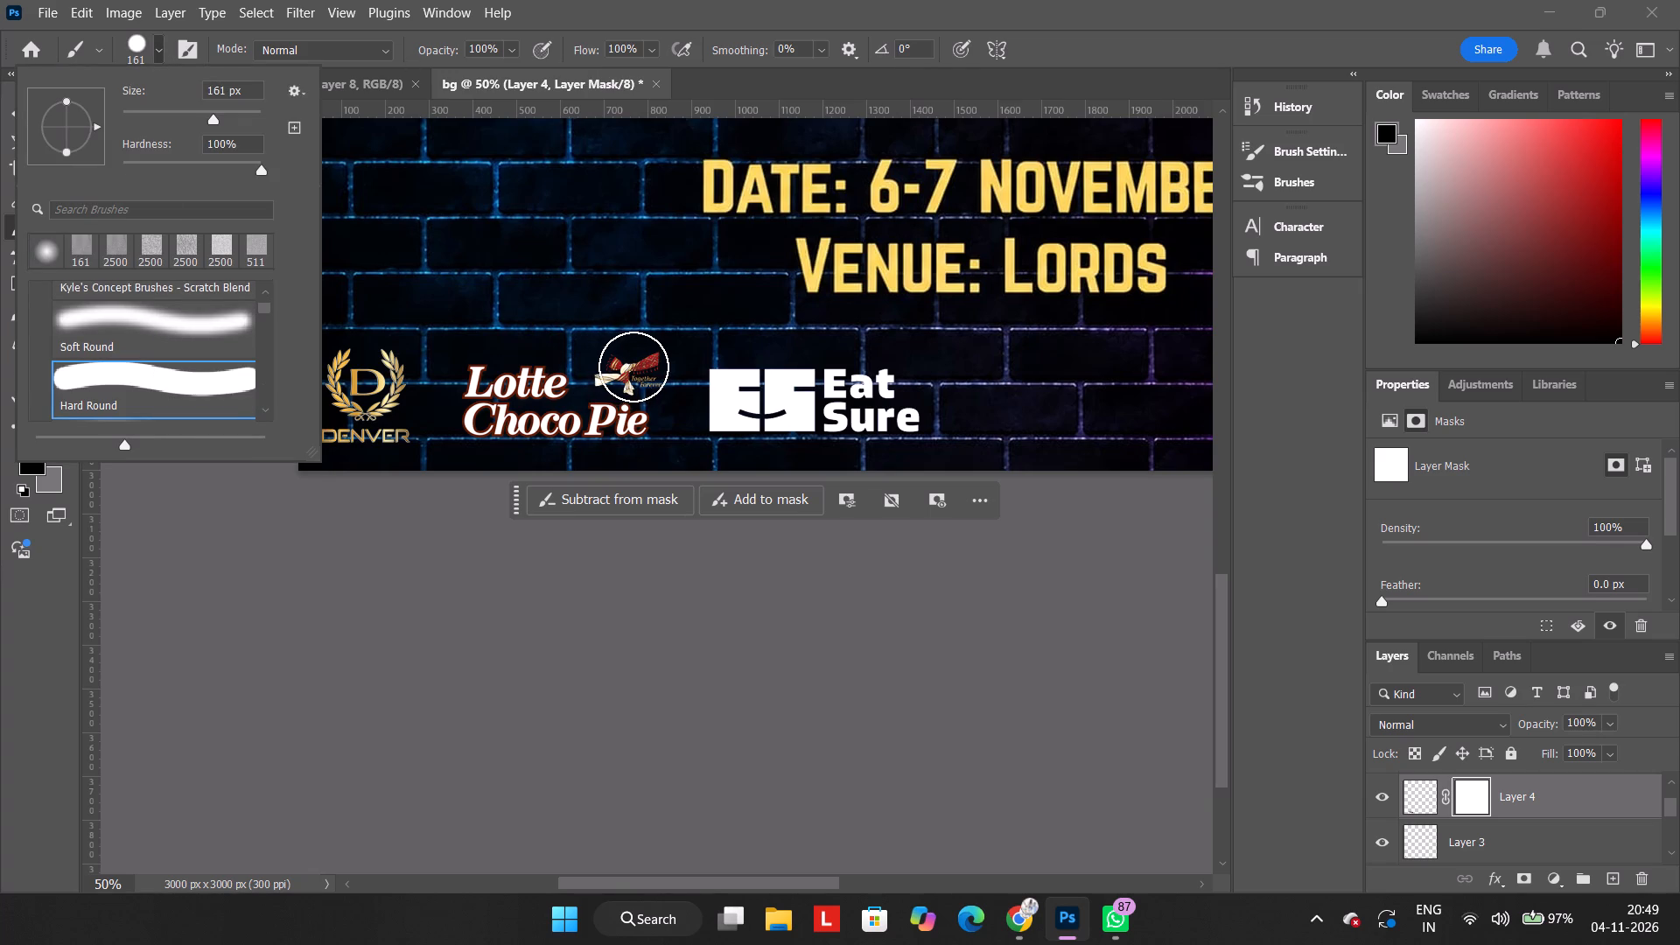
pyautogui.moveTo(634, 367); pyautogui.dragTo(613, 361)
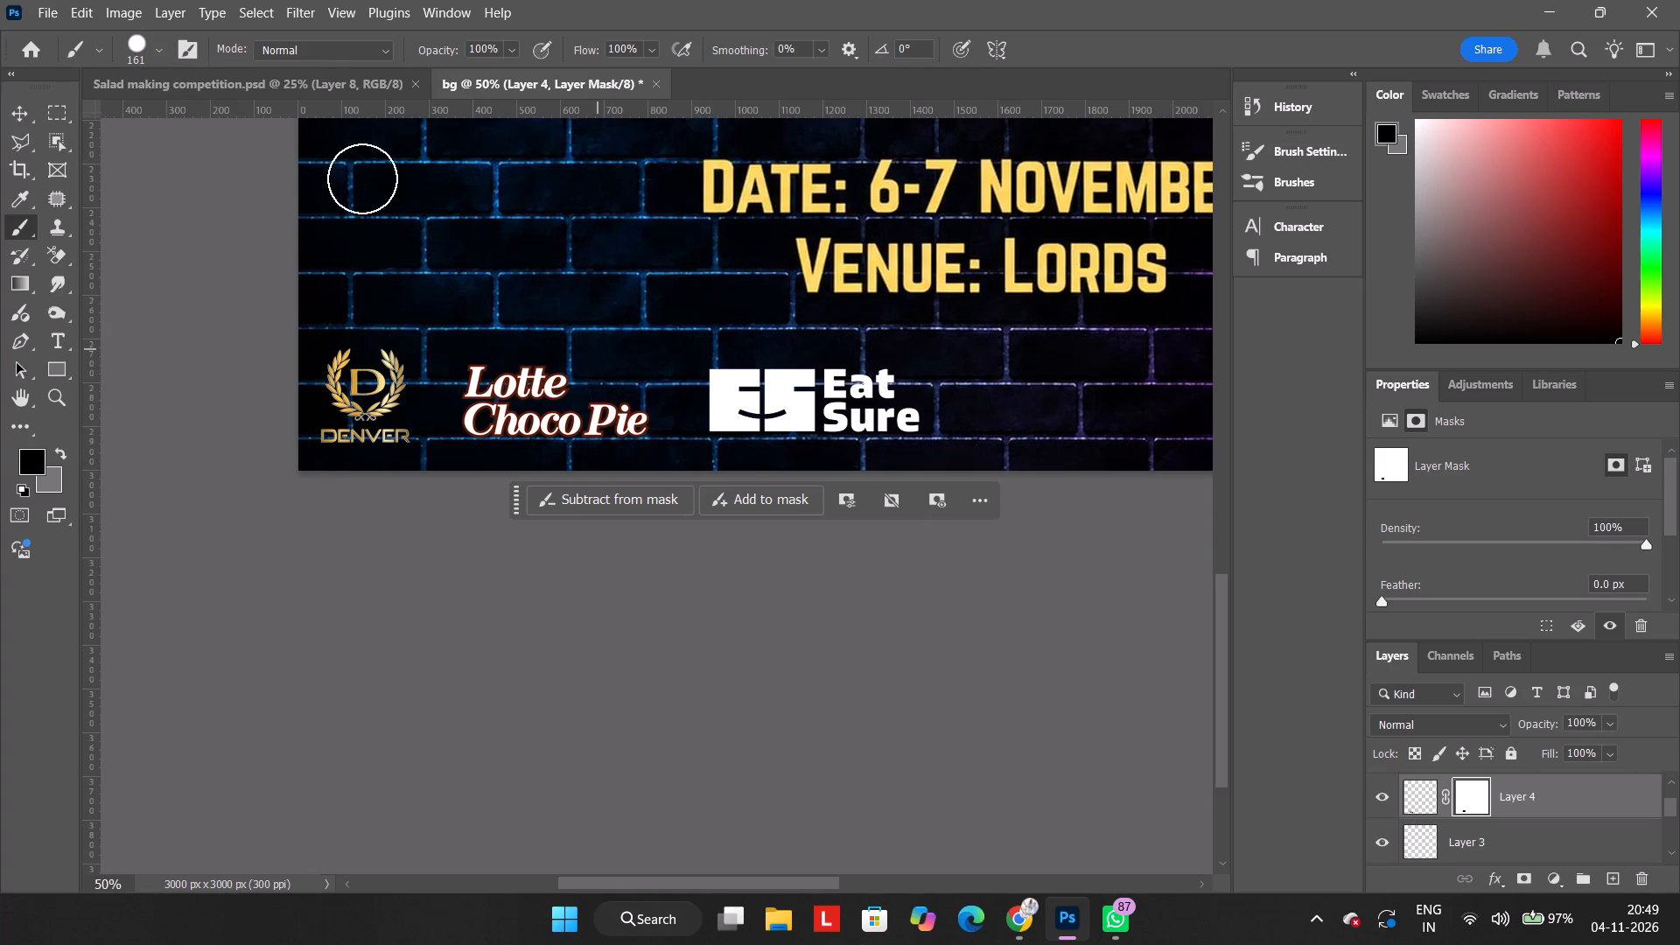
# Nudge the Eat Sure logo closer to the Lotte Choco Pie logo, to about X 879 px.
pyautogui.click(29, 110)
pyautogui.hotkey('ctrl', '-')
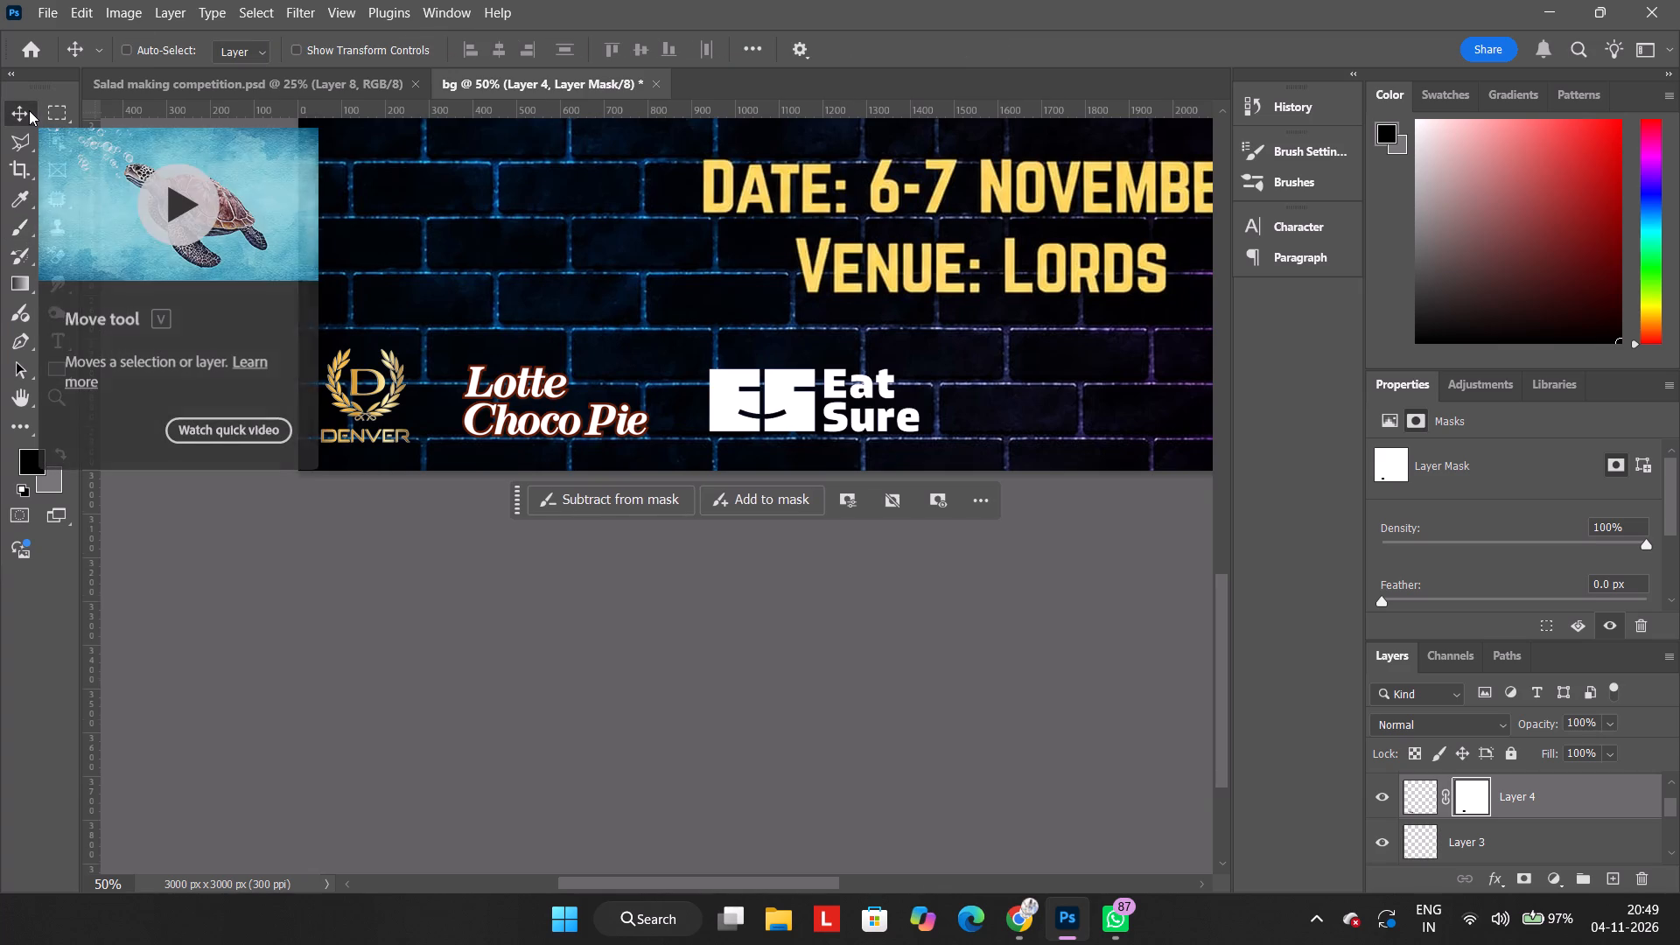
pyautogui.hotkey('ctrl', '-')
pyautogui.hotkey('ctrl', '-')
pyautogui.hotkey('ctrl', '-')
pyautogui.hotkey('ctrl', '-')
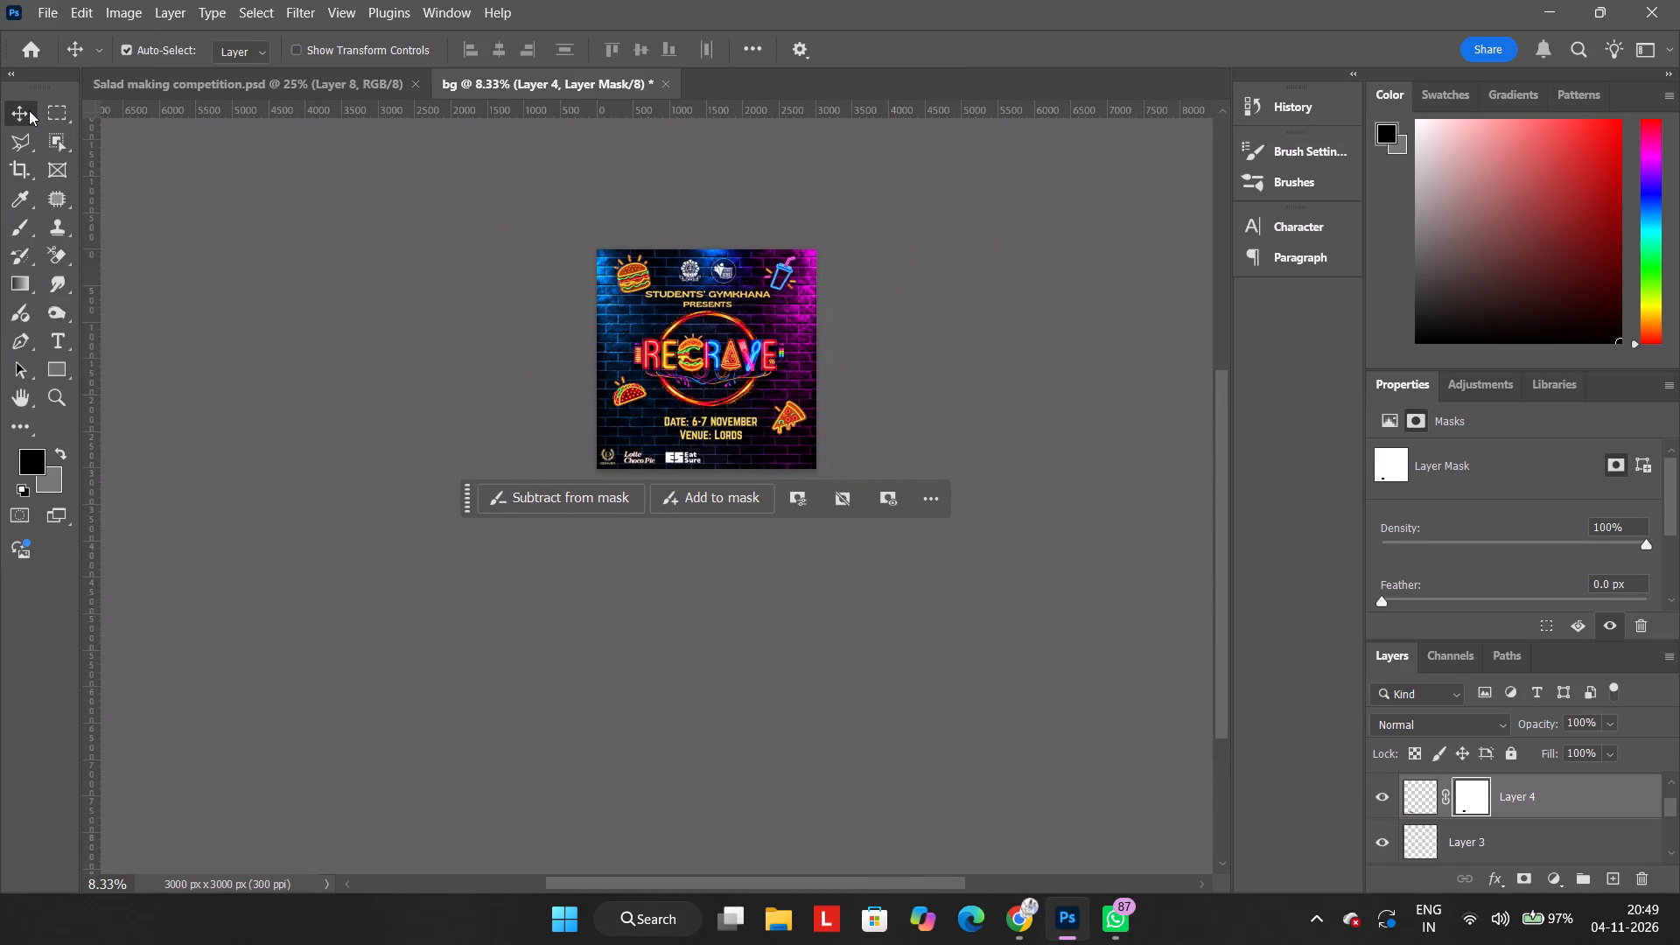
pyautogui.press('+')
pyautogui.hotkey('ctrl', '+')
pyautogui.hotkey('ctrl', '+')
pyautogui.hotkey('ctrl', '+')
pyautogui.hotkey('ctrl', '+')
pyautogui.hotkey('ctrl', '+')
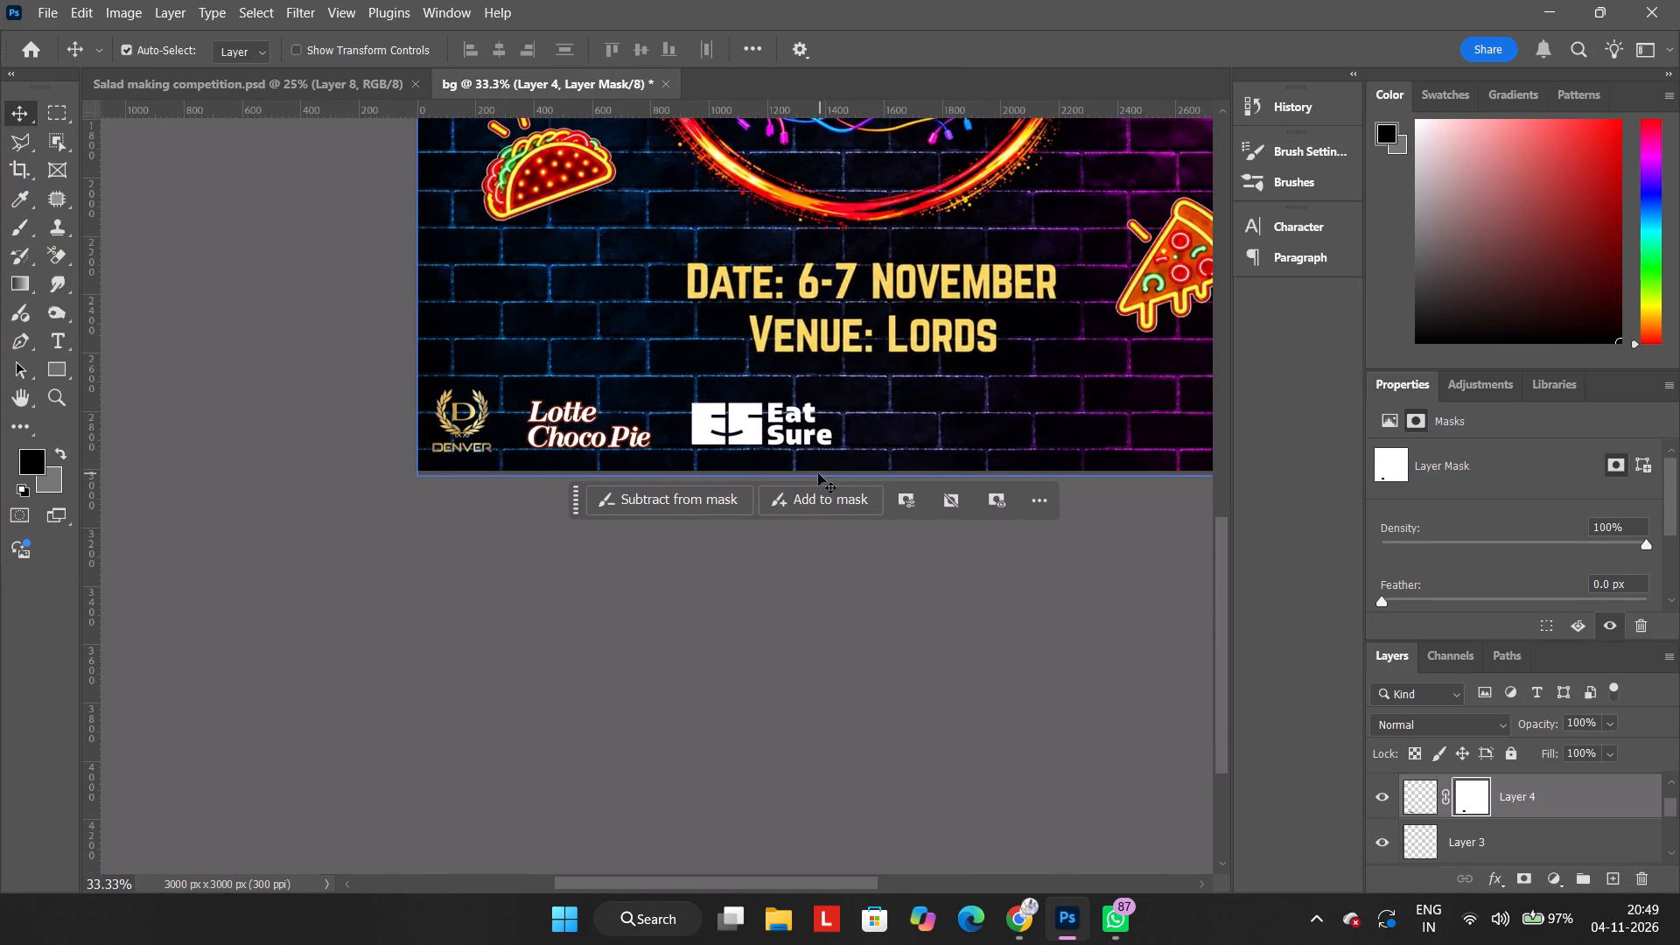
pyautogui.click(780, 442)
pyautogui.press('Left')
pyautogui.press('Left')
pyautogui.press('Left')
pyautogui.press('Left')
pyautogui.press('Left')
pyautogui.press('Left')
pyautogui.press('Left')
pyautogui.press('Left')
pyautogui.press('Left')
pyautogui.press('Left')
pyautogui.press('Left')
pyautogui.press('Left')
pyautogui.press('Left')
pyautogui.press('Left')
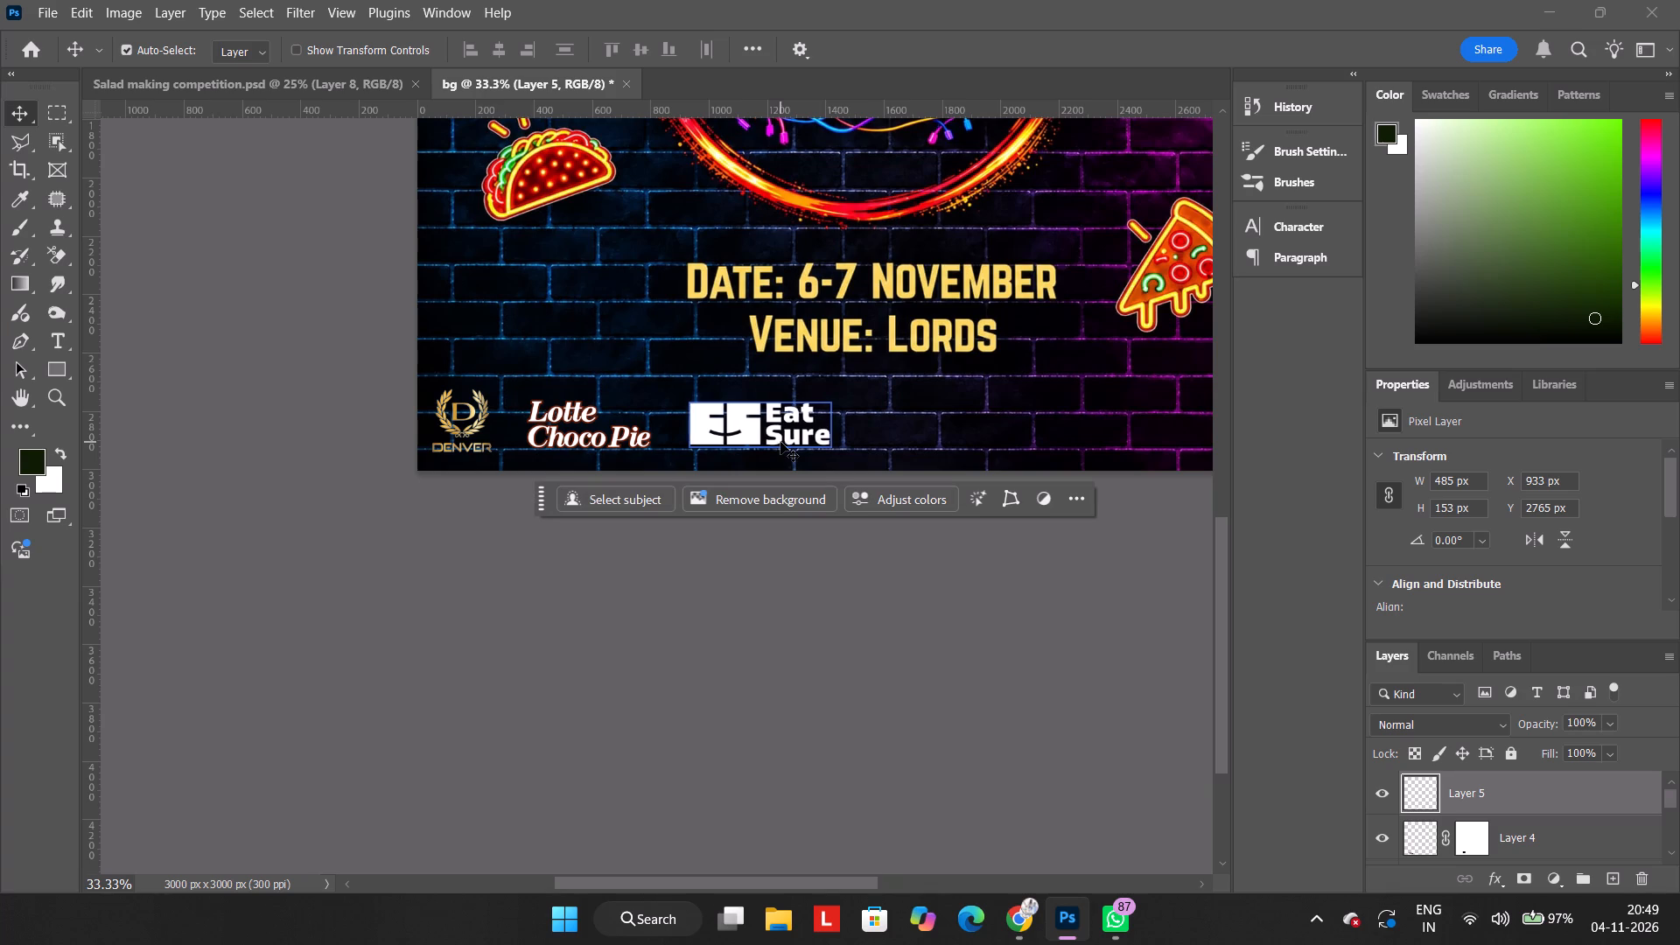
pyautogui.press('Left')
pyautogui.press('Left')
pyautogui.press('Left')
pyautogui.press('Left')
pyautogui.press('Left')
pyautogui.press('Left')
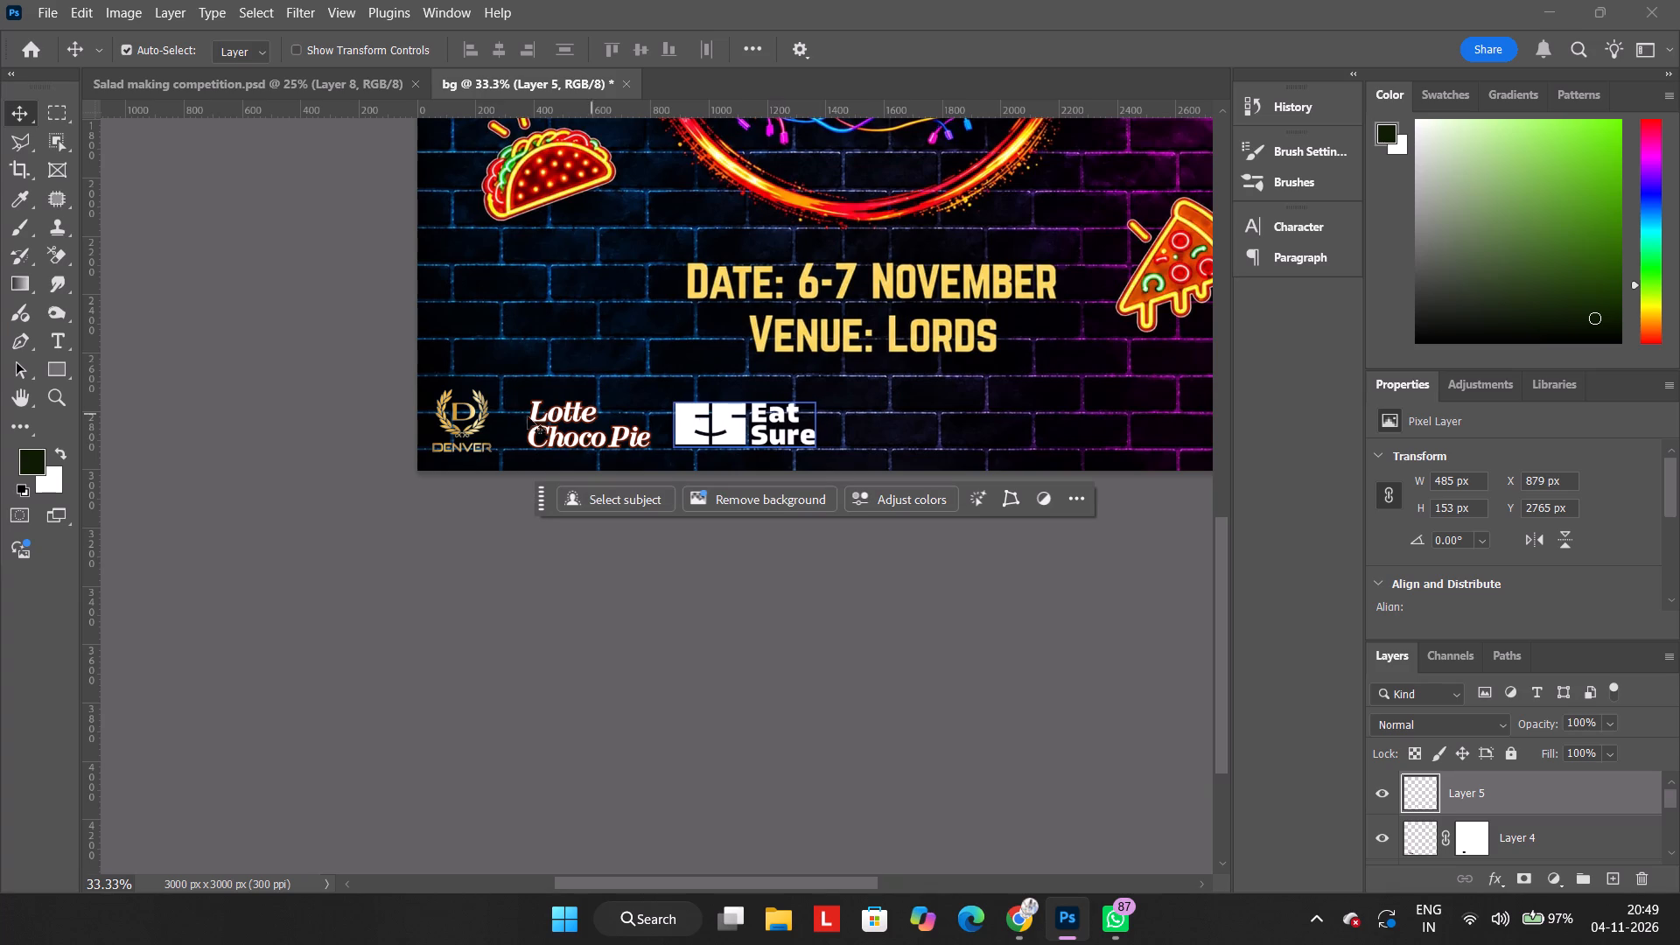
# Nudge the Lotte Choco Pie logo back toward the Denver logo, to about X 324 px.
pyautogui.click(563, 430)
pyautogui.click(564, 416)
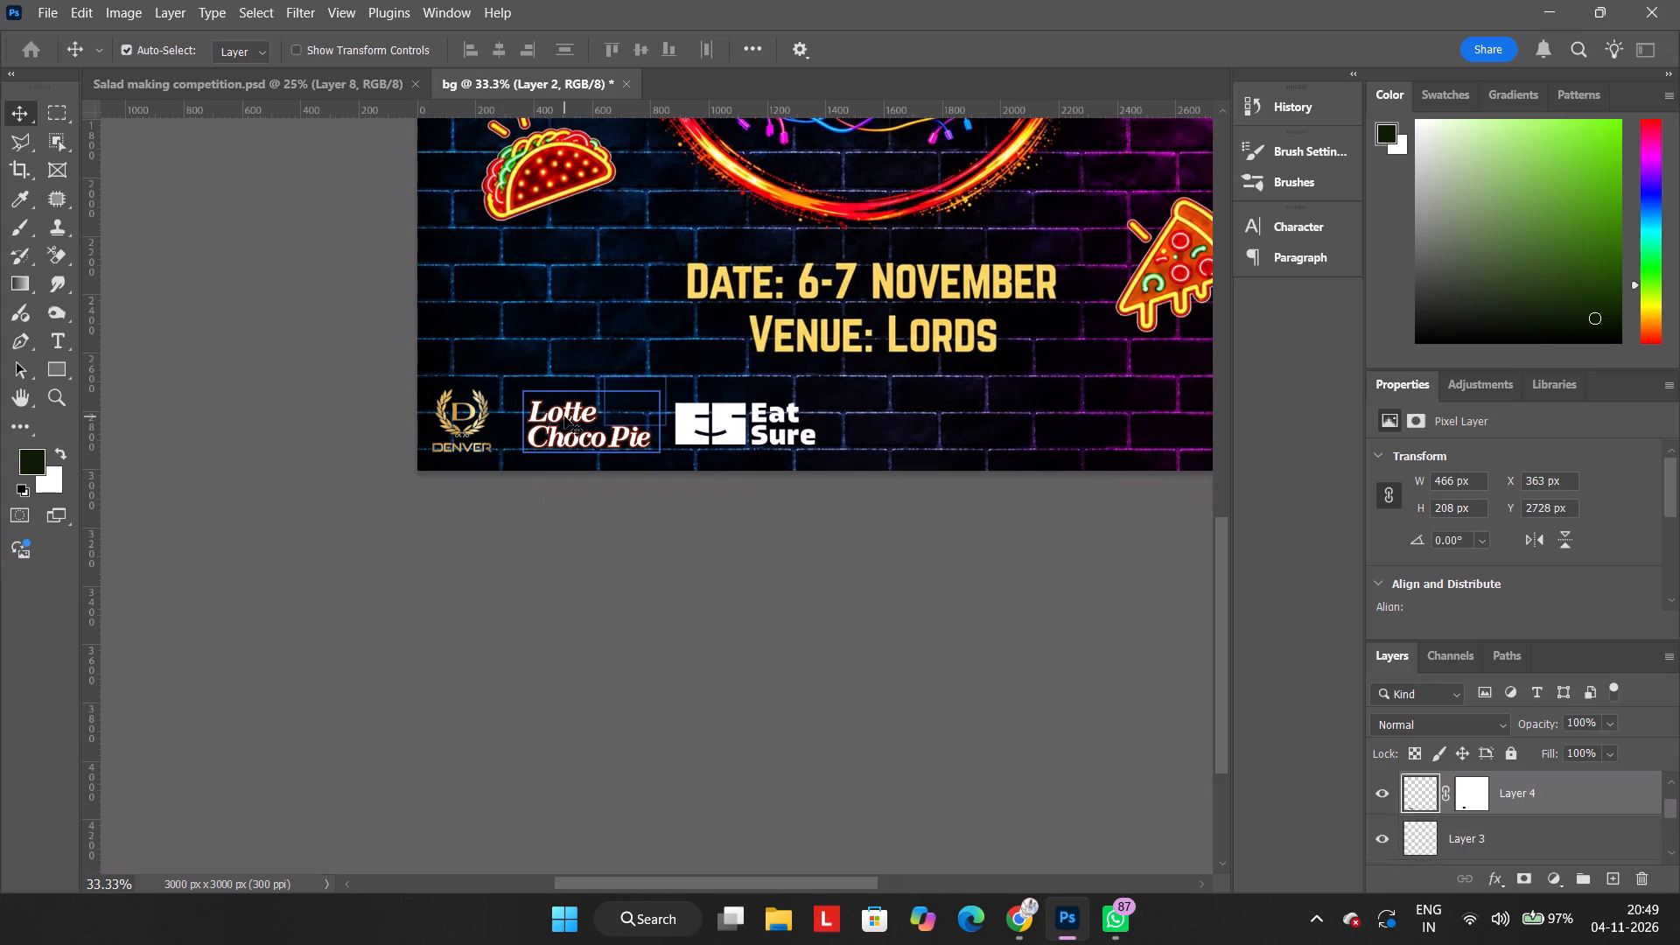
pyautogui.press('Left')
pyautogui.press('Left')
pyautogui.press('Left')
pyautogui.press('Left')
pyautogui.press('Left')
pyautogui.press('Left')
pyautogui.press('Left')
pyautogui.press('Left')
pyautogui.press('Left')
pyautogui.press('Left')
pyautogui.press('Left')
pyautogui.press('Left')
pyautogui.press('Left')
pyautogui.press('Left')
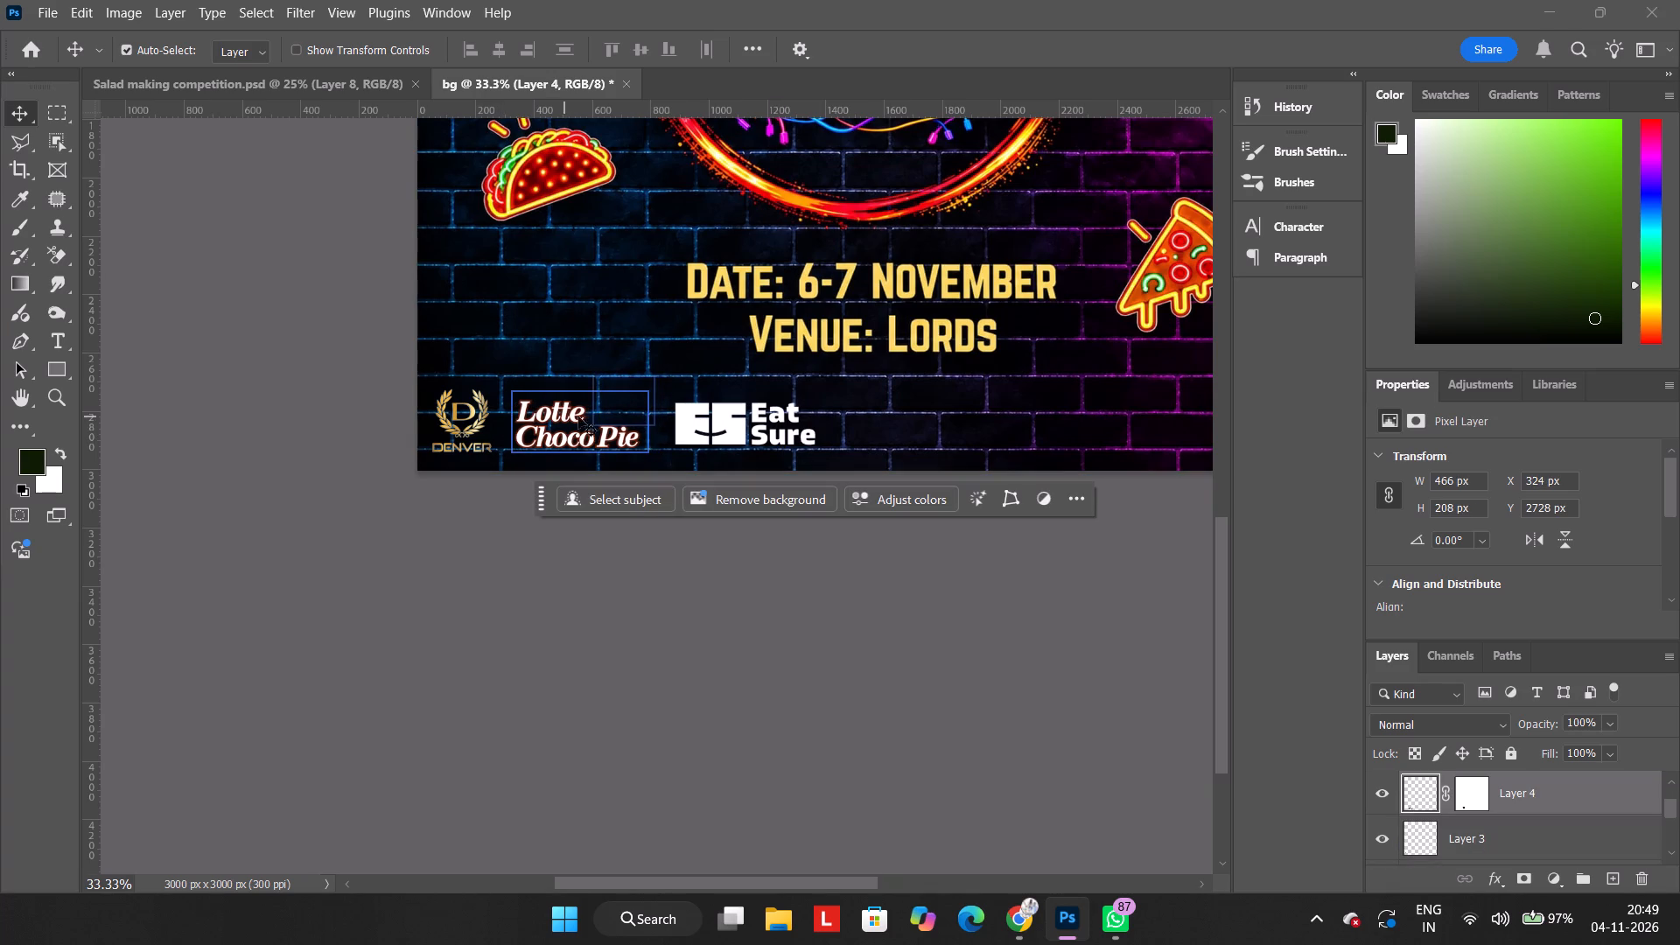
# Nudge the Eat Sure logo closer to the Lotte Choco Pie logo, to about X 855 px.
pyautogui.click(687, 425)
pyautogui.press('Left')
pyautogui.press('Left')
pyautogui.press('Left')
pyautogui.press('Left')
pyautogui.press('Left')
pyautogui.press('Left')
pyautogui.press('Left')
pyautogui.press('Left')
pyautogui.press('Left')
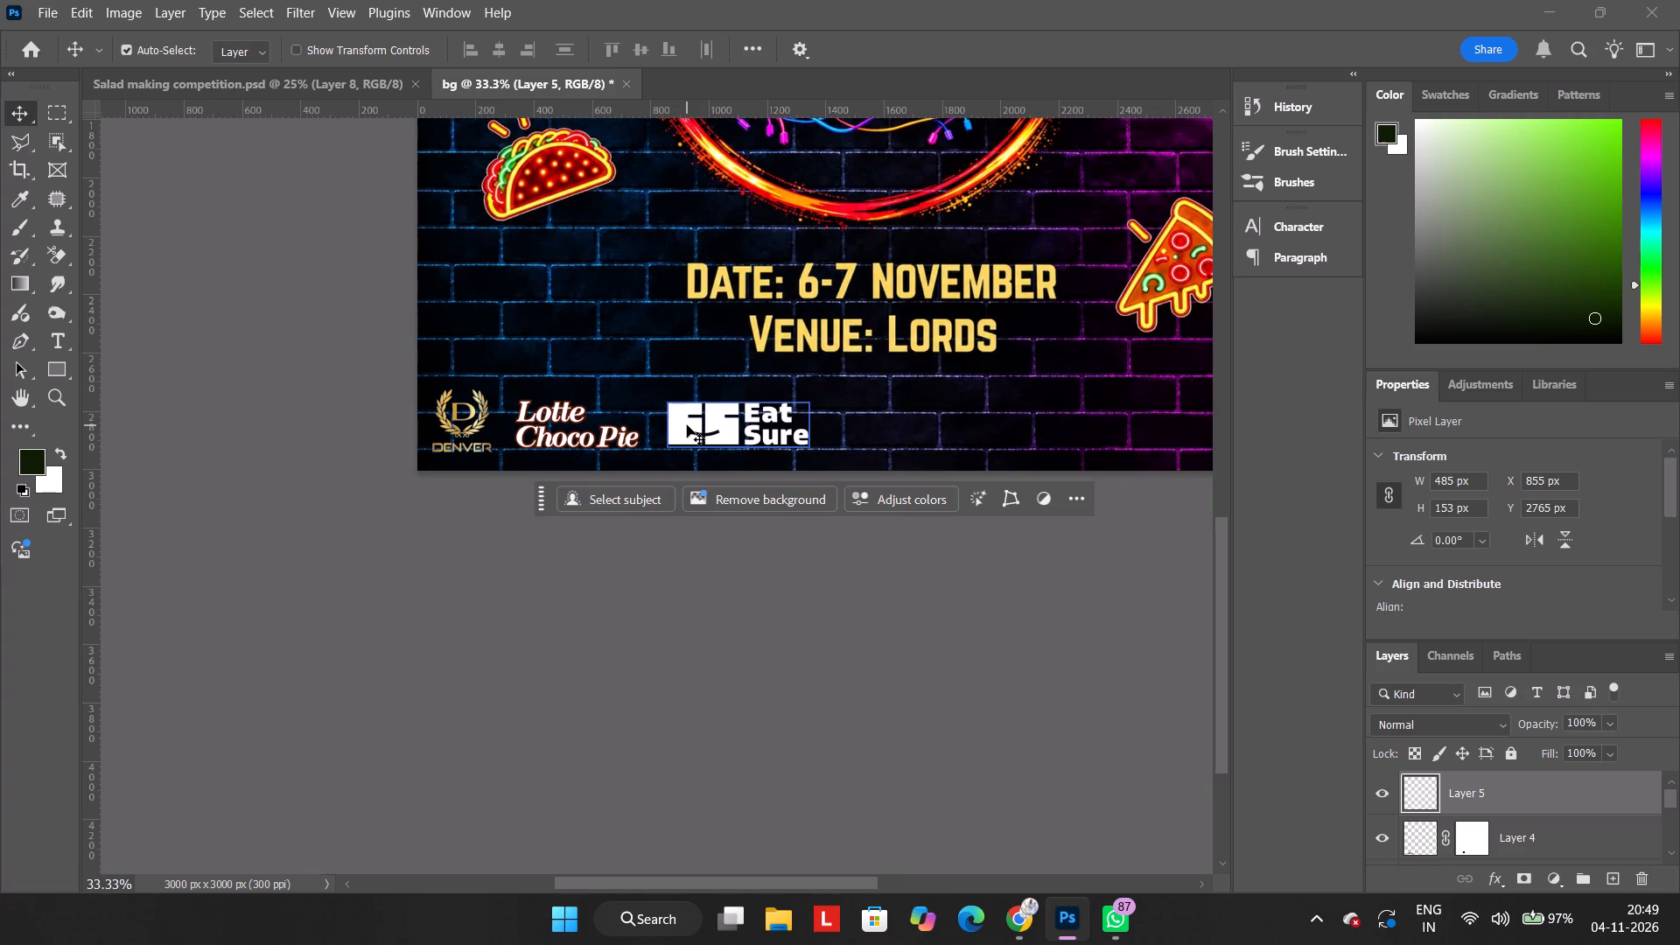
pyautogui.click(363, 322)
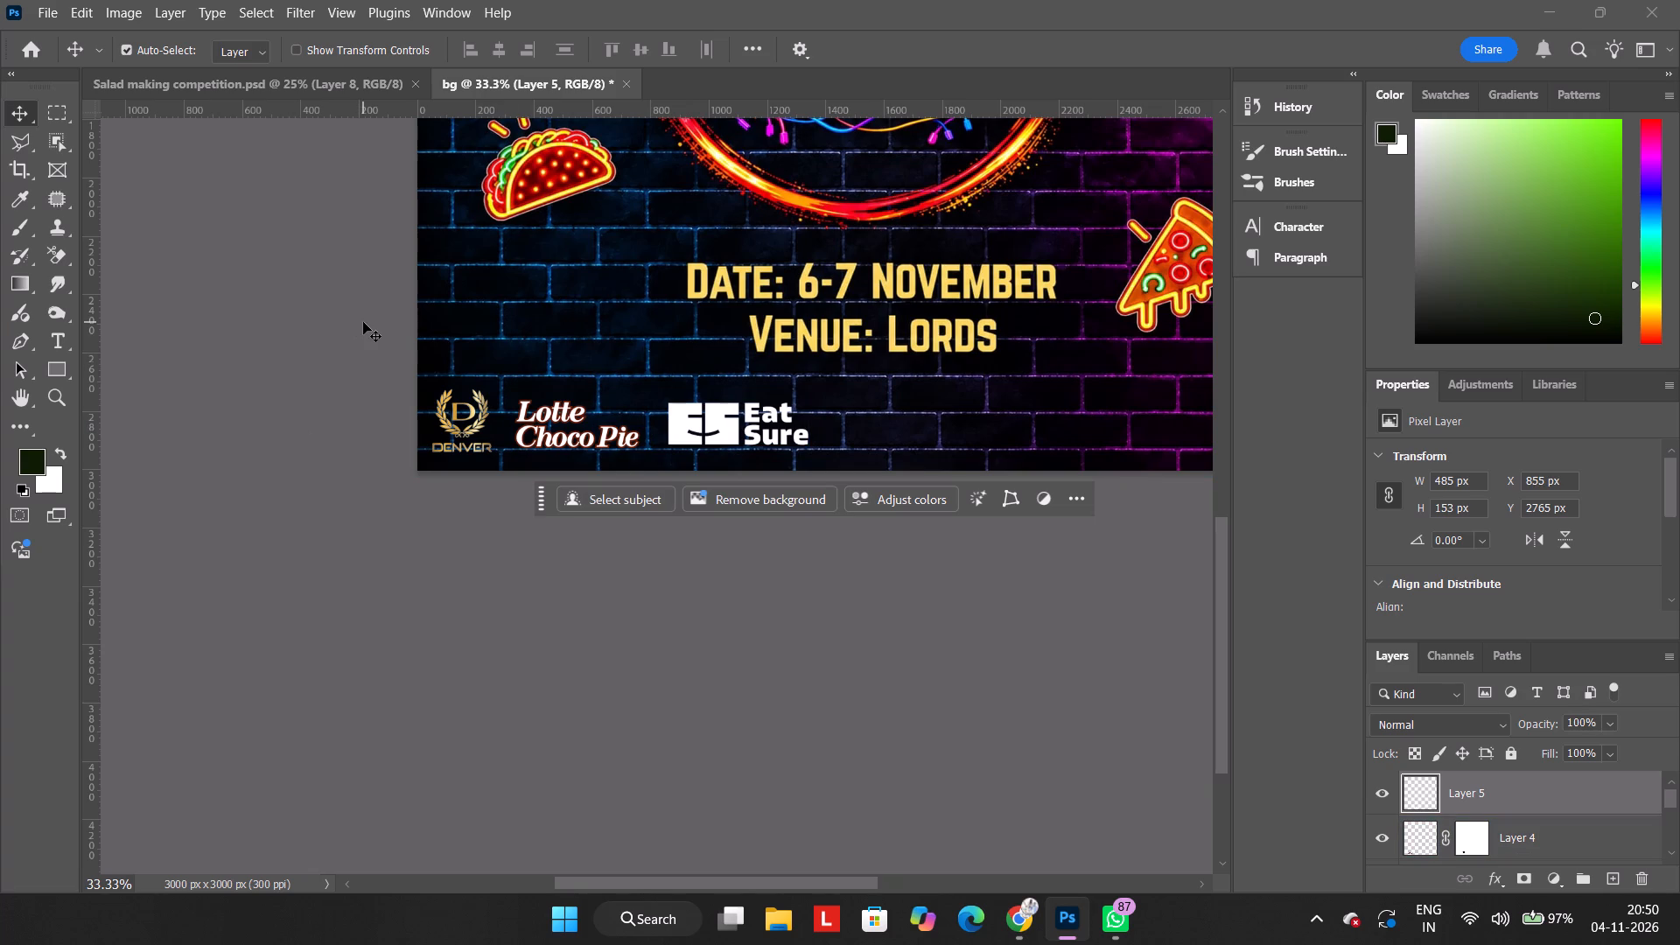
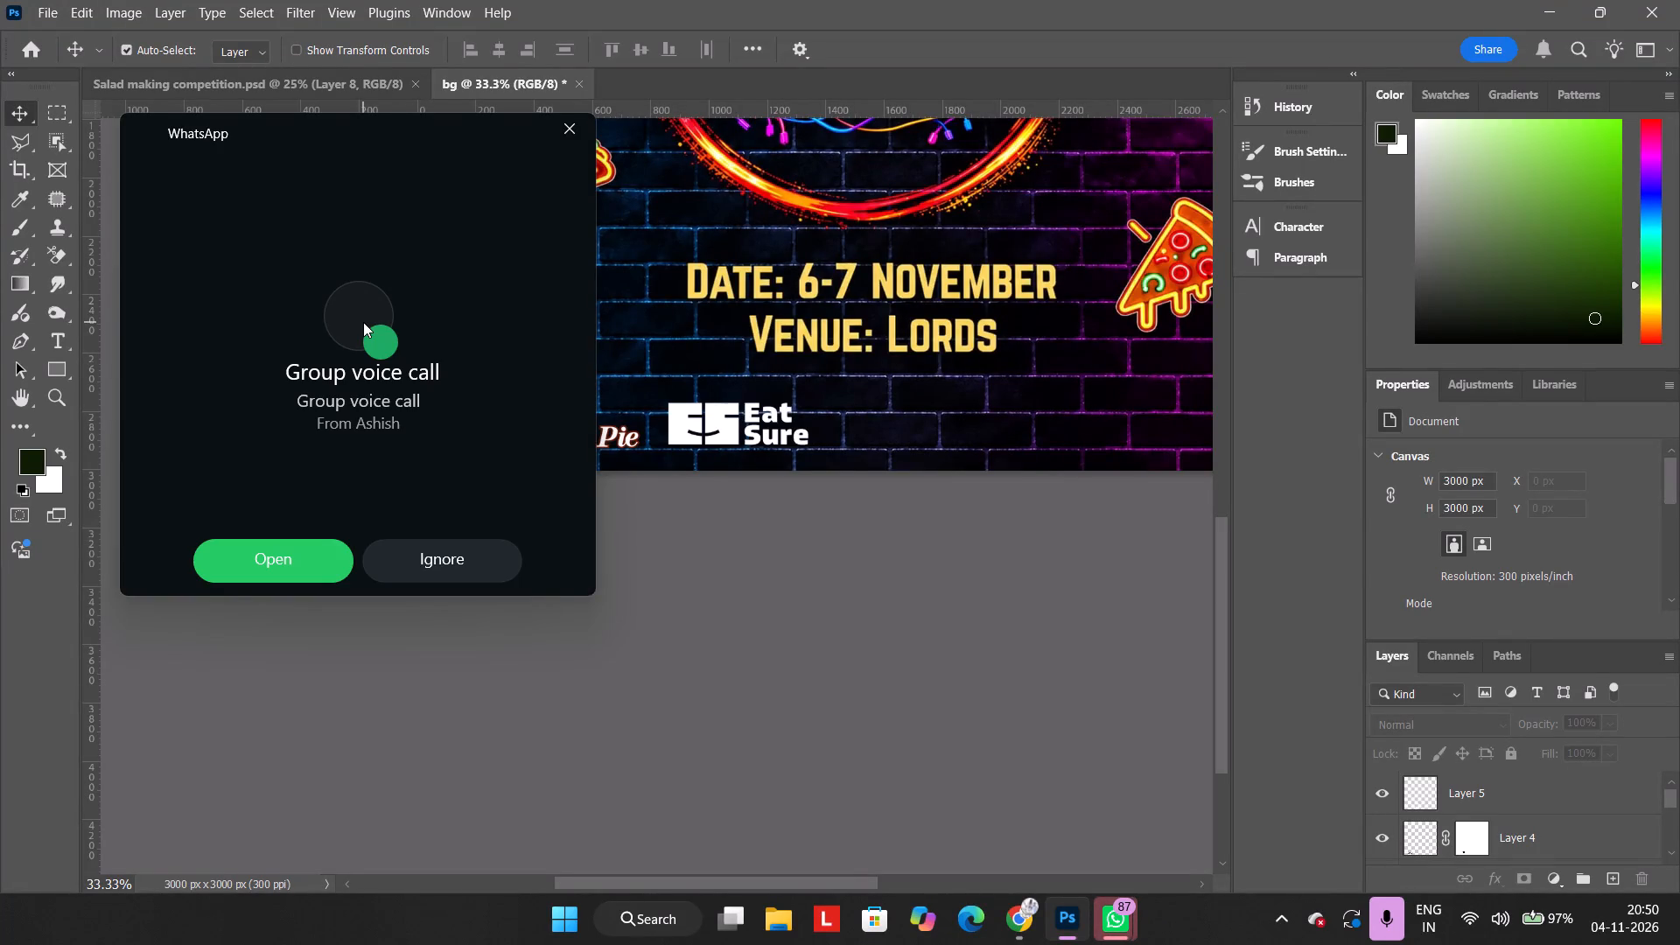
# Ignore the incoming WhatsApp group voice call that covers the poster.
pyautogui.click(429, 575)
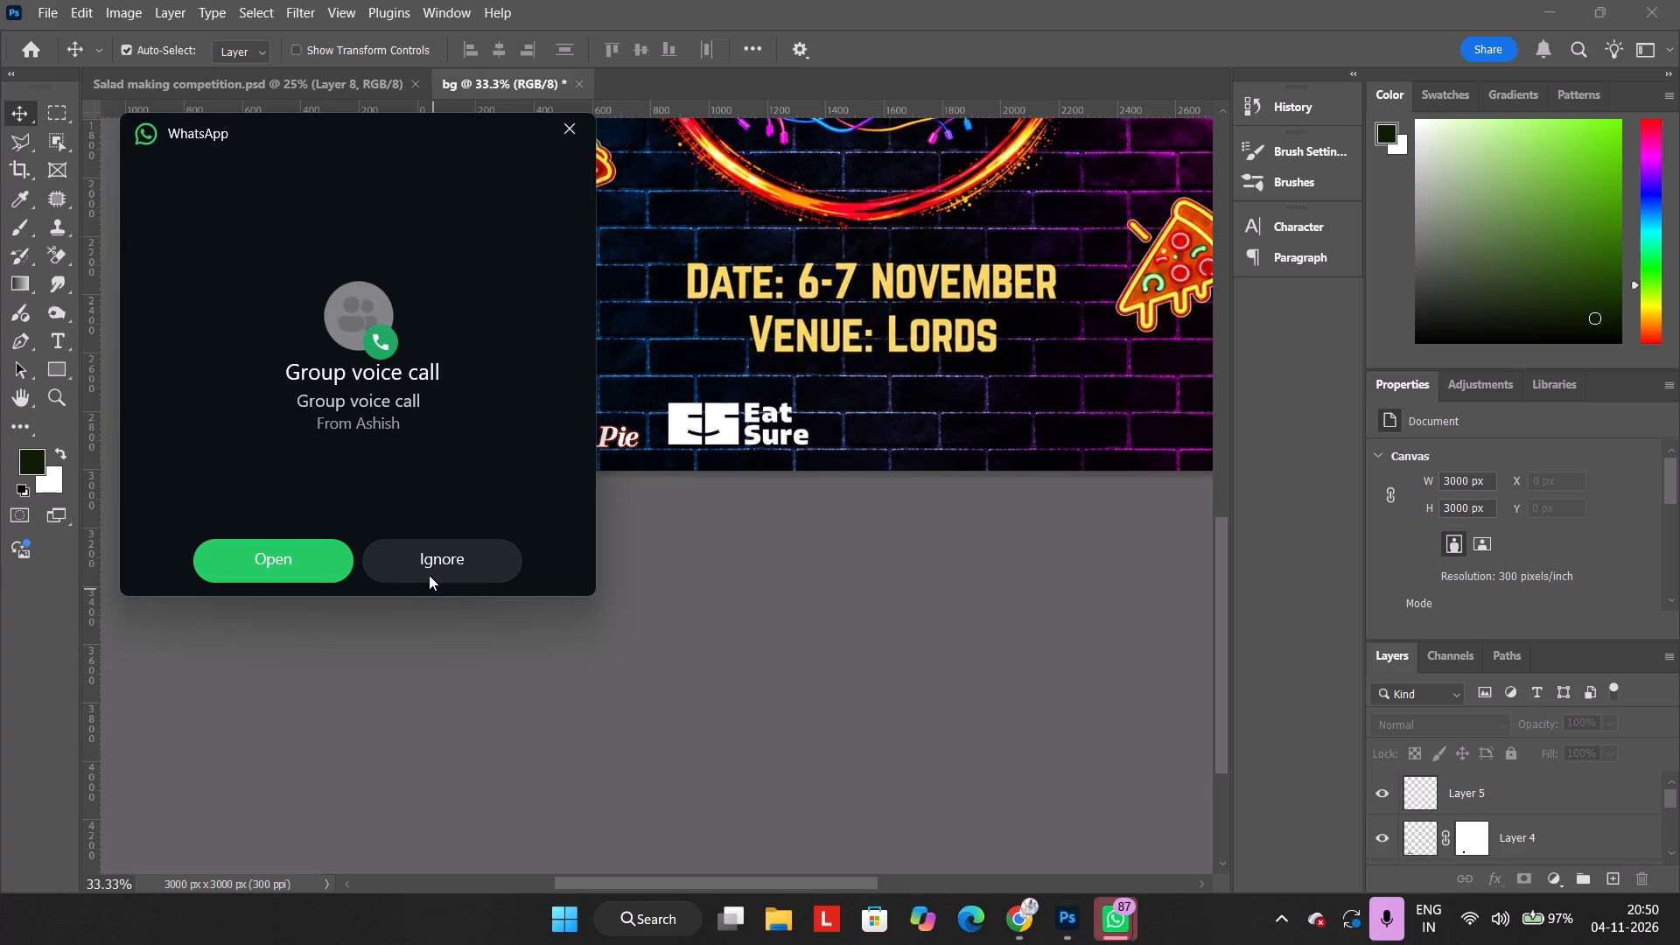
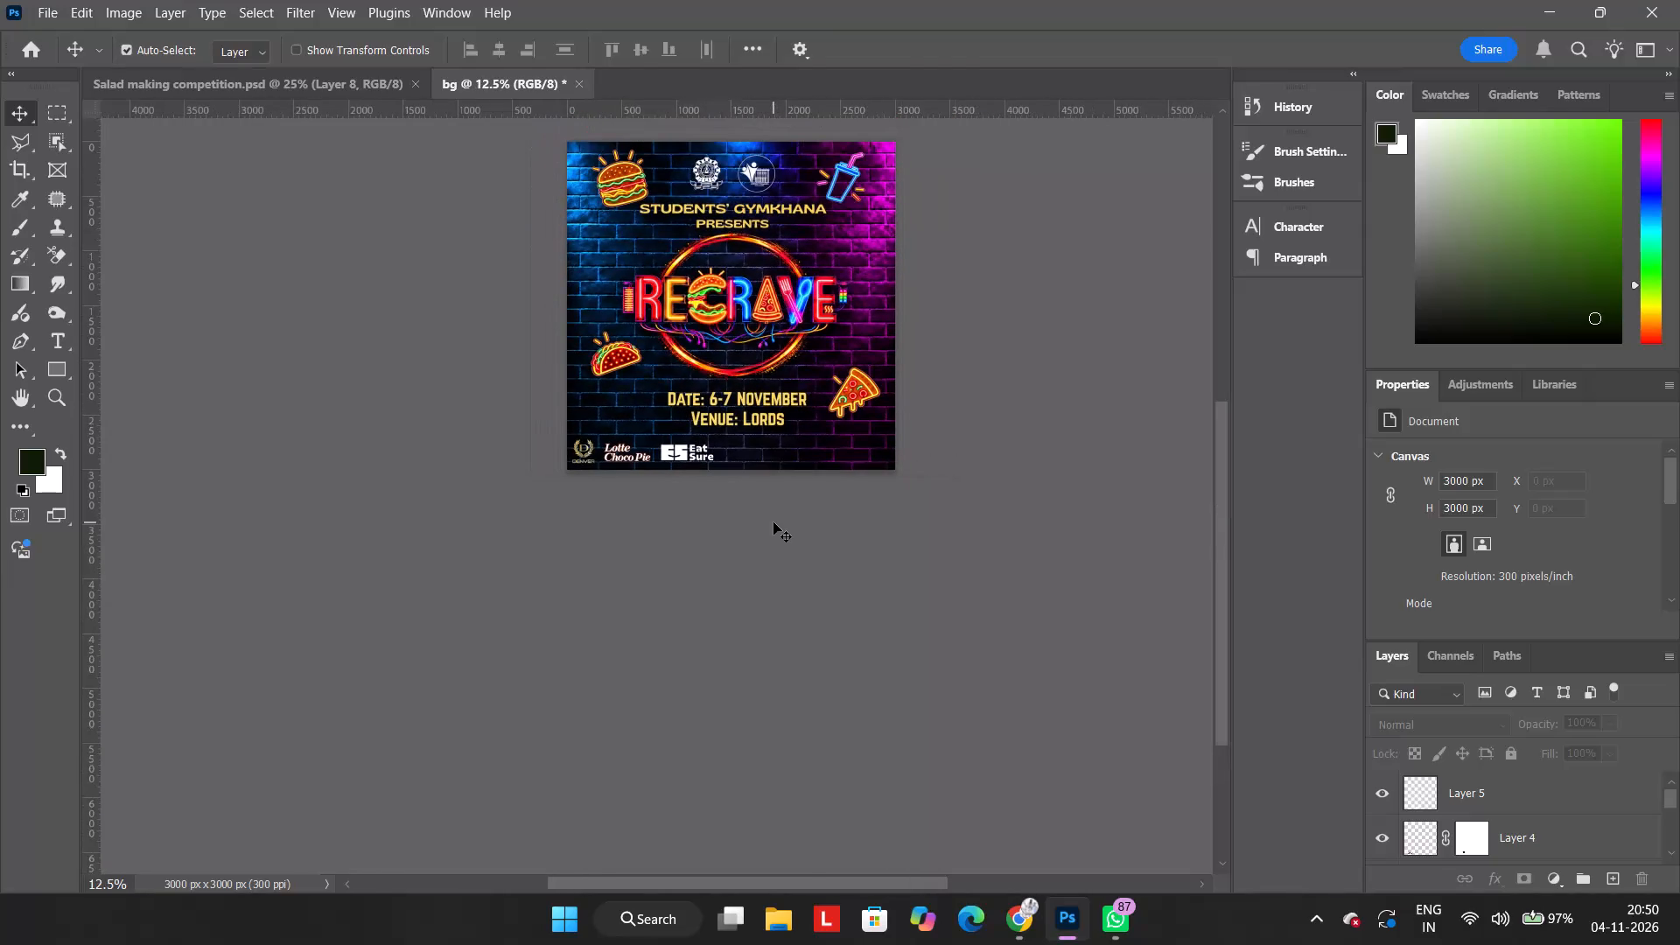
# Nudge the Lotte Choco Pie logo slightly closer to the Denver logo, to about X 320 px.
pyautogui.hotkey('ctrl', '+')
pyautogui.hotkey('ctrl', '+')
pyautogui.hotkey('ctrl', '+')
pyautogui.hotkey('ctrl', '+')
pyautogui.hotkey('ctrl', '+')
pyautogui.hotkey('ctrl', '+')
pyautogui.hotkey('ctrl', '+')
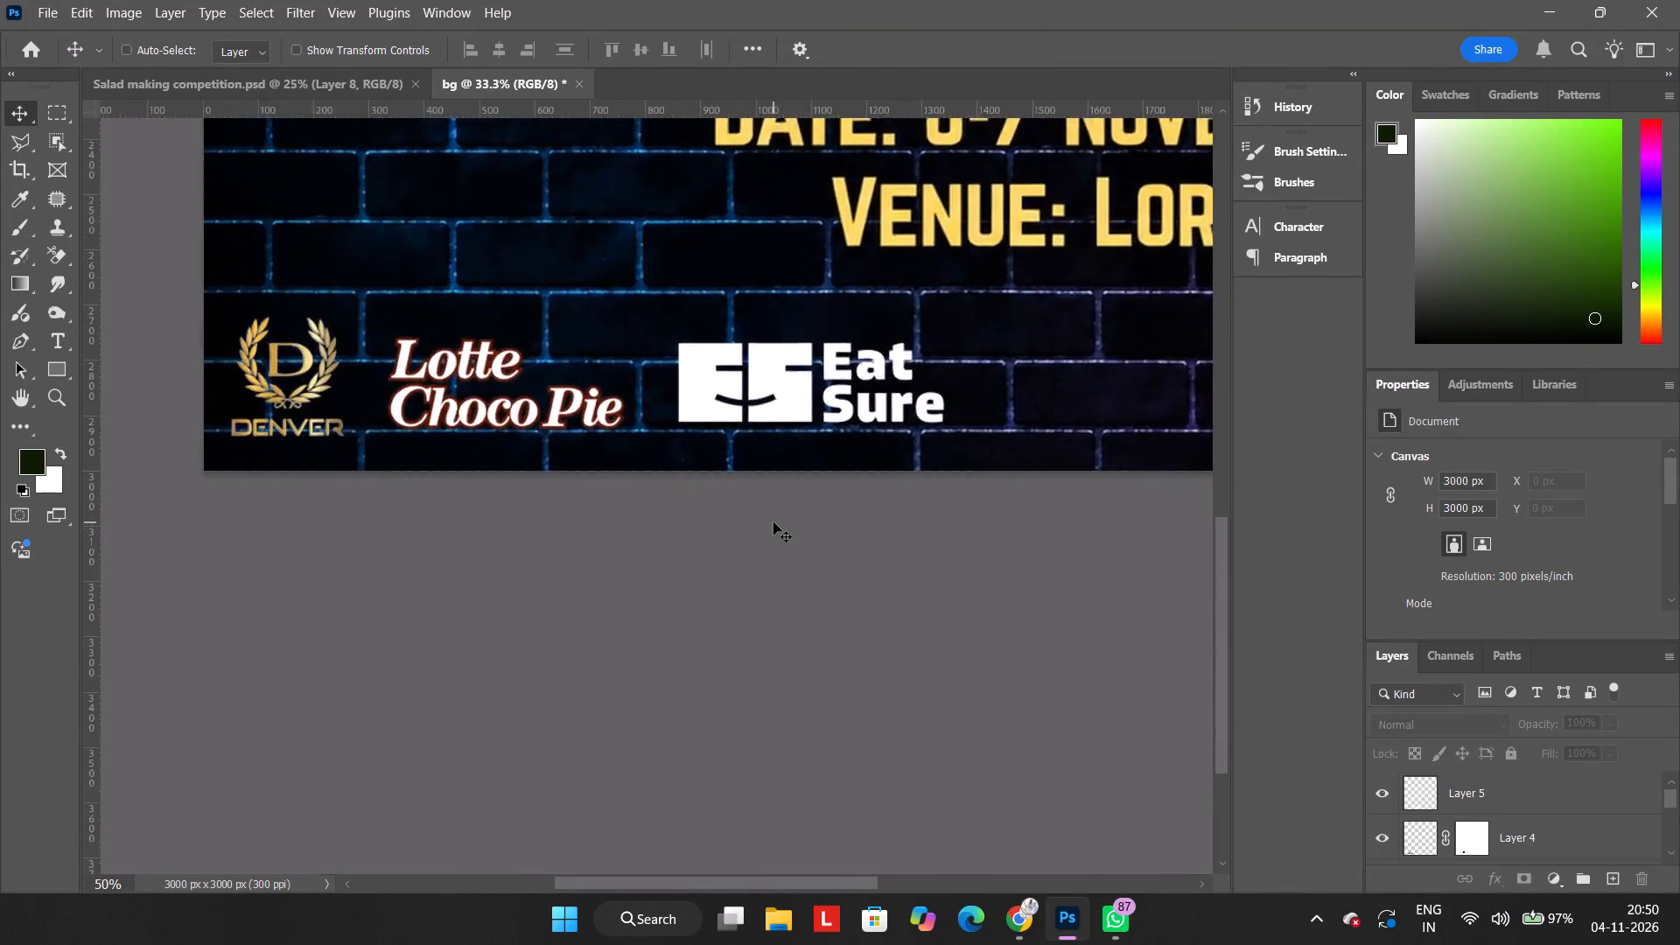
pyautogui.click(527, 411)
pyautogui.press('Left')
pyautogui.press('Left')
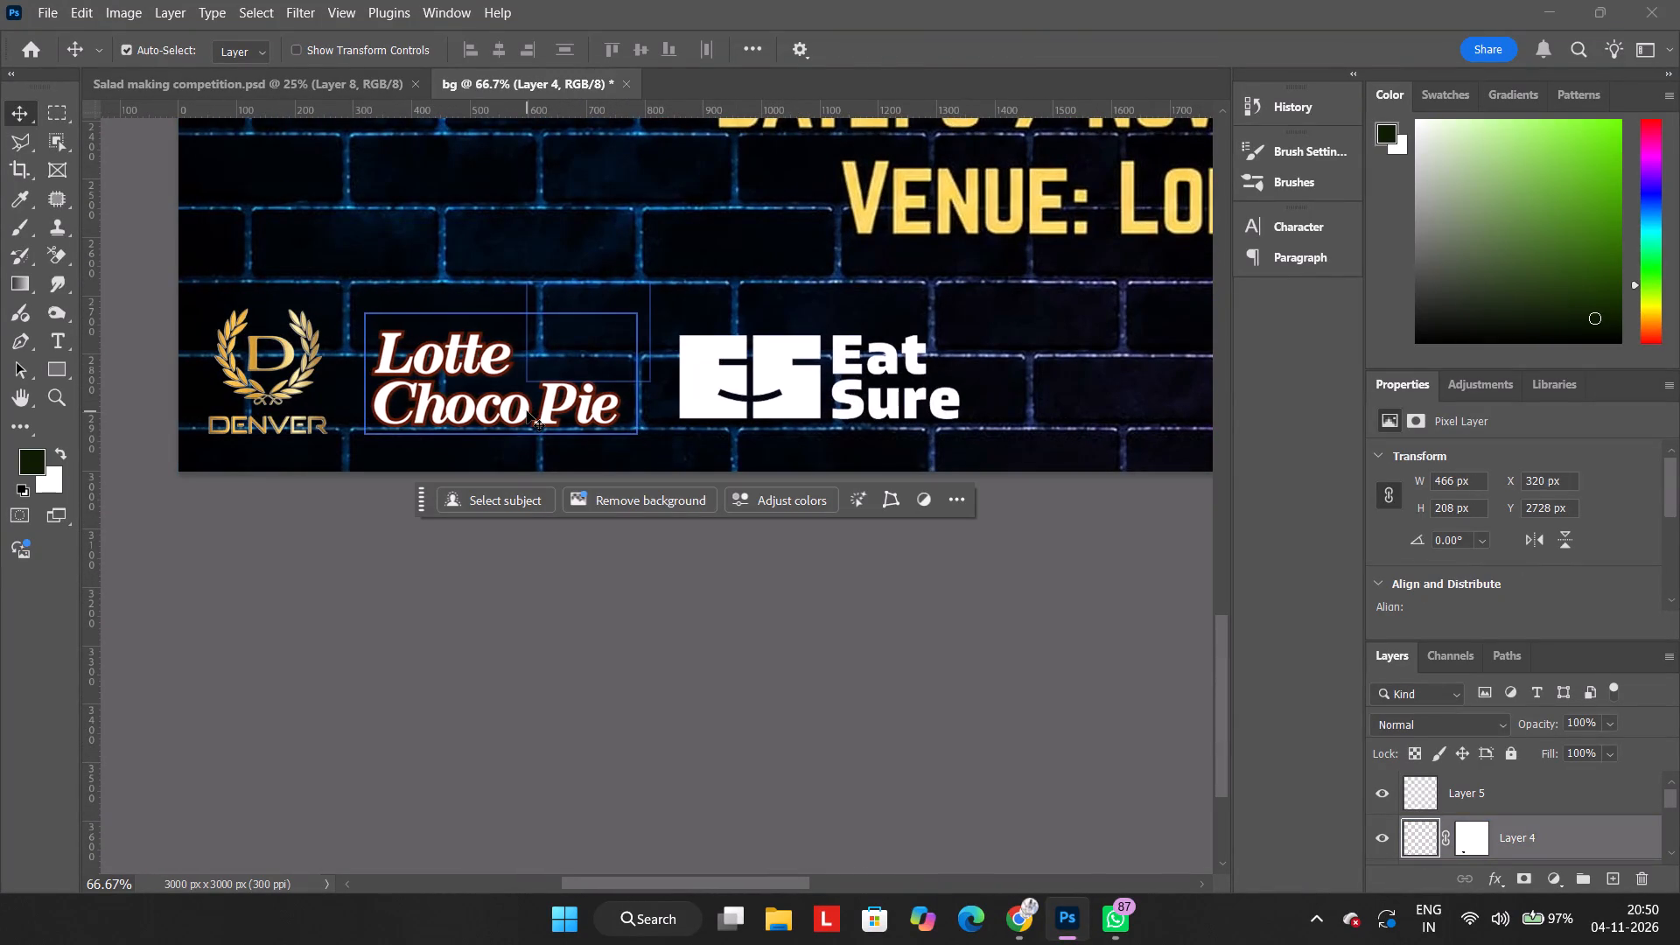
# Nudge the Lotte Choco Pie logo closer to the Denver logo, to about X 304 px.
pyautogui.press('Left')
pyautogui.press('Left')
pyautogui.press('Left')
pyautogui.press('Left')
pyautogui.press('Left')
pyautogui.press('Left')
pyautogui.press('Left')
pyautogui.press('Left')
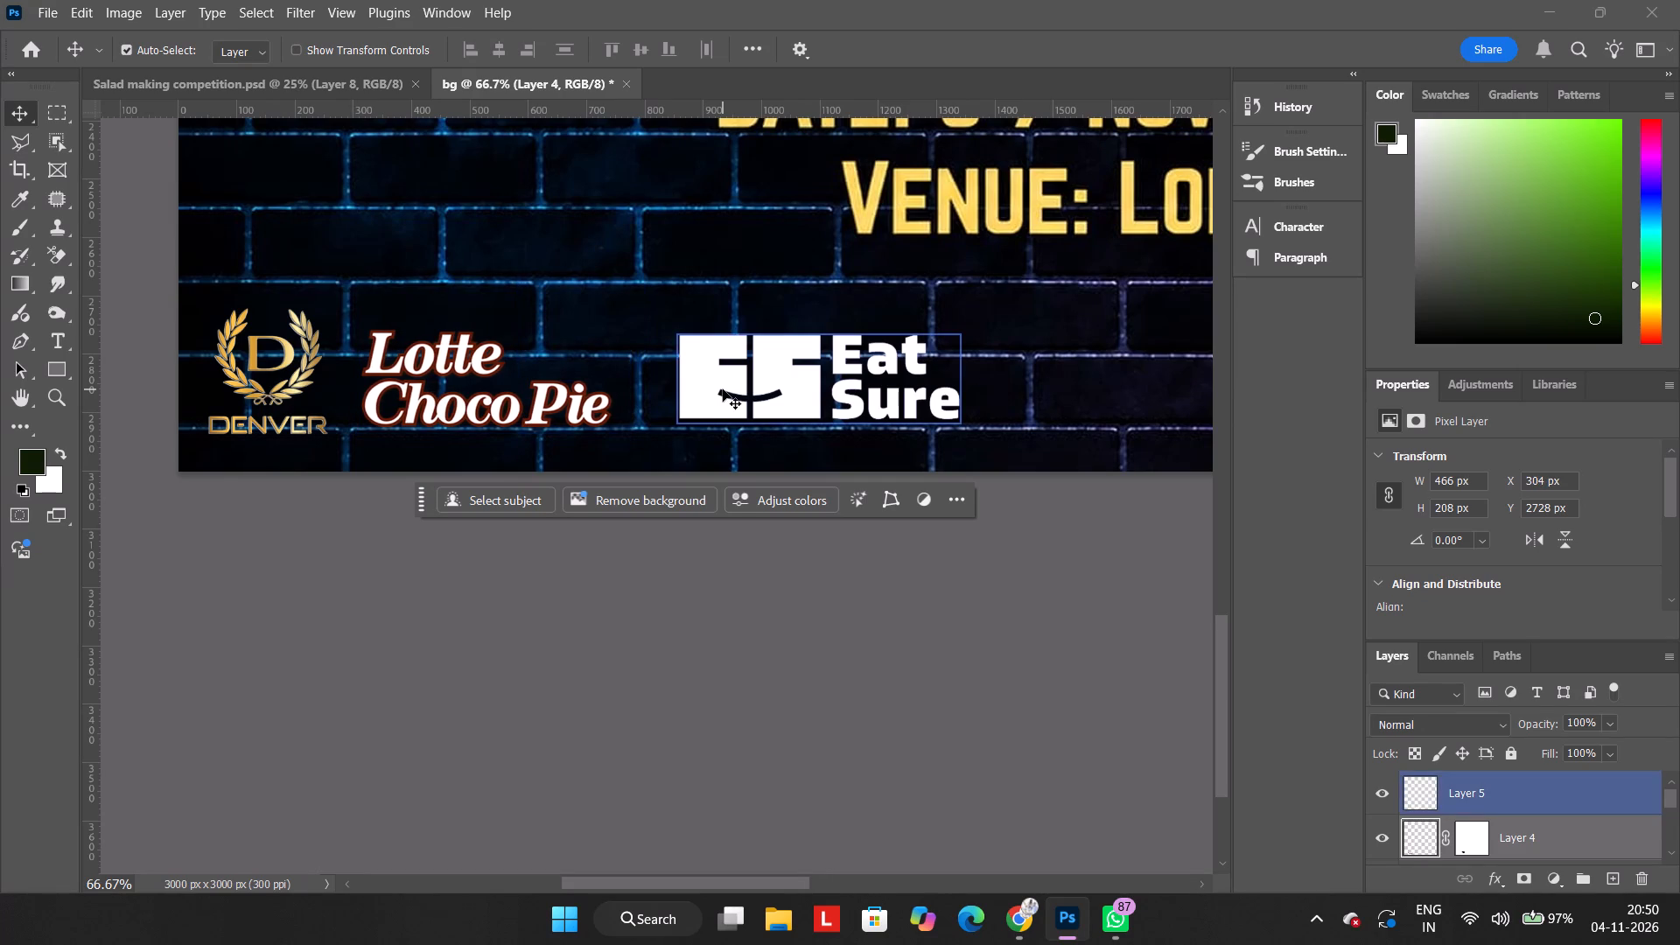
# Nudge the Eat Sure logo closer to the Lotte Choco Pie logo, to about X 805 px.
pyautogui.click(723, 389)
pyautogui.press('Left')
pyautogui.press('Left')
pyautogui.press('Left')
pyautogui.press('Left')
pyautogui.press('Left')
pyautogui.press('Left')
pyautogui.press('Left')
pyautogui.press('Left')
pyautogui.press('Left')
pyautogui.press('Left')
pyautogui.press('Left')
pyautogui.press('Left')
pyautogui.press('Left')
pyautogui.press('Left')
pyautogui.press('Left')
pyautogui.press('Left')
pyautogui.press('Left')
pyautogui.press('Left')
pyautogui.press('Left')
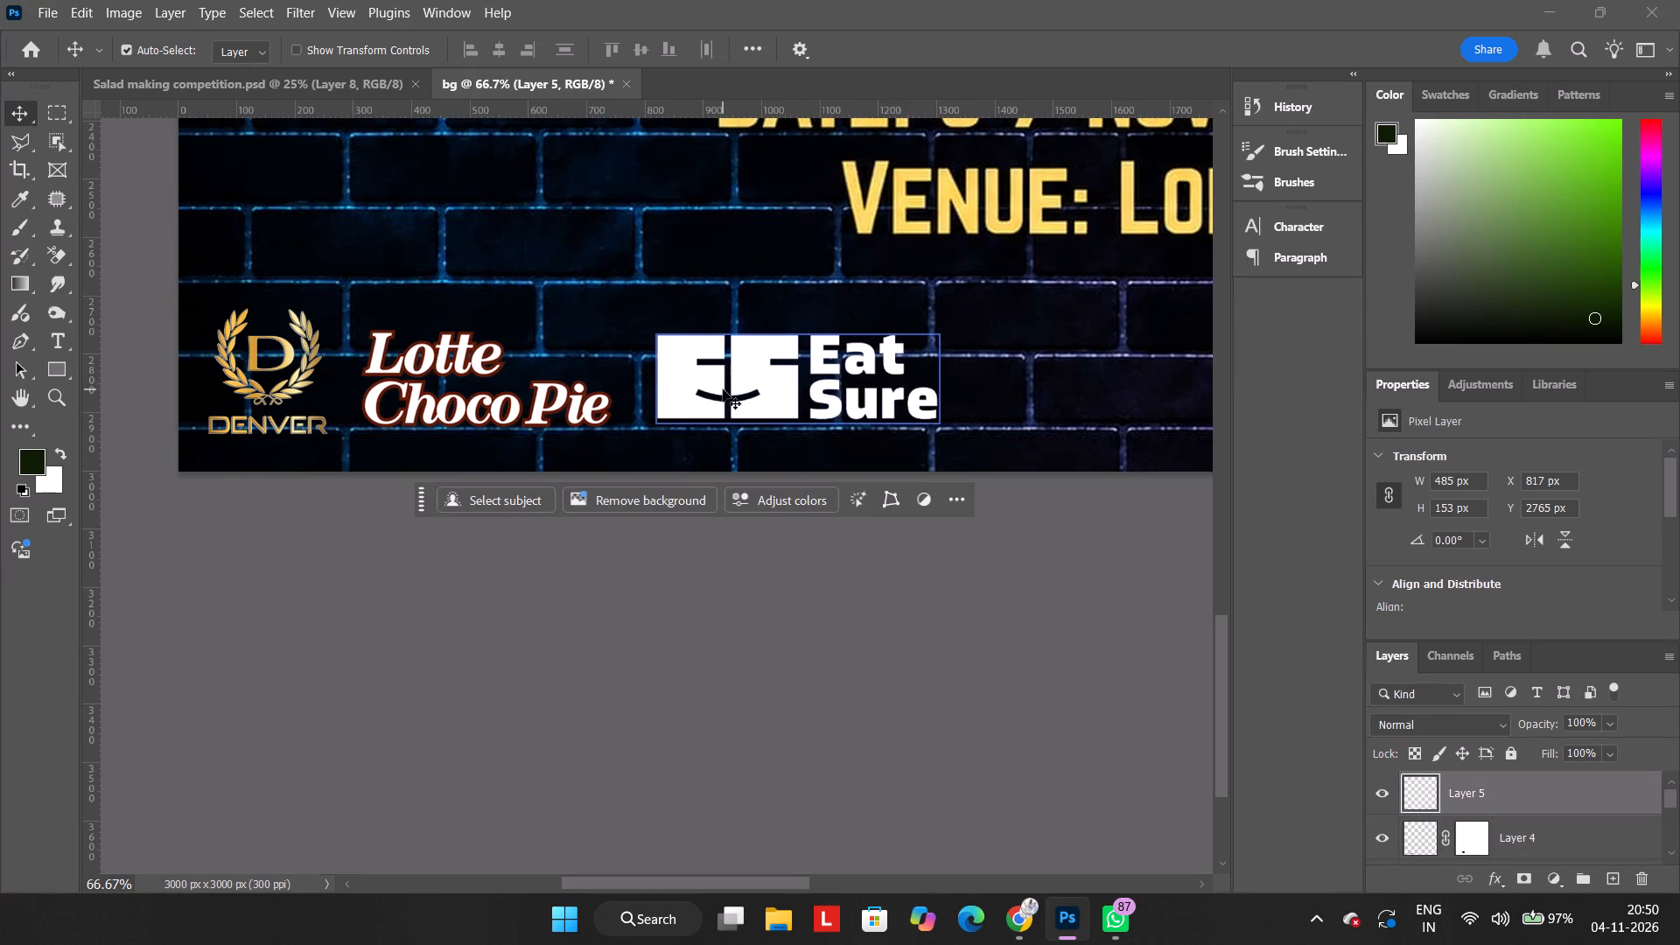
pyautogui.press('Left')
pyautogui.press('Left')
pyautogui.press('Left')
pyautogui.press('Left')
pyautogui.press('Left')
pyautogui.press('Left')
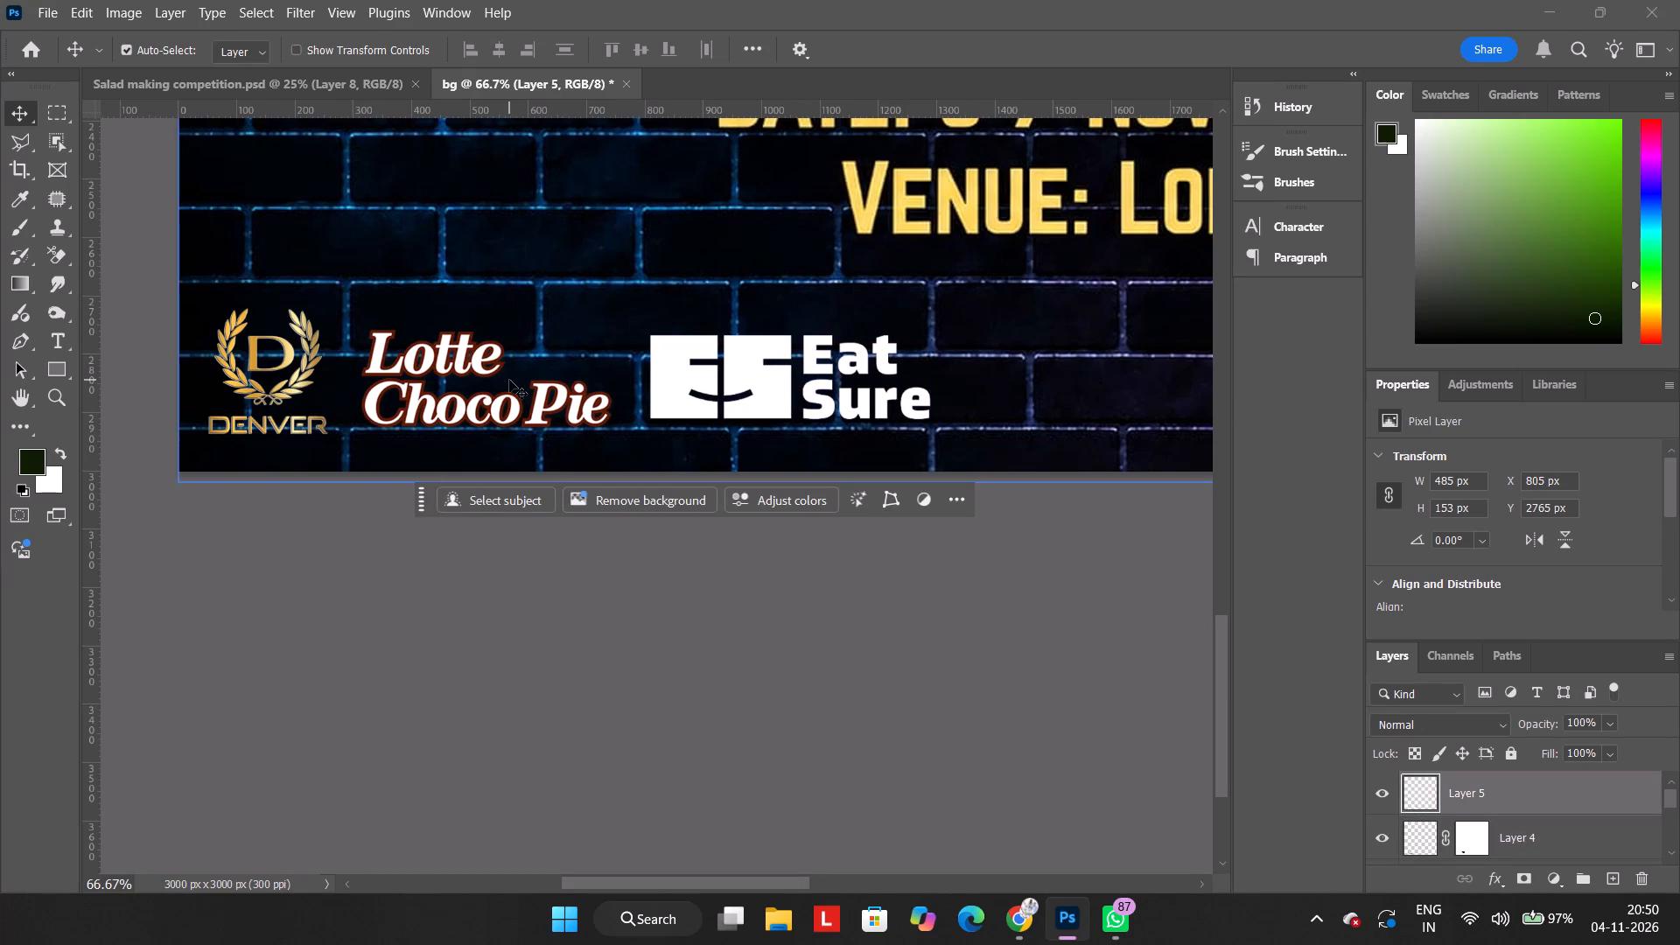
# Nudge the Lotte Choco Pie logo slightly closer to the Denver logo, to about X 294 px.
pyautogui.click(509, 380)
pyautogui.click(476, 368)
pyautogui.press('Left')
pyautogui.press('Left')
pyautogui.press('Left')
pyautogui.press('Left')
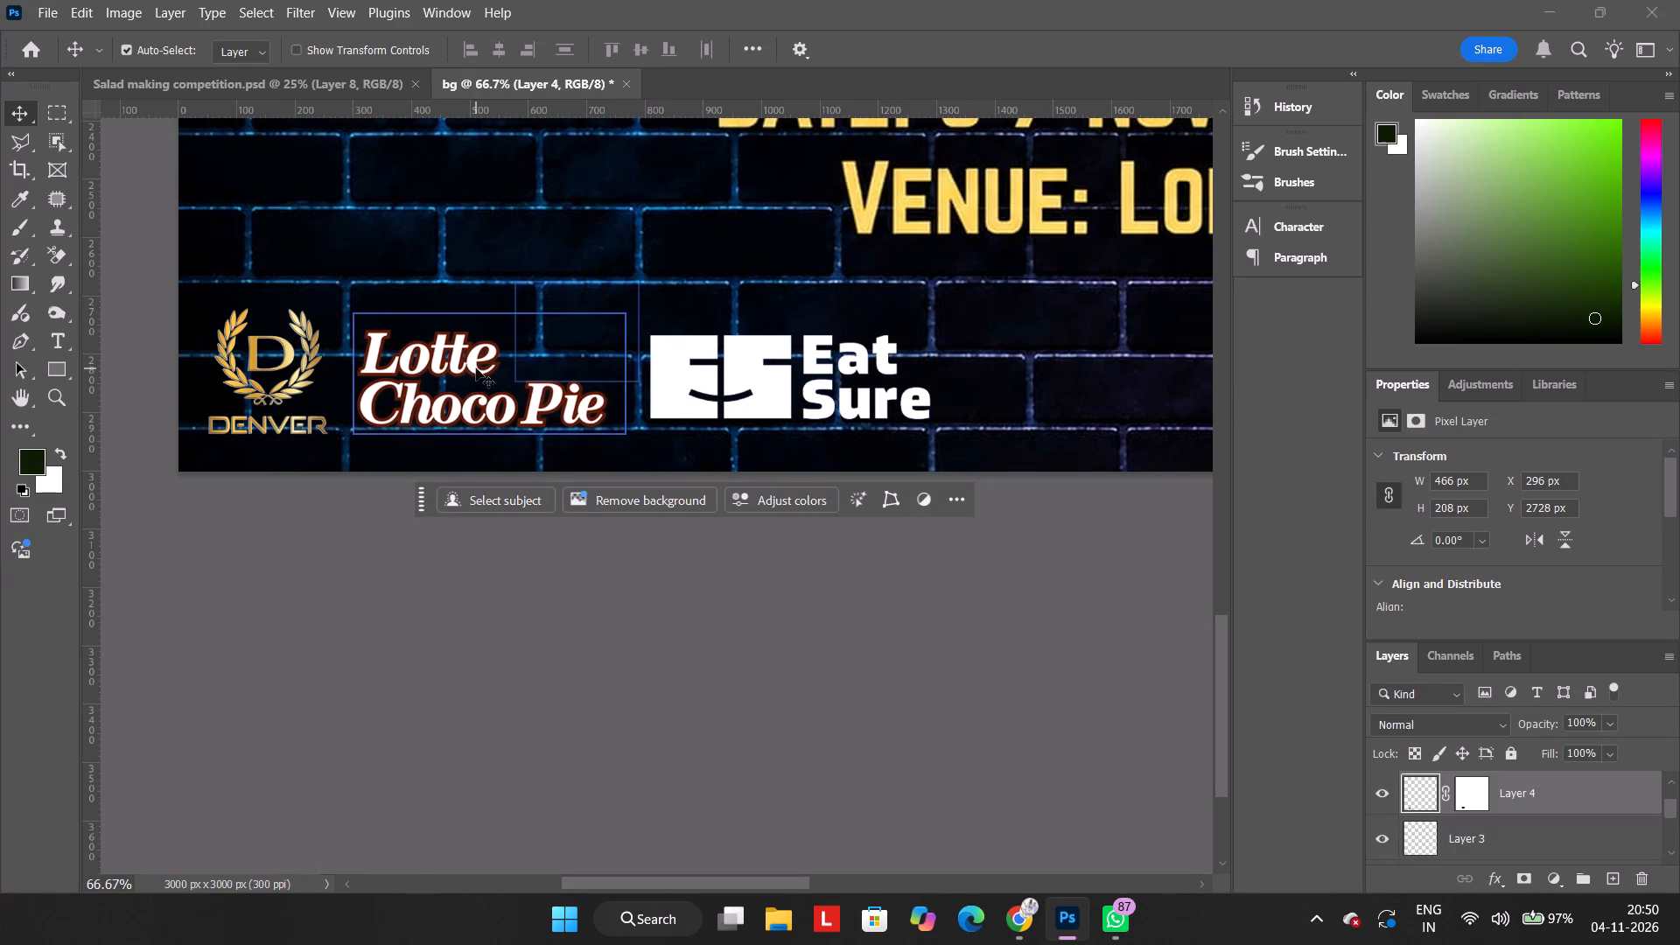
pyautogui.press('Left')
# Nudge the Eat Sure logo slightly closer to the Lotte Choco Pie logo, to about X 793 px, and leave no layer selected.
pyautogui.click(755, 393)
pyautogui.press('Left')
pyautogui.press('Left')
pyautogui.press('Left')
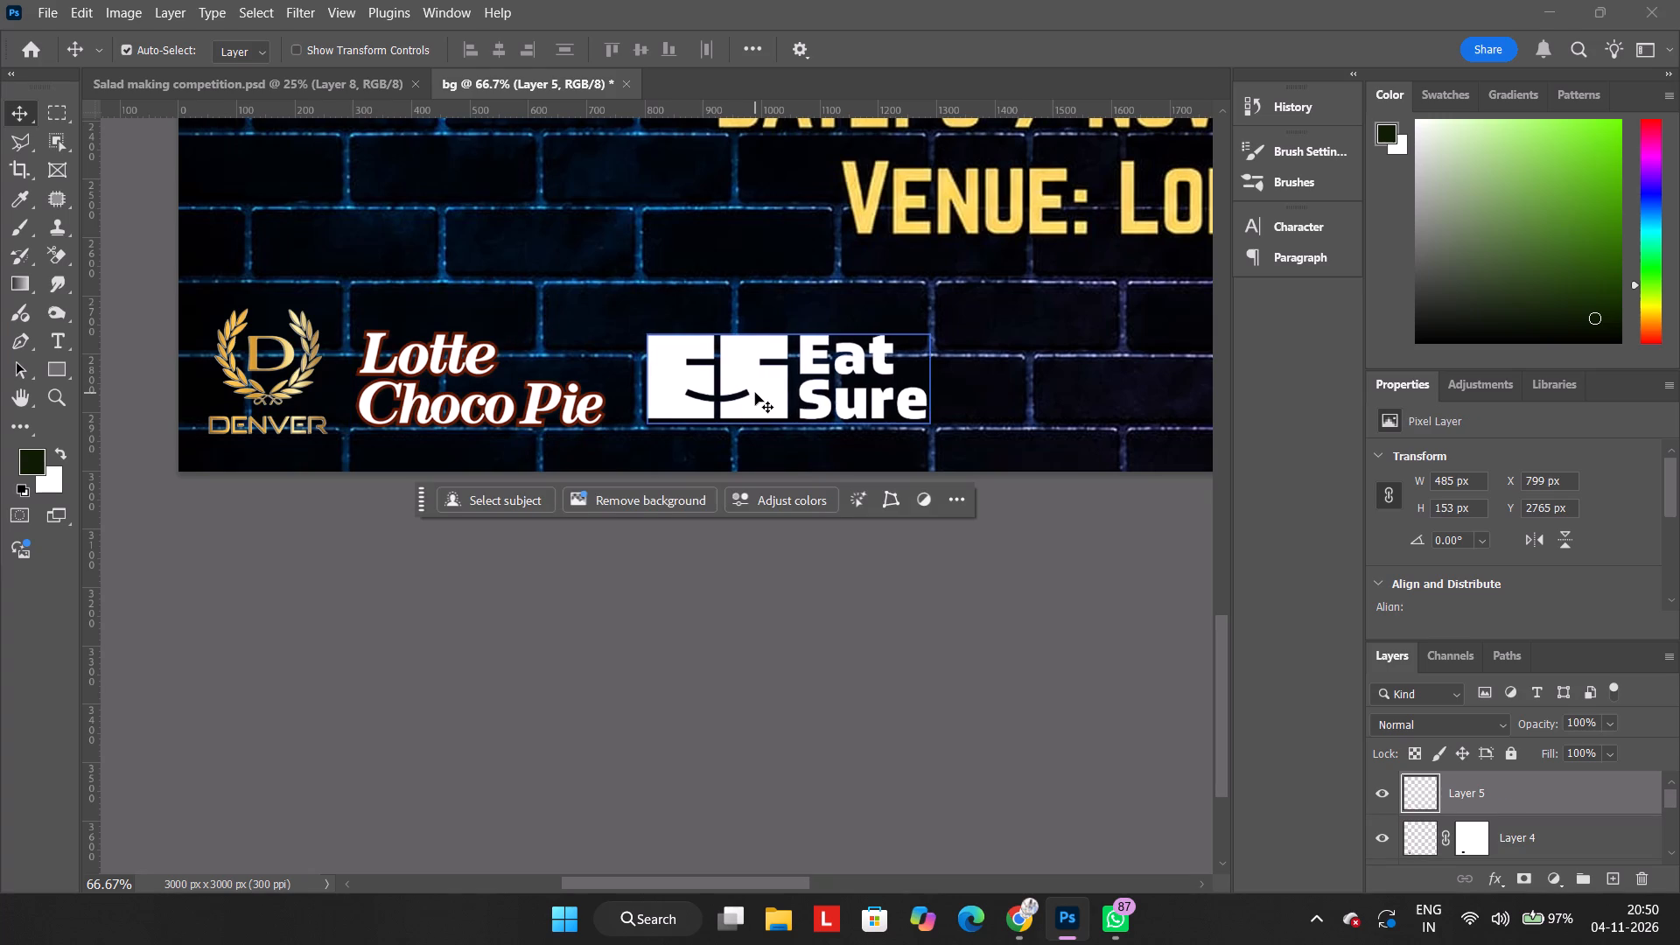
pyautogui.press('Left')
pyautogui.press('Left')
pyautogui.press('Left')
pyautogui.click(677, 684)
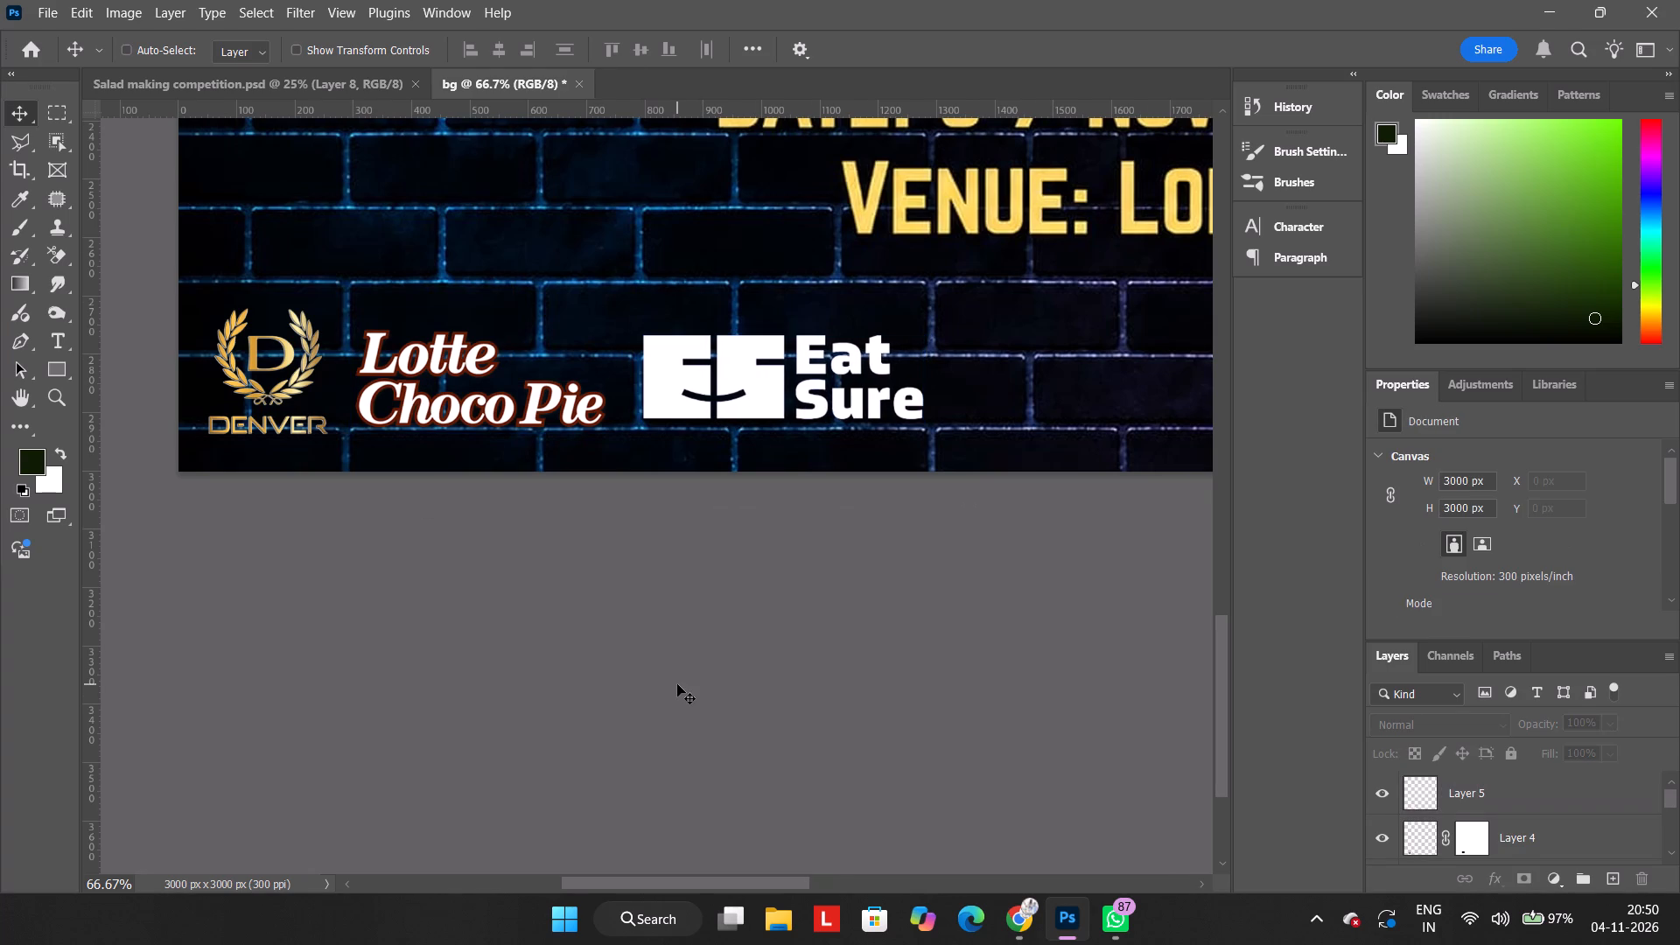
# Examine the whole poster to judge the size and spacing of the three sponsor logos along its bottom edge.
pyautogui.hotkey('ctrl', '-')
pyautogui.hotkey('ctrl', '-')
pyautogui.hotkey('ctrl', '-')
pyautogui.hotkey('ctrl', '-')
pyautogui.hotkey('ctrl', '-')
pyautogui.hotkey('ctrl', '-')
pyautogui.hotkey('ctrl', '-')
pyautogui.hotkey('ctrl', '-')
pyautogui.hotkey('ctrl', '-')
pyautogui.hotkey('ctrl', '-')
pyautogui.hotkey('ctrl', '-')
pyautogui.hotkey('ctrl', '-')
pyautogui.hotkey('ctrl', '-')
pyautogui.hotkey('ctrl', '-')
pyautogui.hotkey('ctrl', '-')
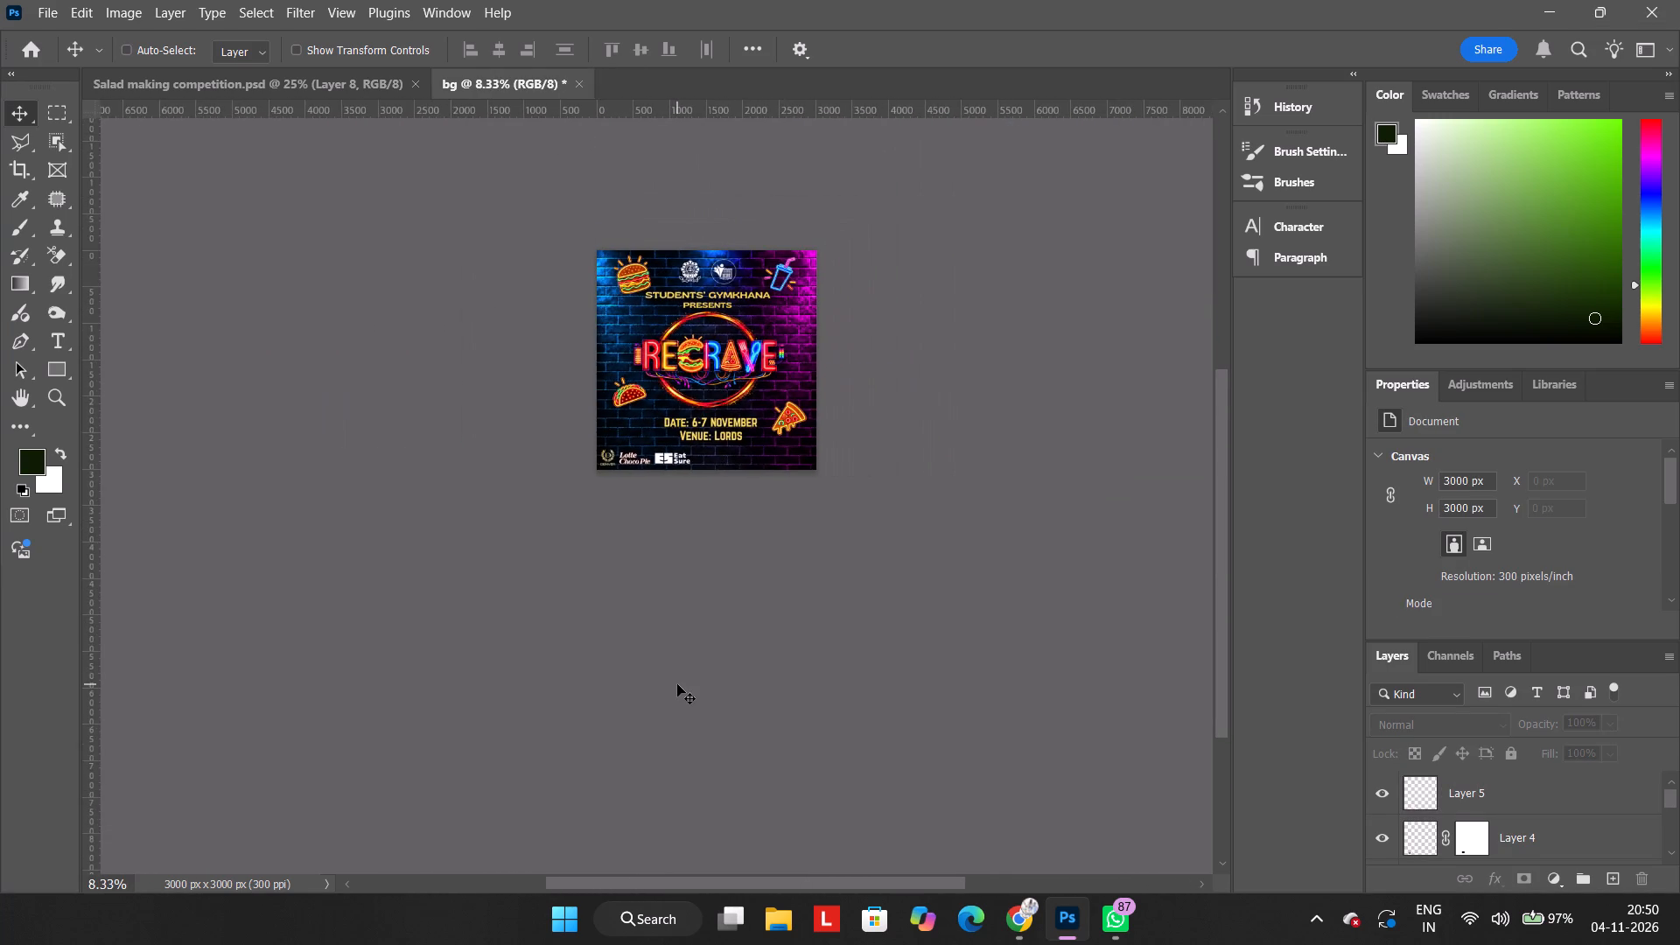
pyautogui.hotkey('ctrl', '+')
pyautogui.hotkey('ctrl', '+')
pyautogui.hotkey('ctrl', '+')
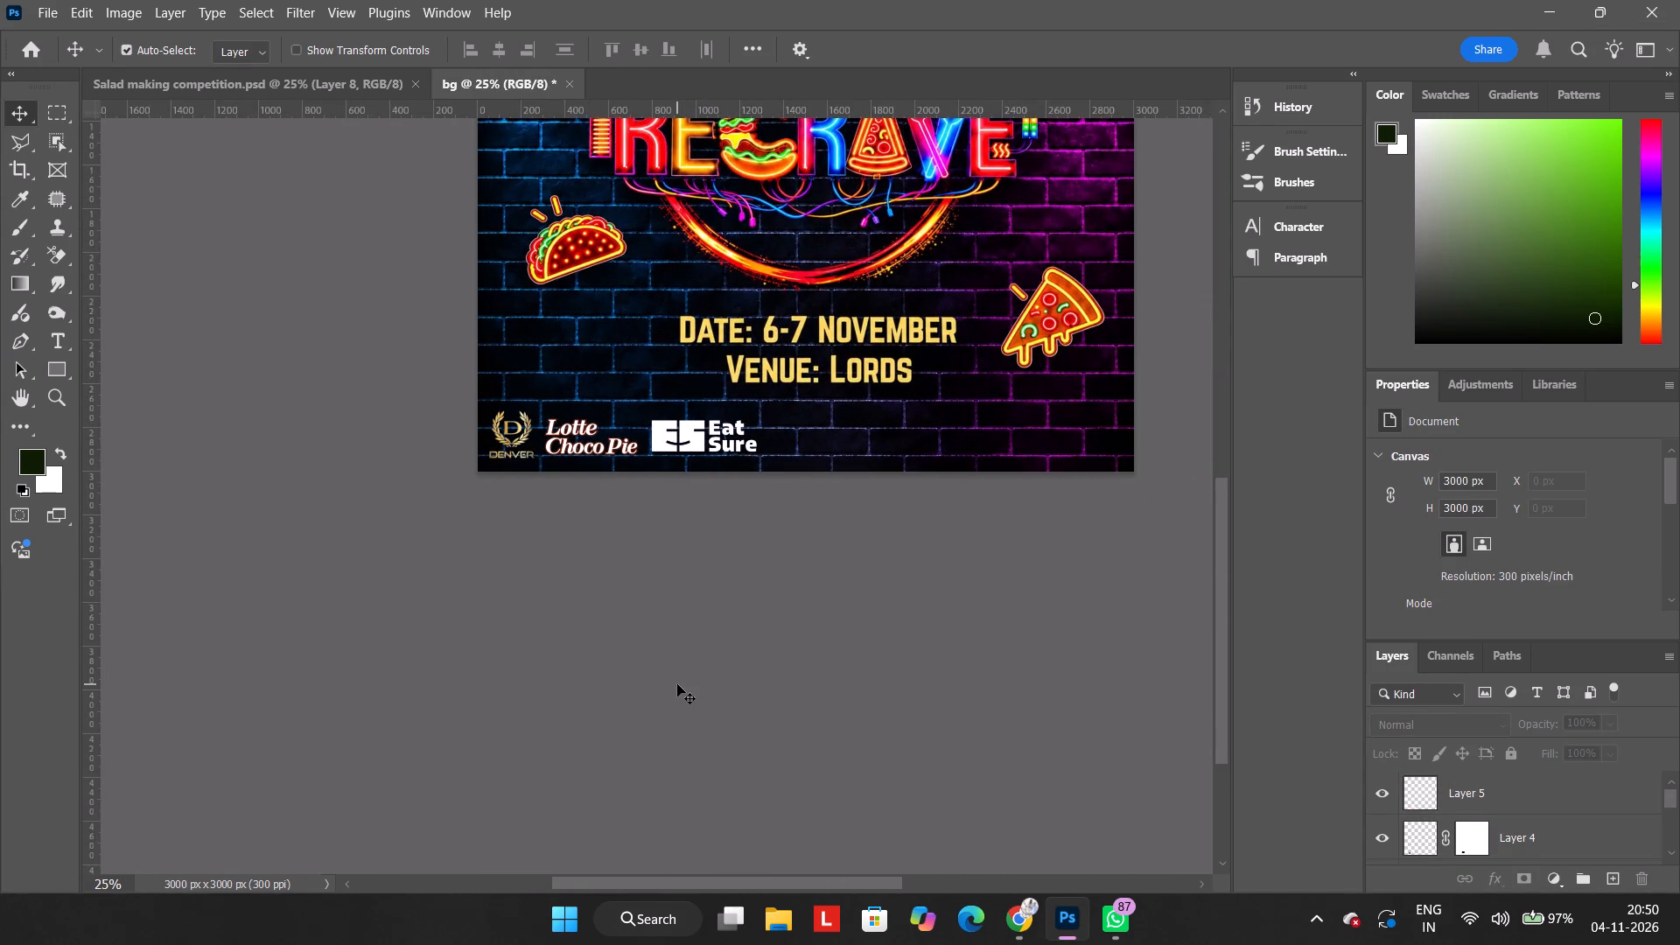
pyautogui.scroll(1, 677, 684)
pyautogui.hotkey('ctrl', '-')
pyautogui.hotkey('ctrl', '-')
pyautogui.hotkey('ctrl', '-')
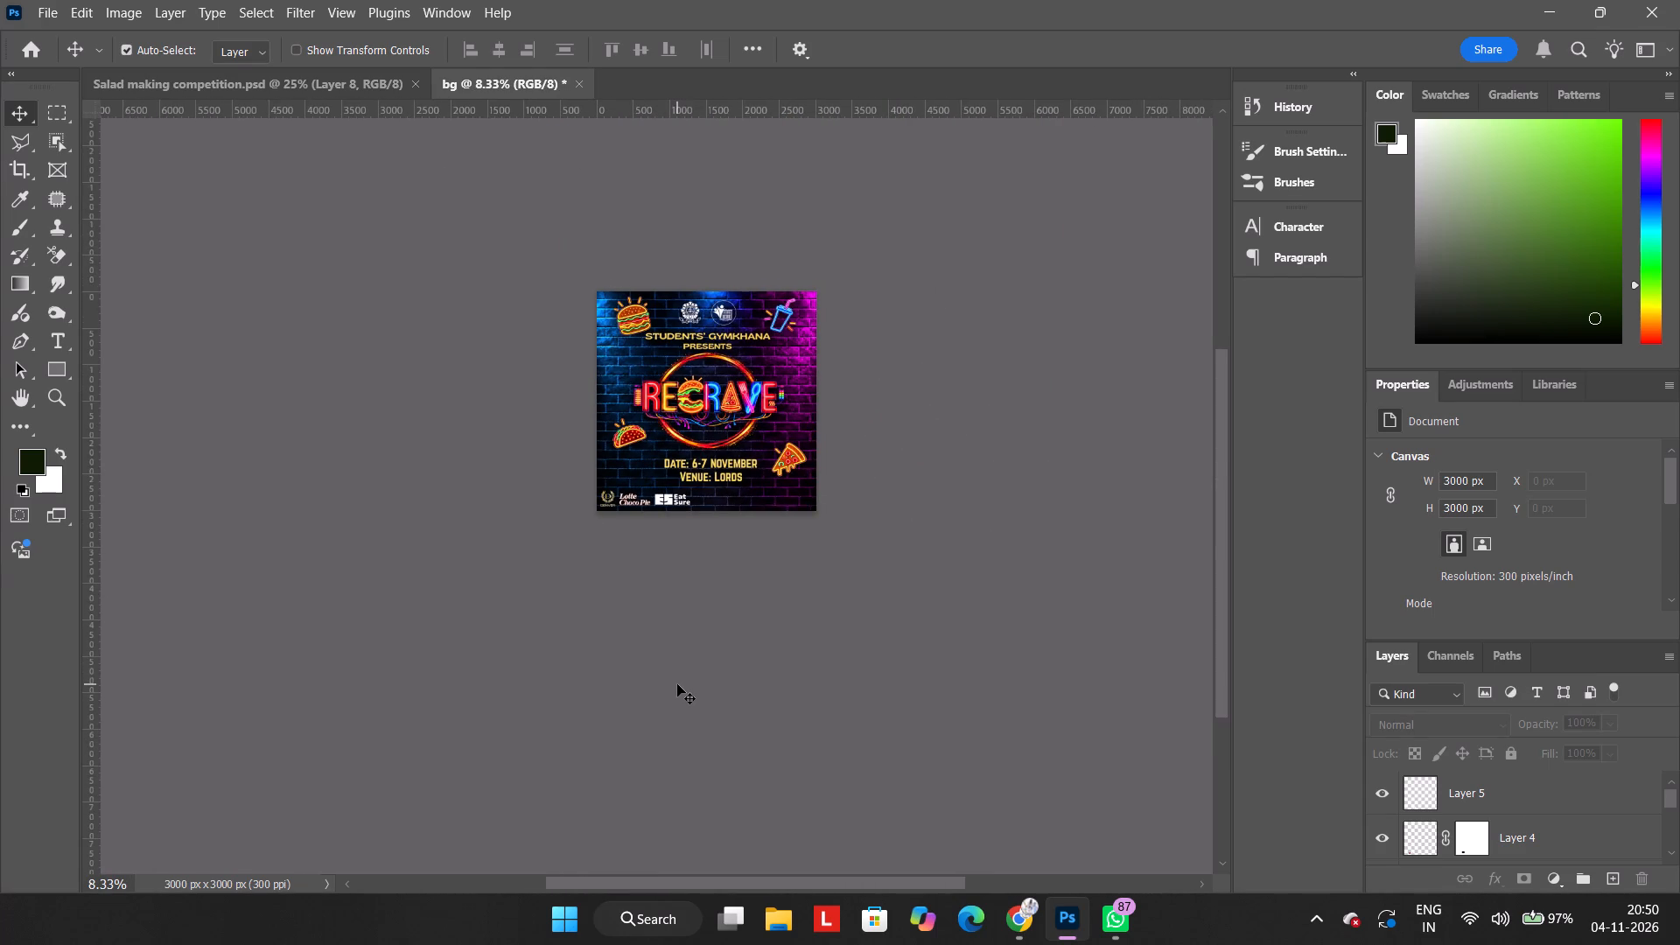
# Quick-export the poster as a PNG named bg in the Downloads folder.
pyautogui.click(29, 1)
pyautogui.click(43, 0)
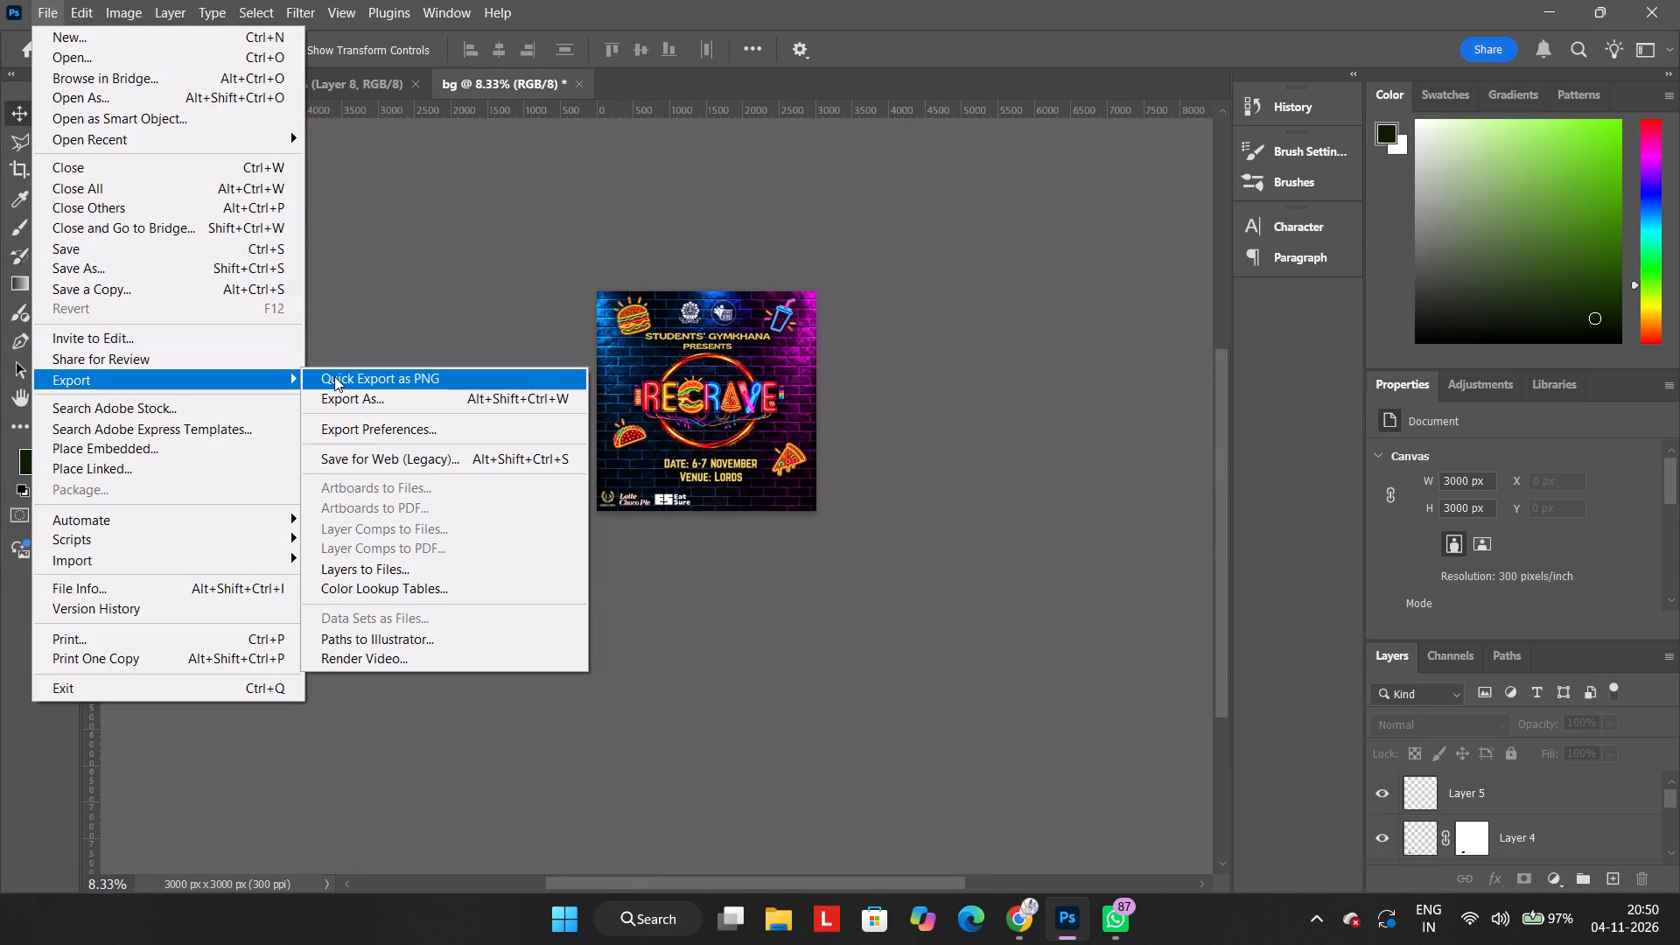
pyautogui.click(336, 378)
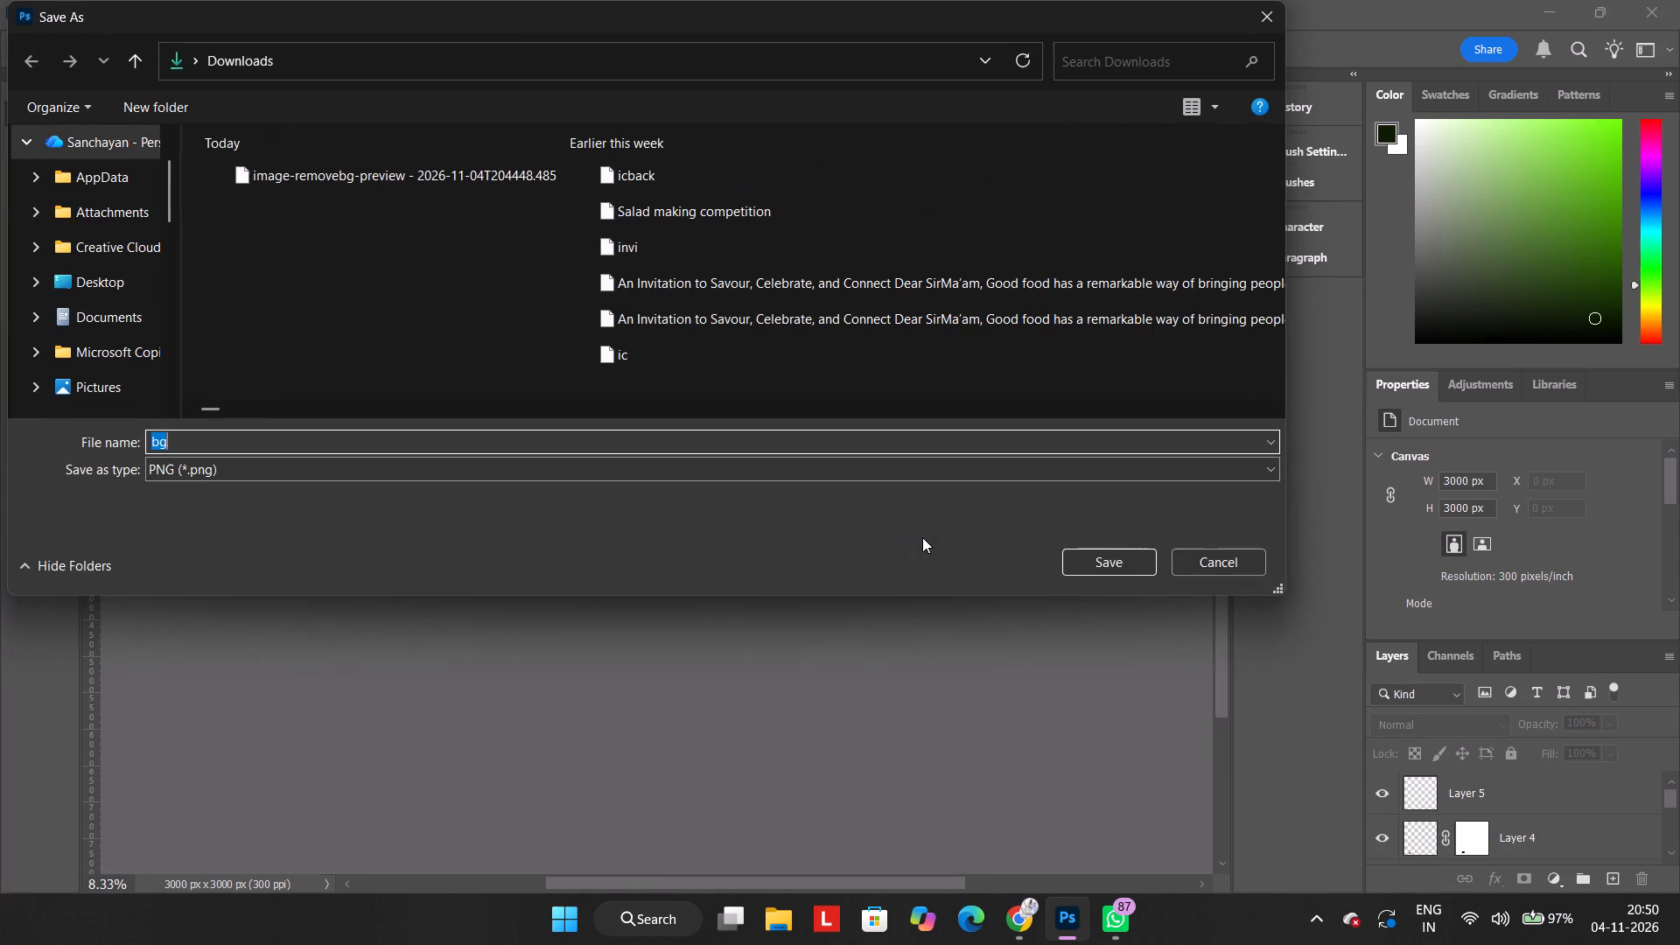
pyautogui.click(1084, 562)
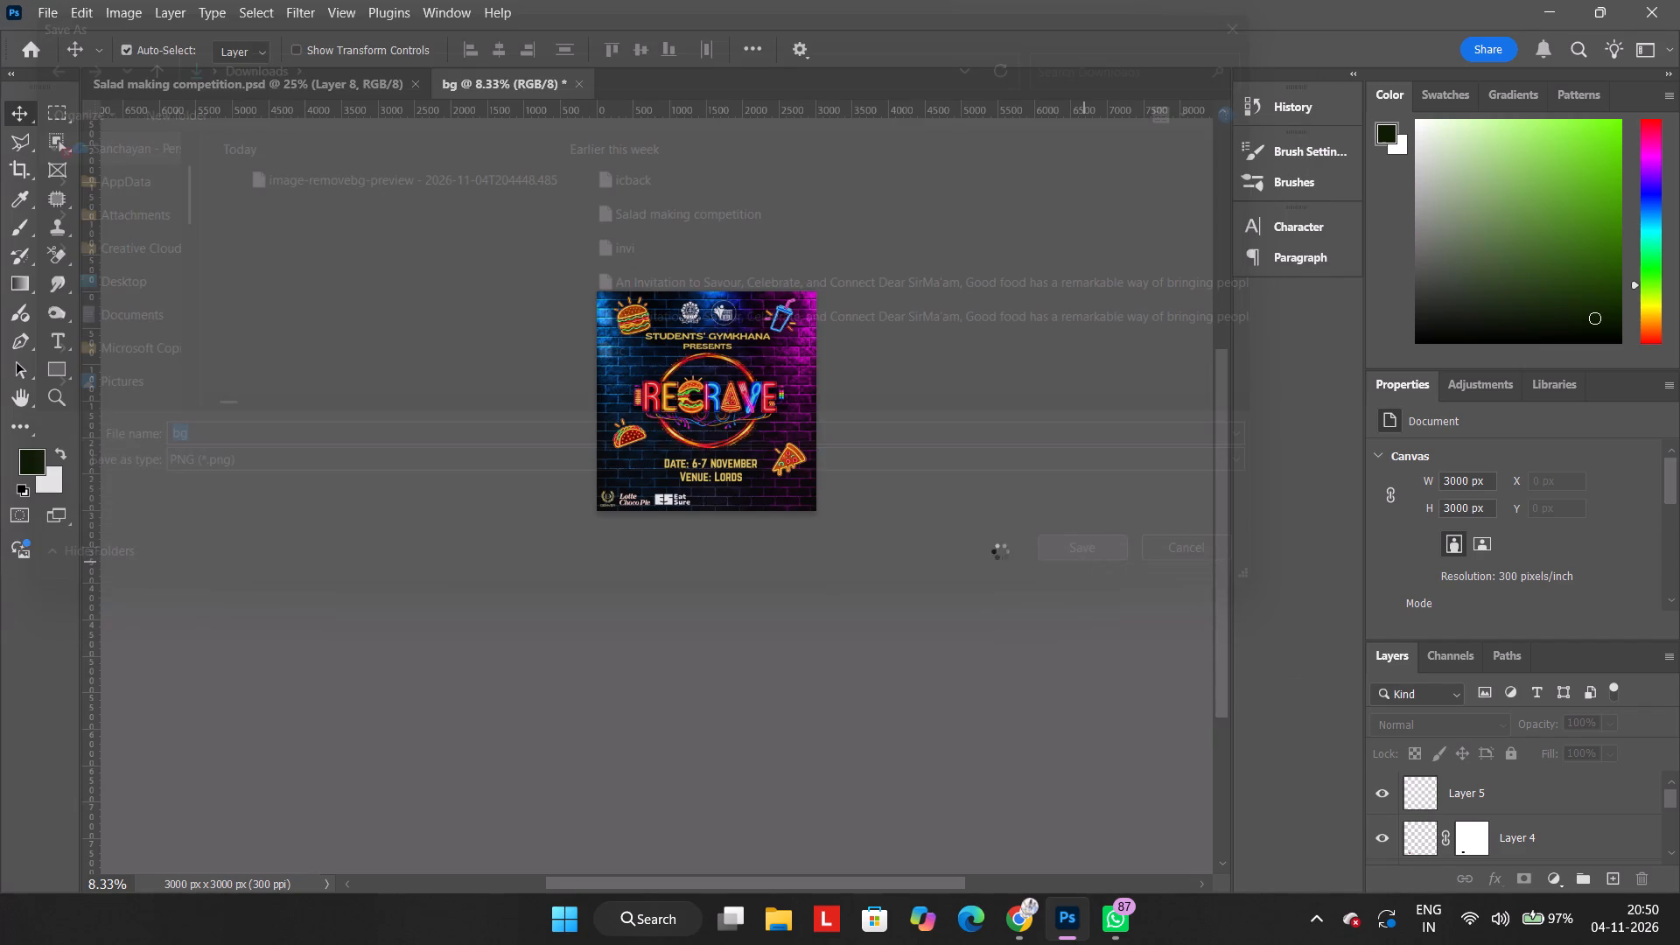
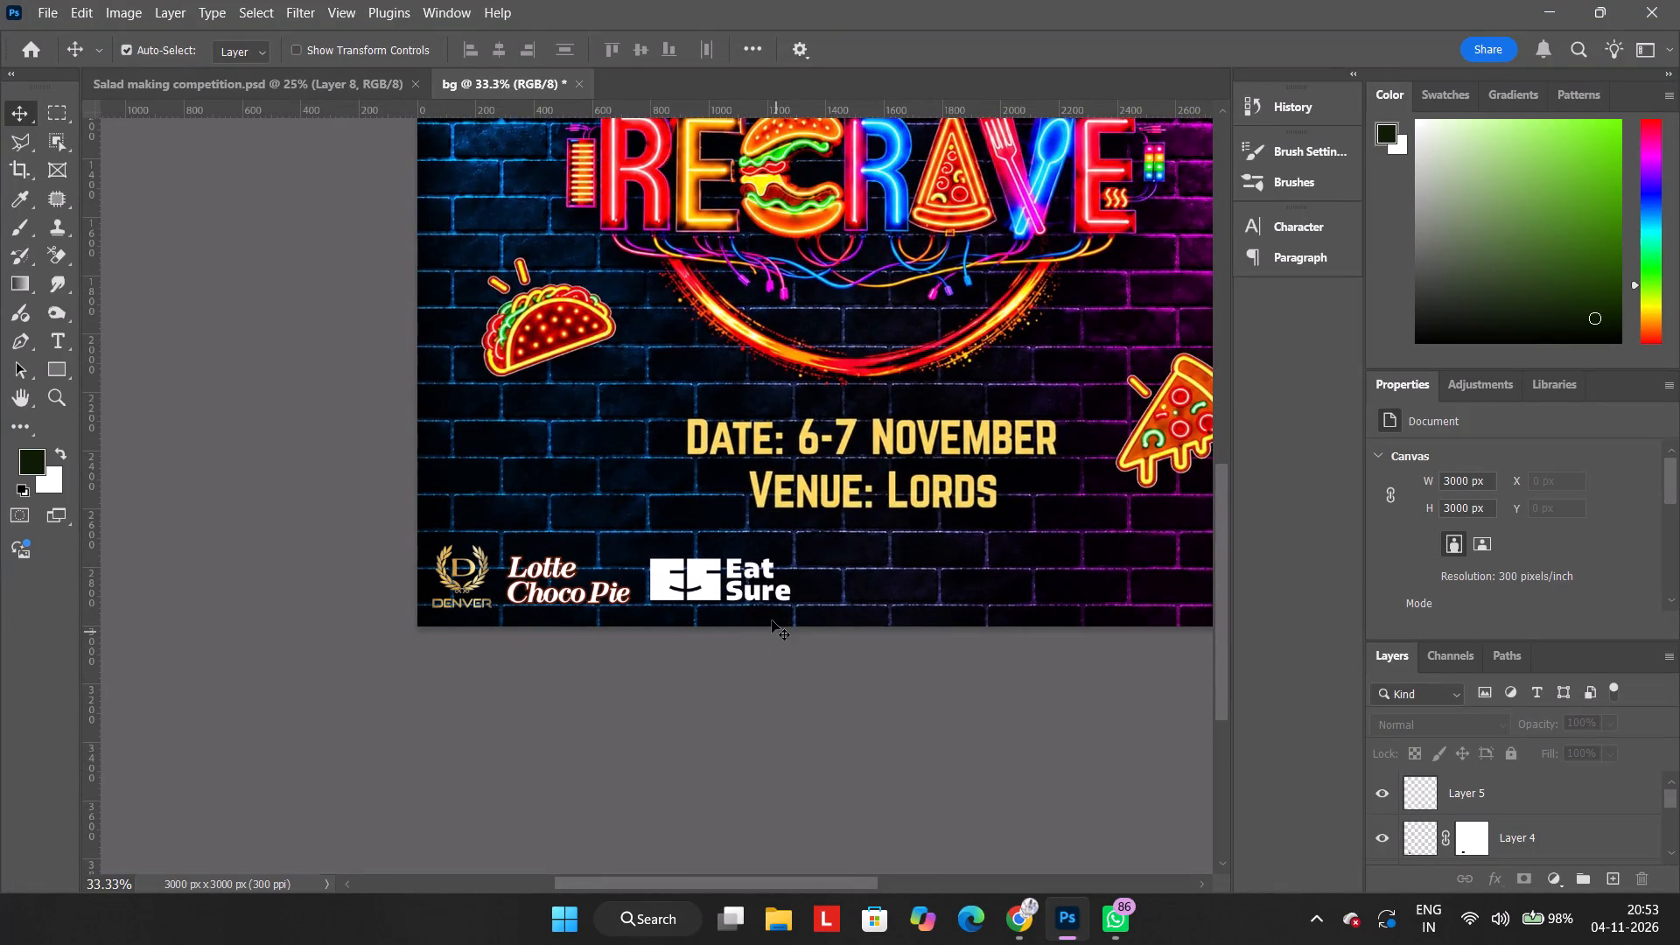
# Move the Eat Sure logo across the bottom of the poster to about X 1986 px, Y 2783 px.
pyautogui.hscroll(1, 760, 614)
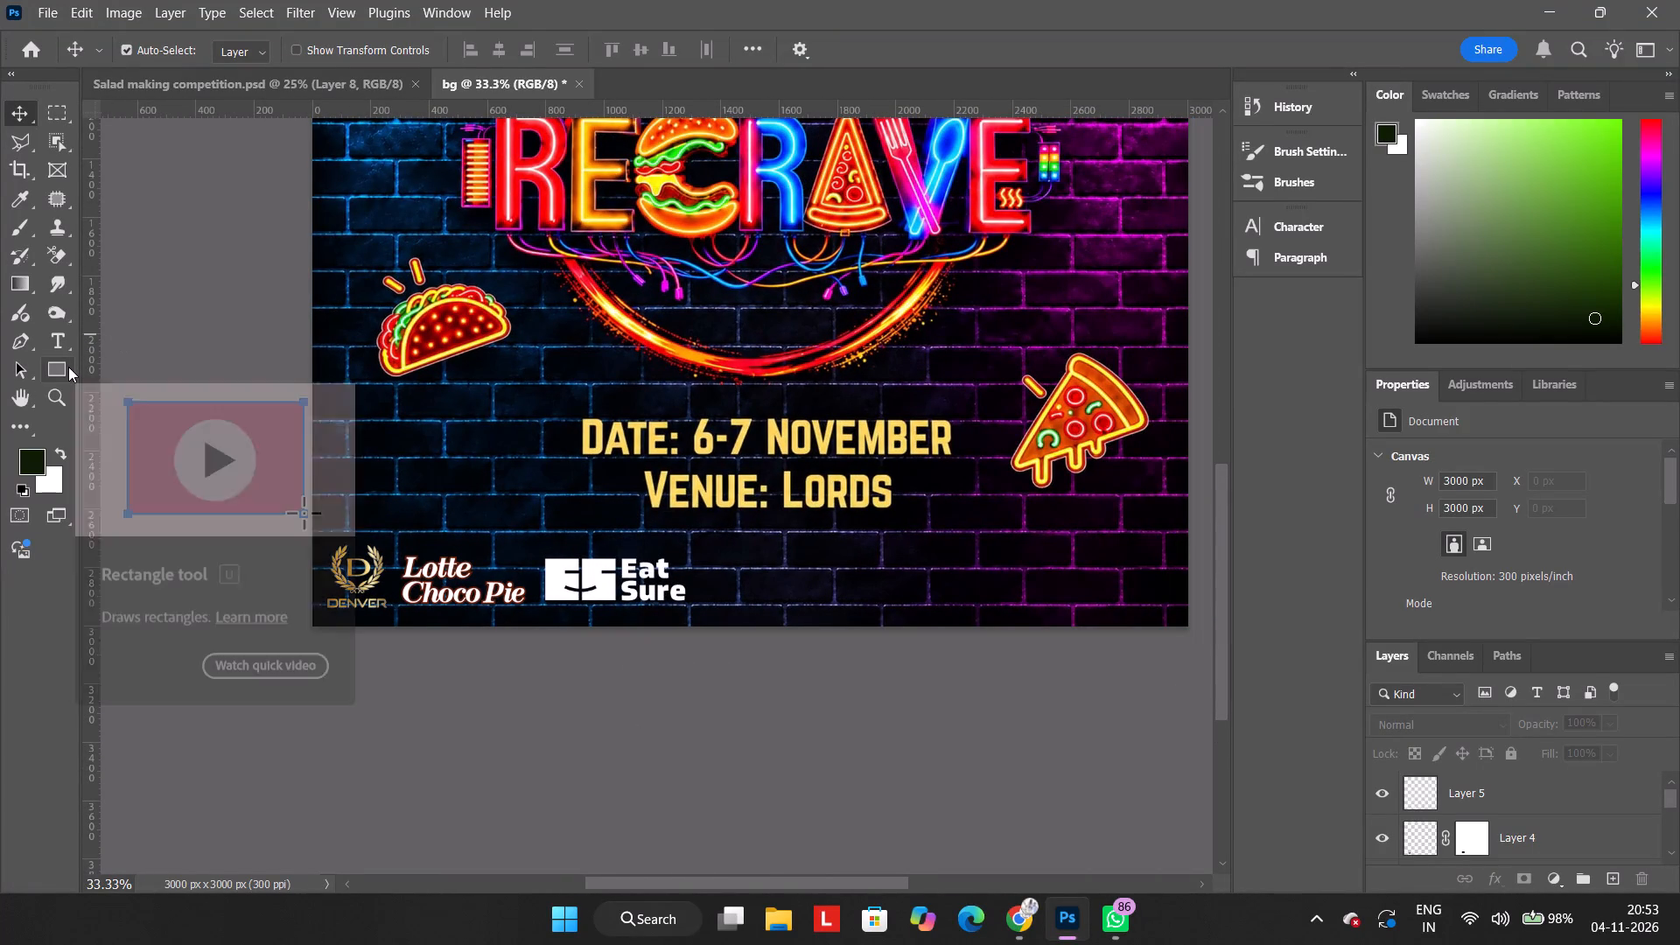
pyautogui.click(612, 585)
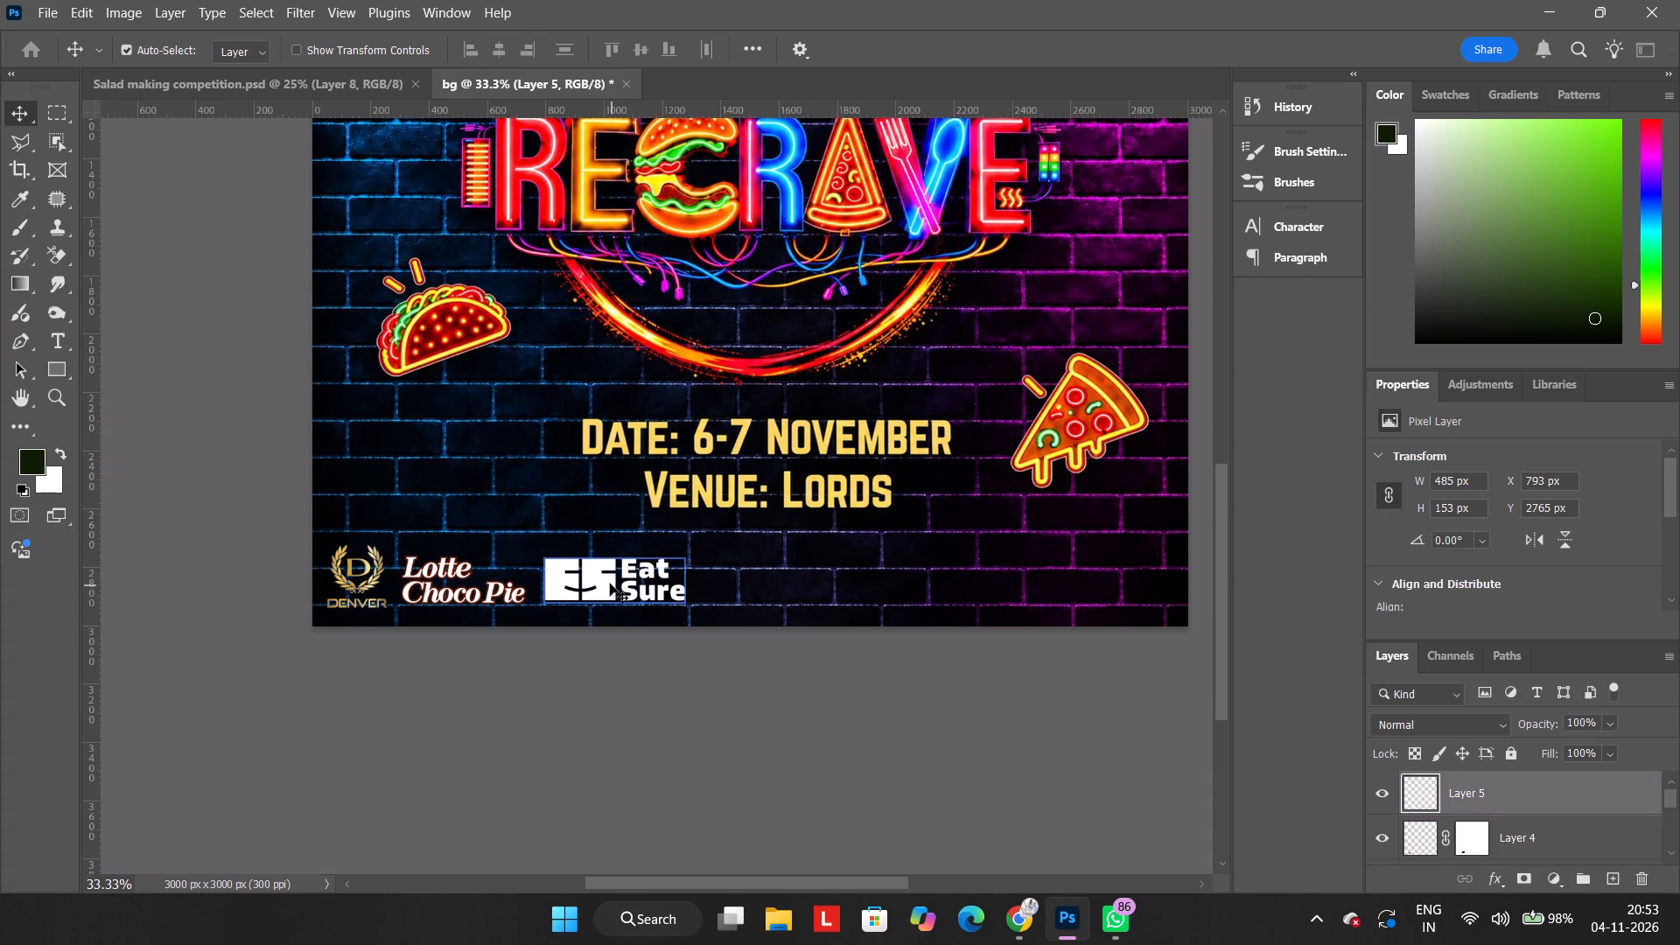
pyautogui.click(620, 724)
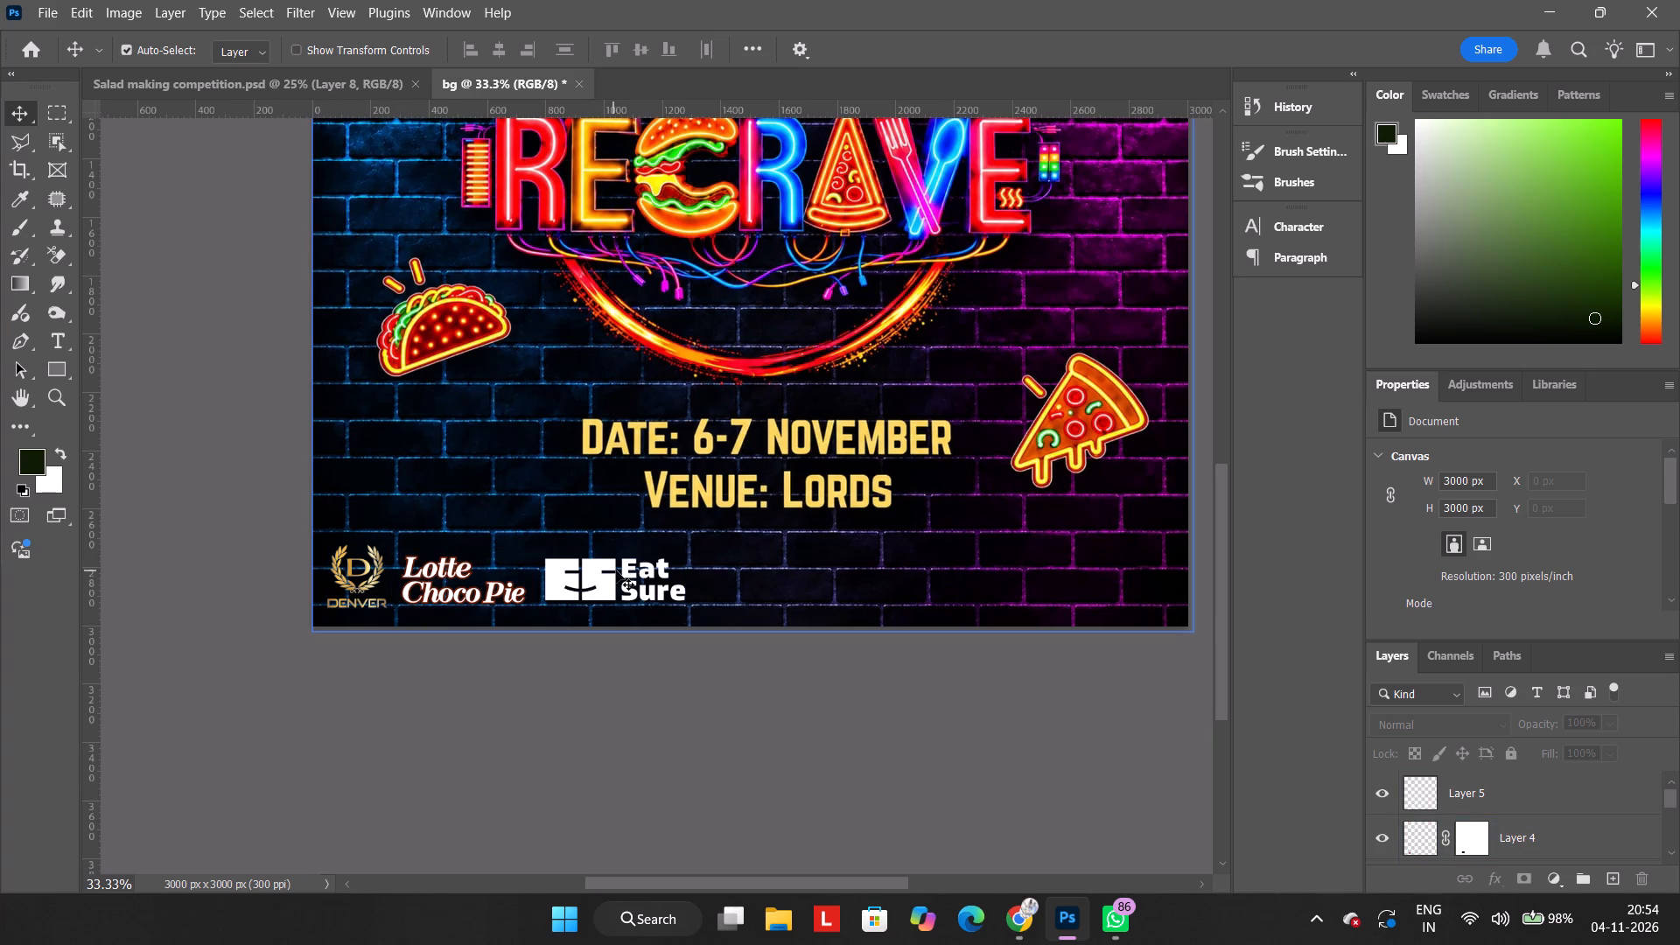
pyautogui.moveTo(627, 591); pyautogui.dragTo(896, 605)
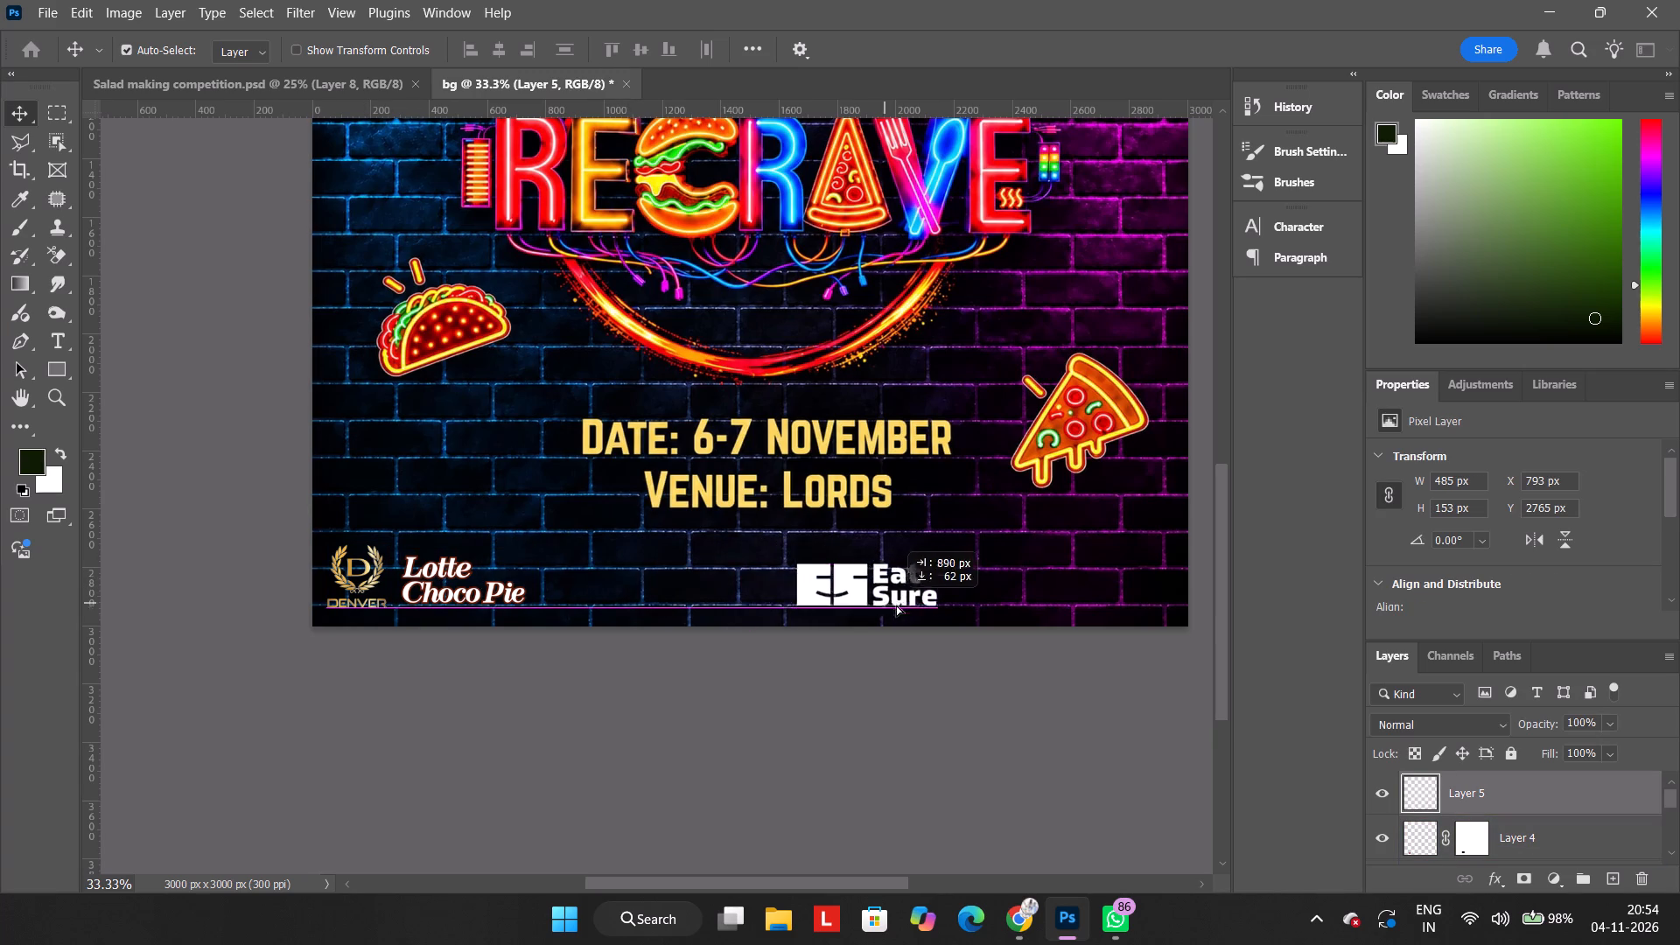
pyautogui.moveTo(896, 605); pyautogui.dragTo(976, 597)
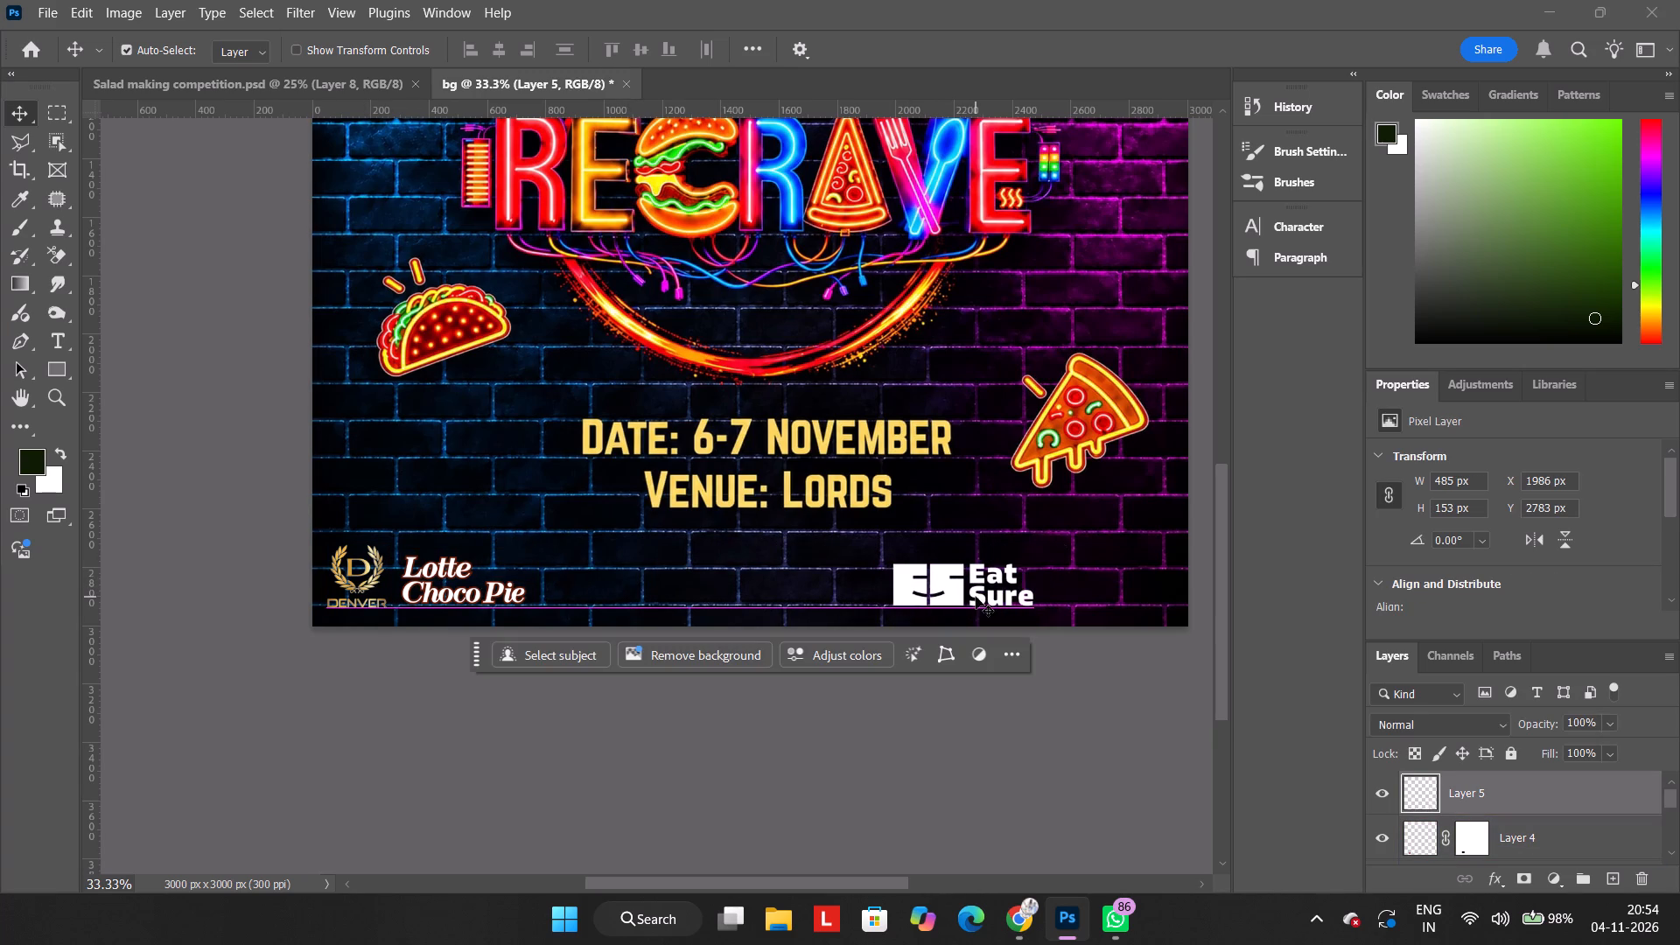
# Move the Lotte Choco Pie logo horizontally to the poster's centre, at about X 1267 px, keeping its height.
pyautogui.doubleClick(473, 583)
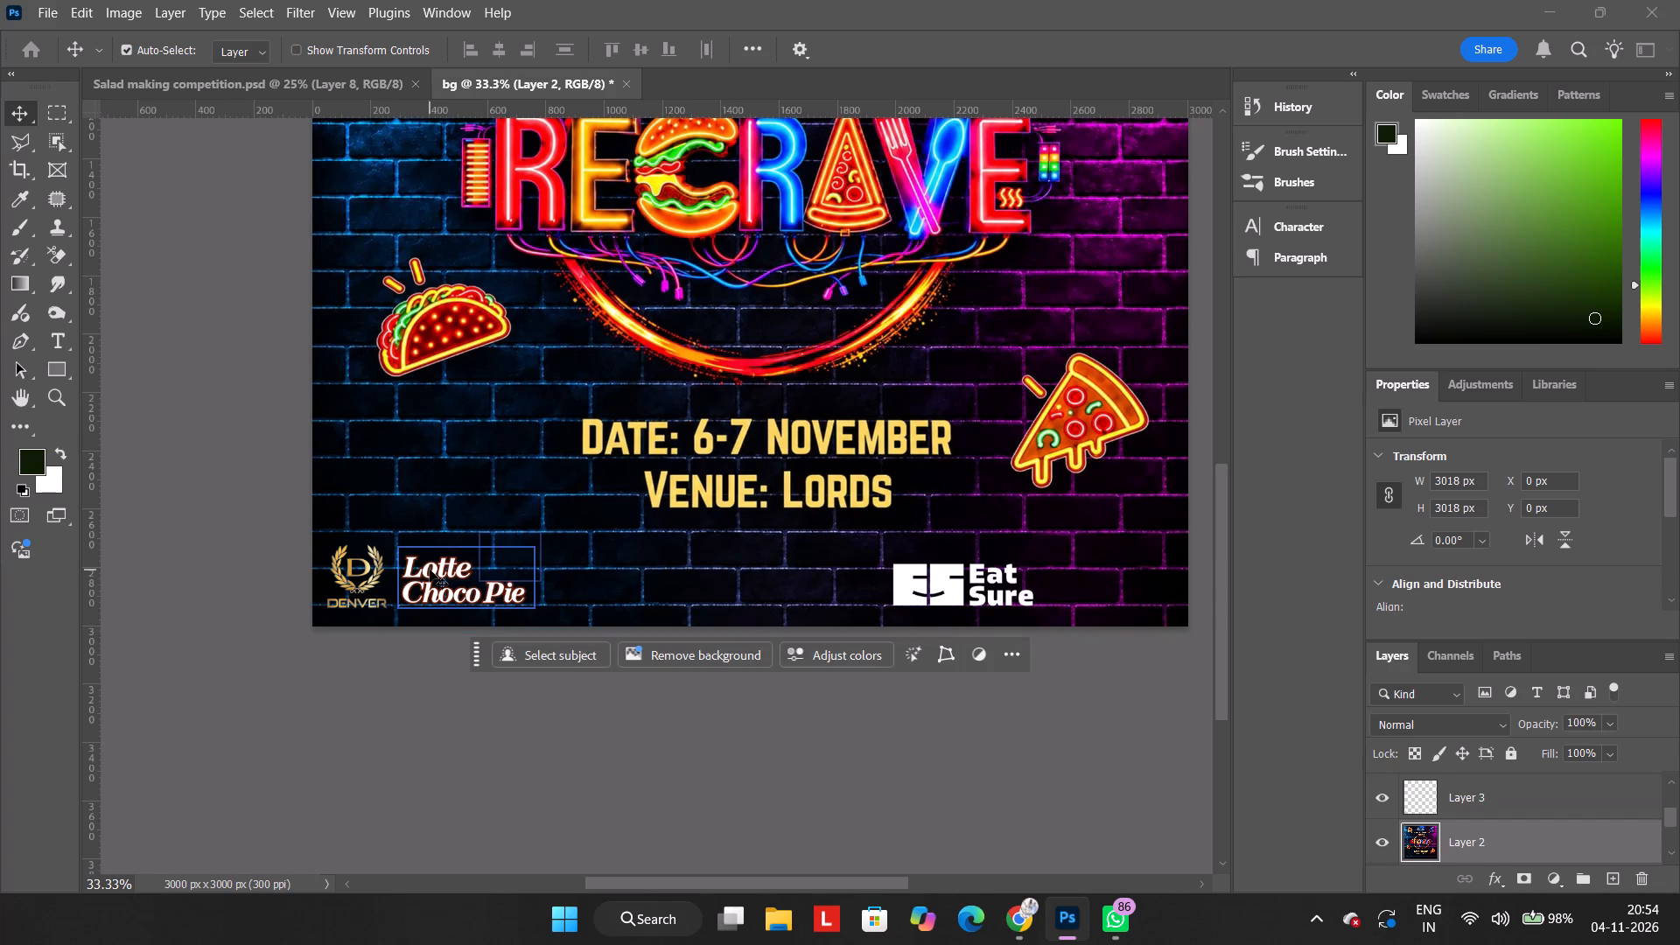
pyautogui.moveTo(430, 570); pyautogui.dragTo(709, 570)
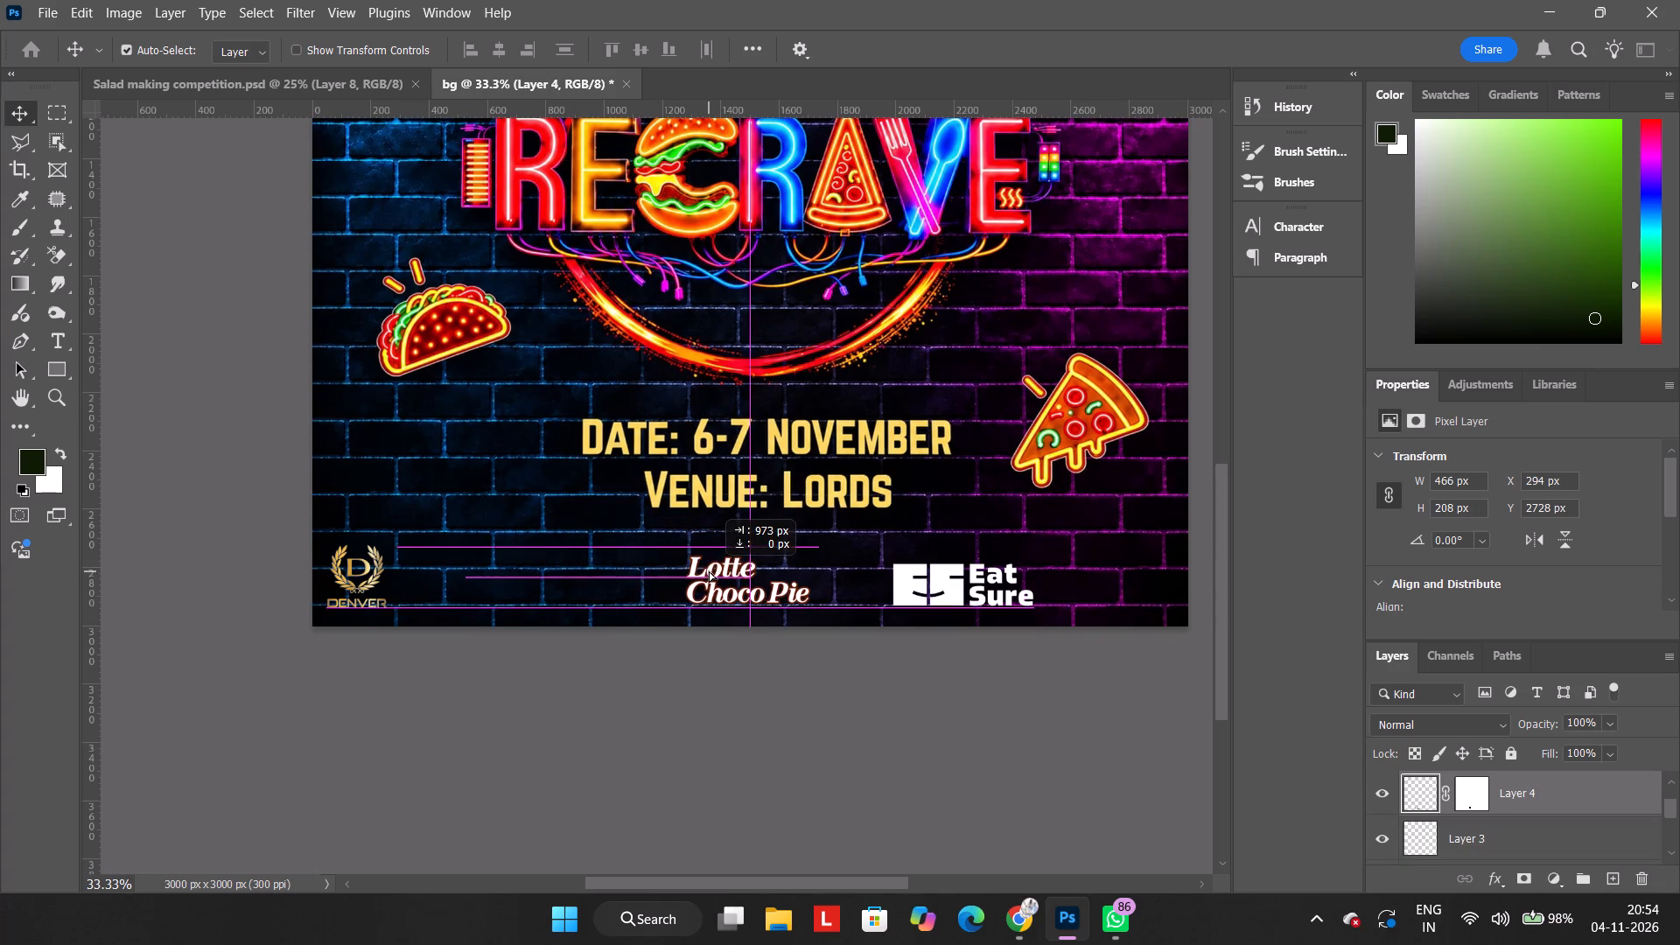
pyautogui.moveTo(709, 570); pyautogui.dragTo(707, 570)
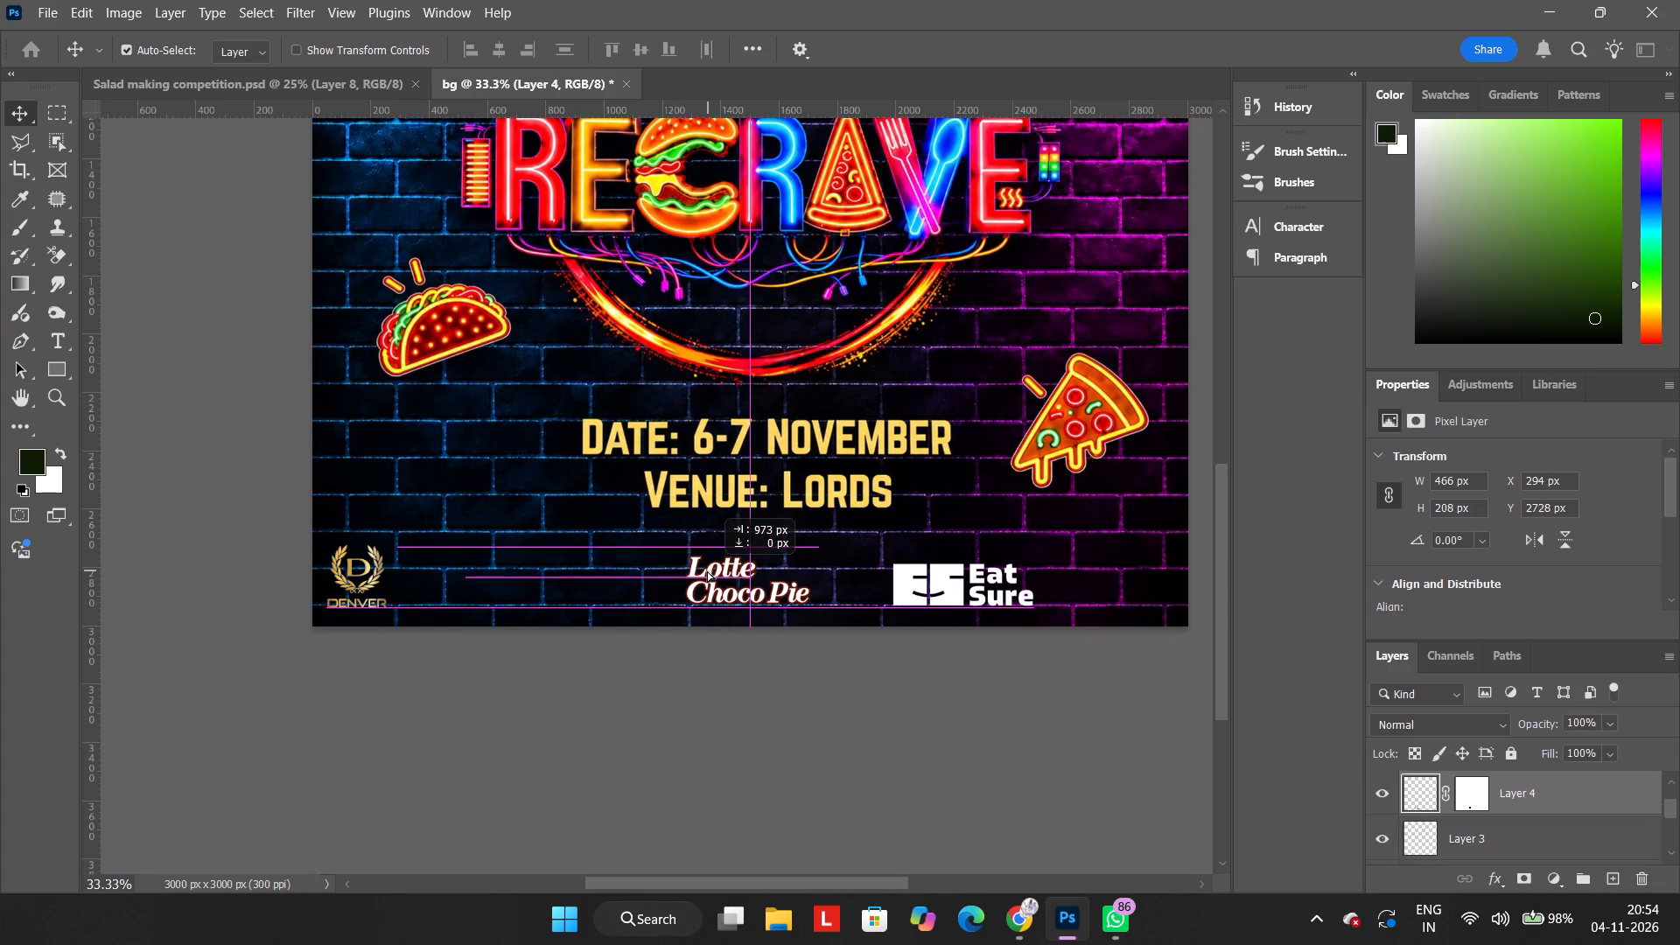
pyautogui.moveTo(707, 570); pyautogui.dragTo(711, 570)
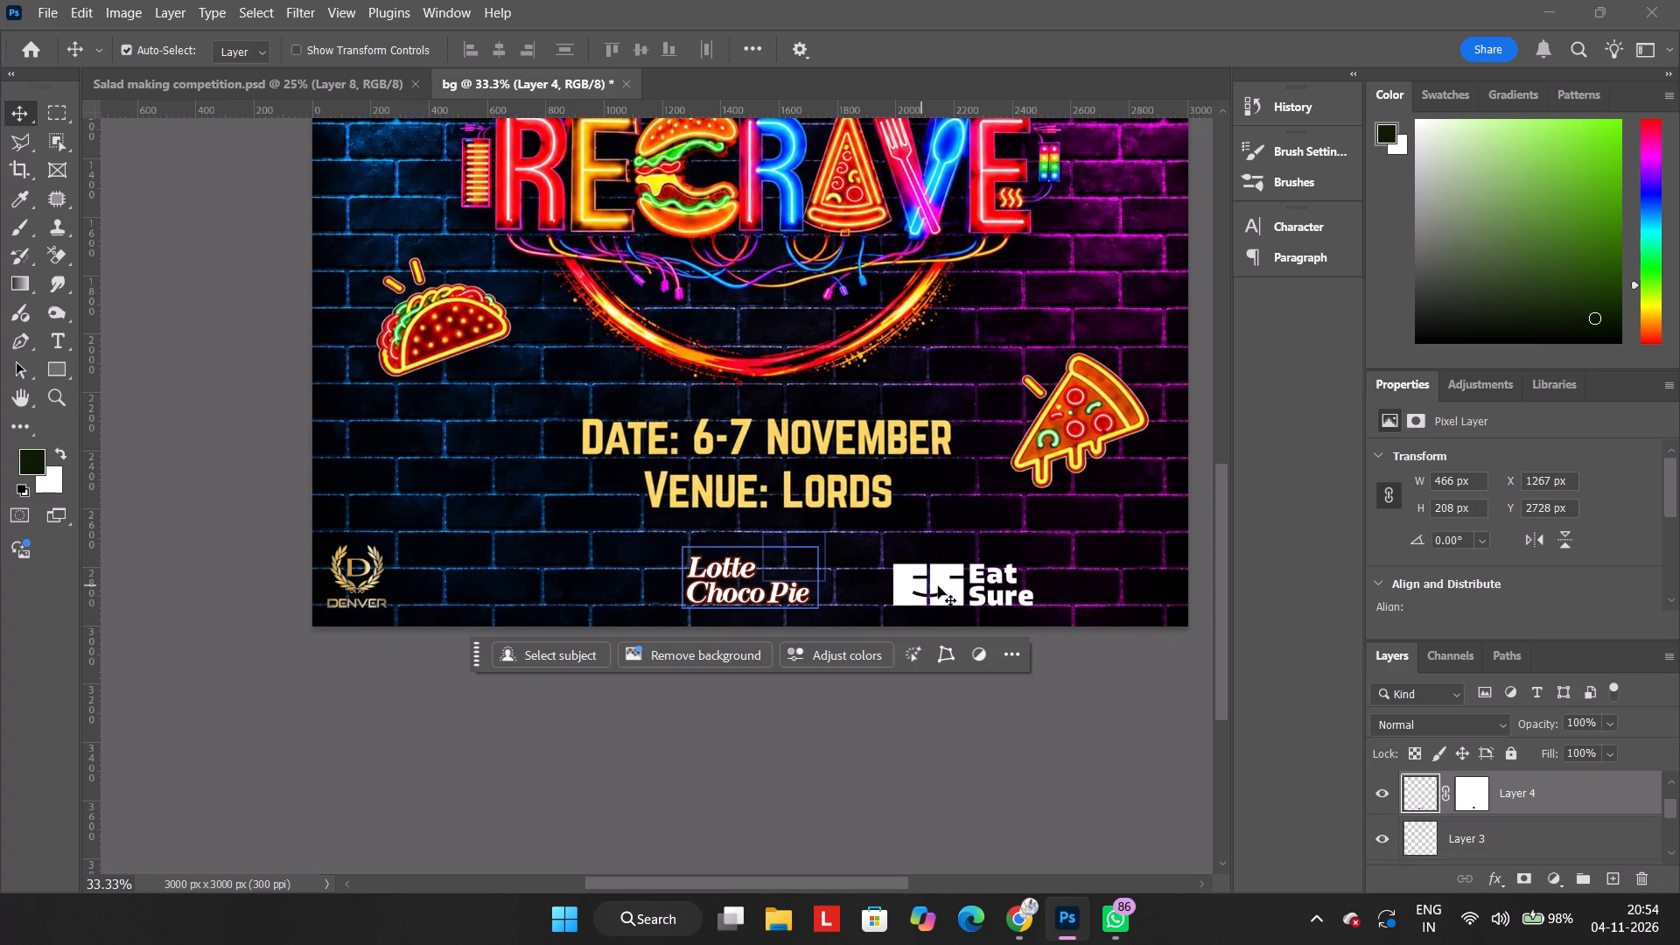
# Raise the Eat Sure logo straight up to about Y 2674 px.
pyautogui.moveTo(948, 588); pyautogui.dragTo(948, 586)
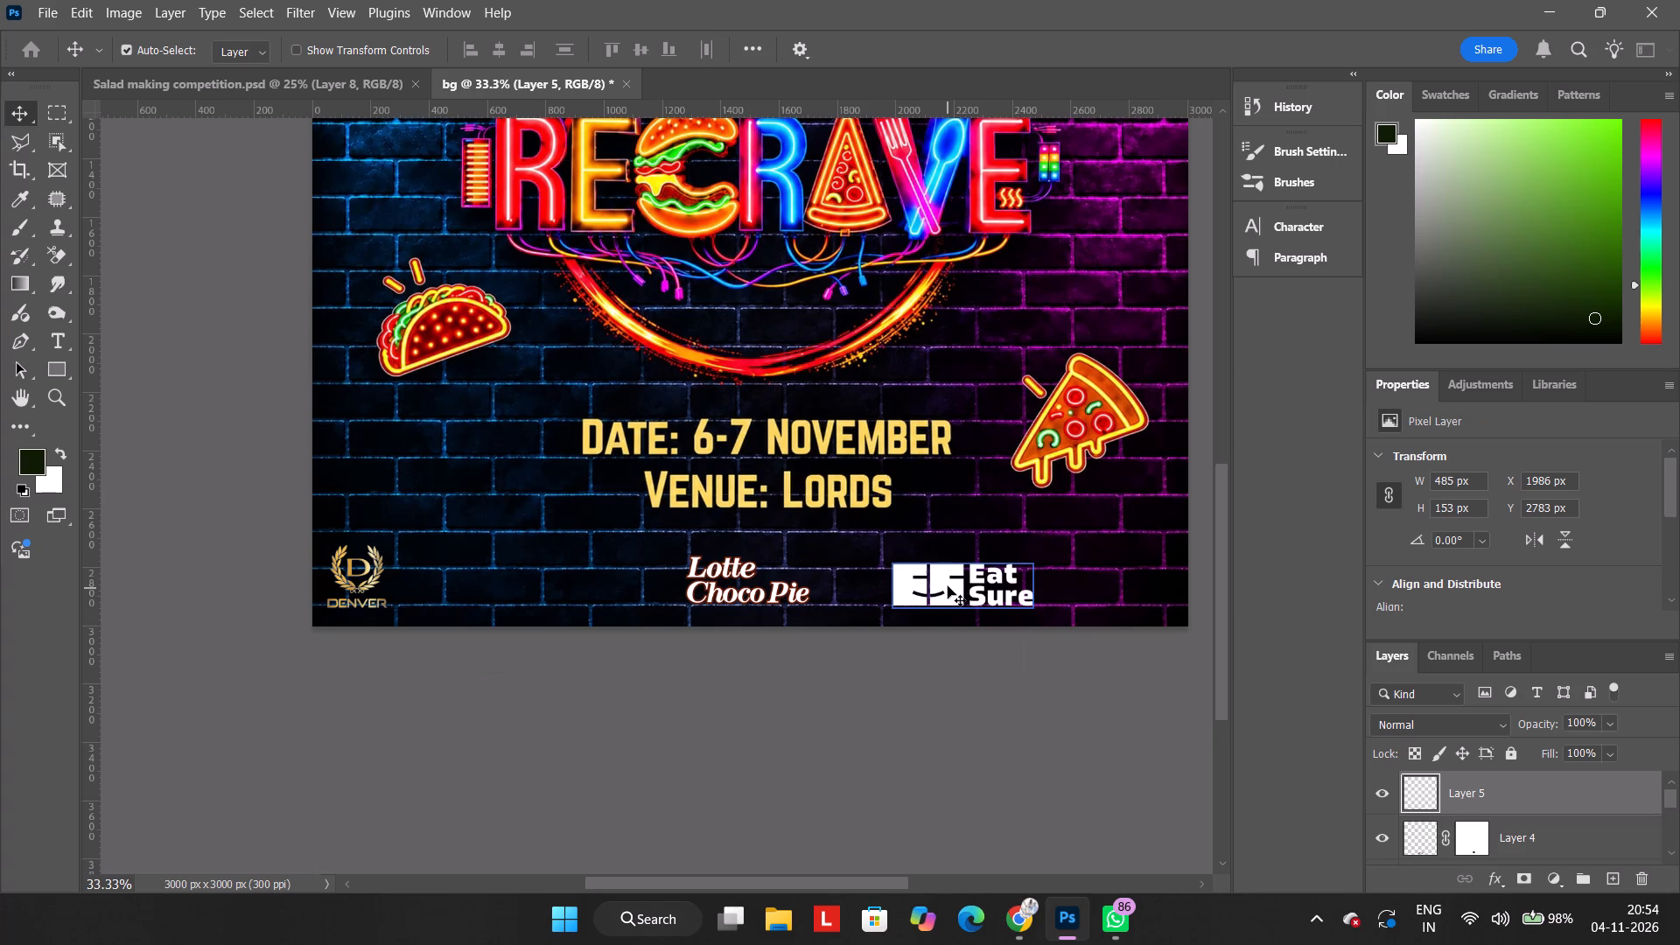
pyautogui.moveTo(948, 586); pyautogui.dragTo(944, 556)
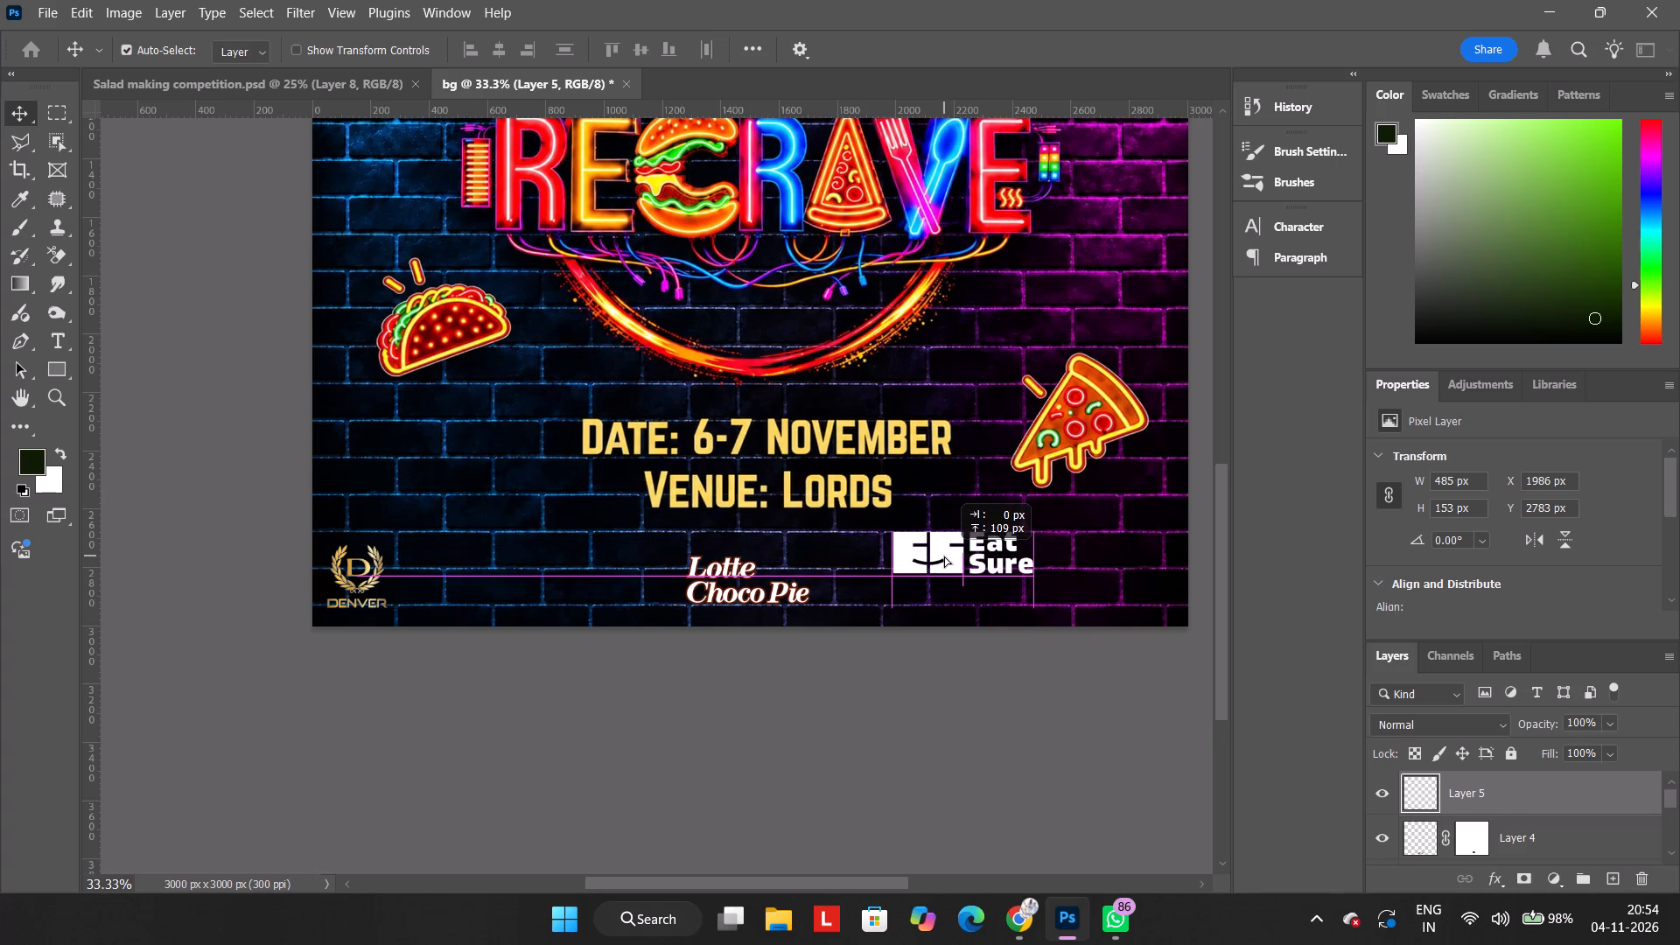
pyautogui.moveTo(944, 556); pyautogui.dragTo(943, 556)
# Raise the Lotte Choco Pie logo to about Y 2617 px, keeping it centred under the venue text.
pyautogui.click(756, 580)
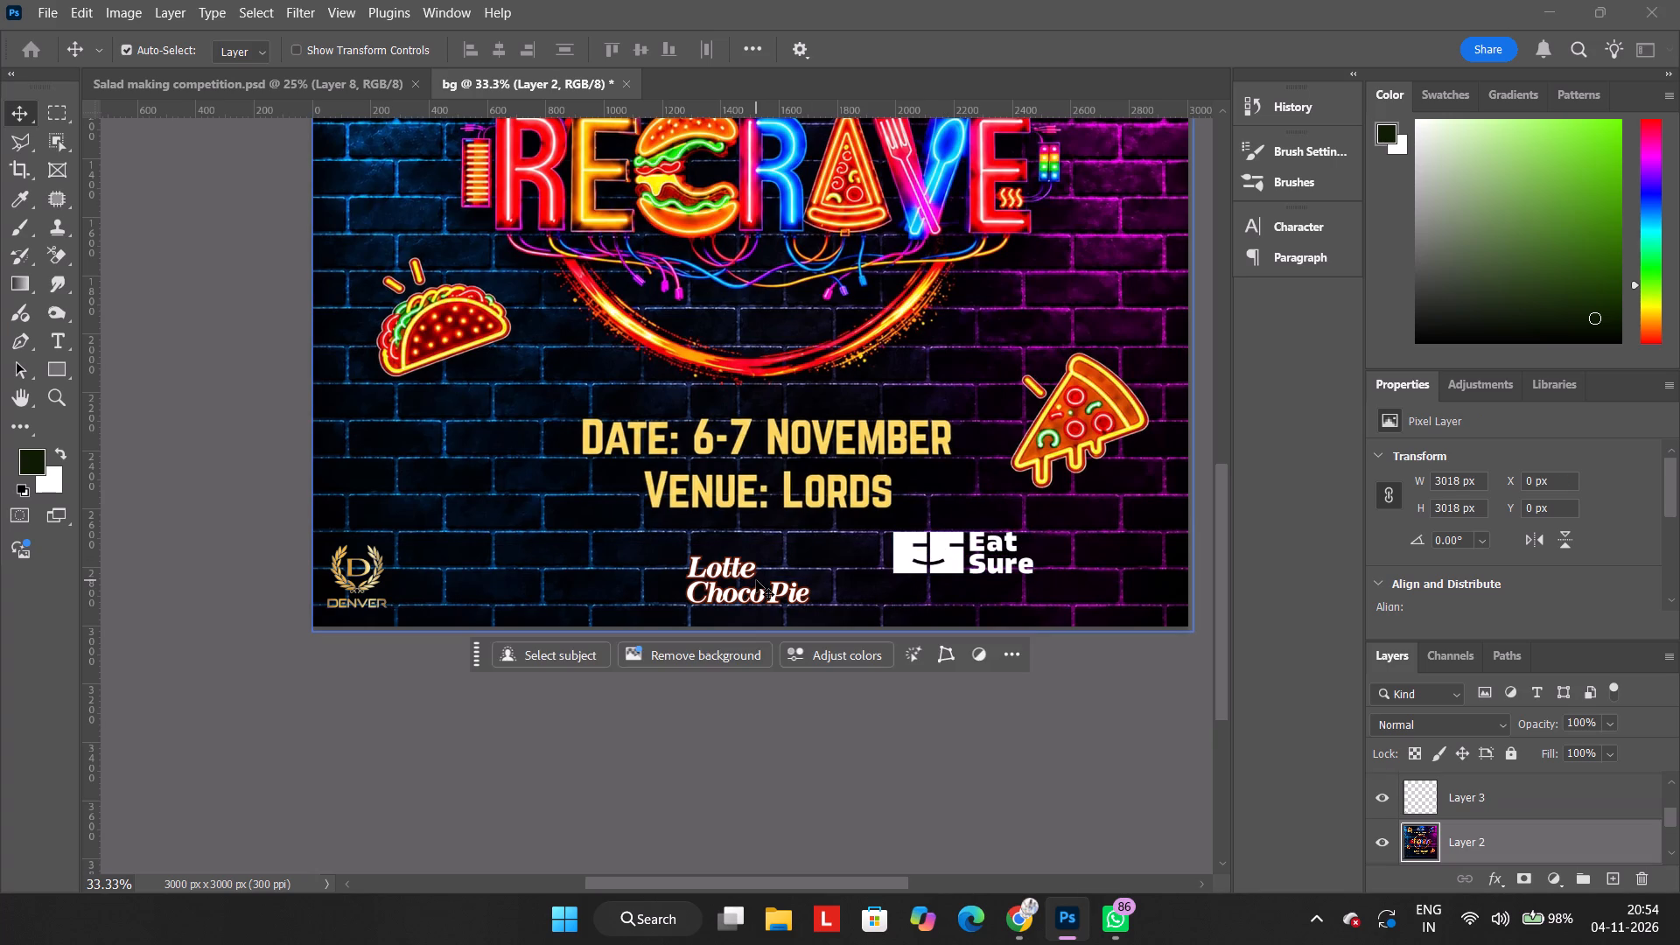
pyautogui.moveTo(736, 573); pyautogui.dragTo(731, 544)
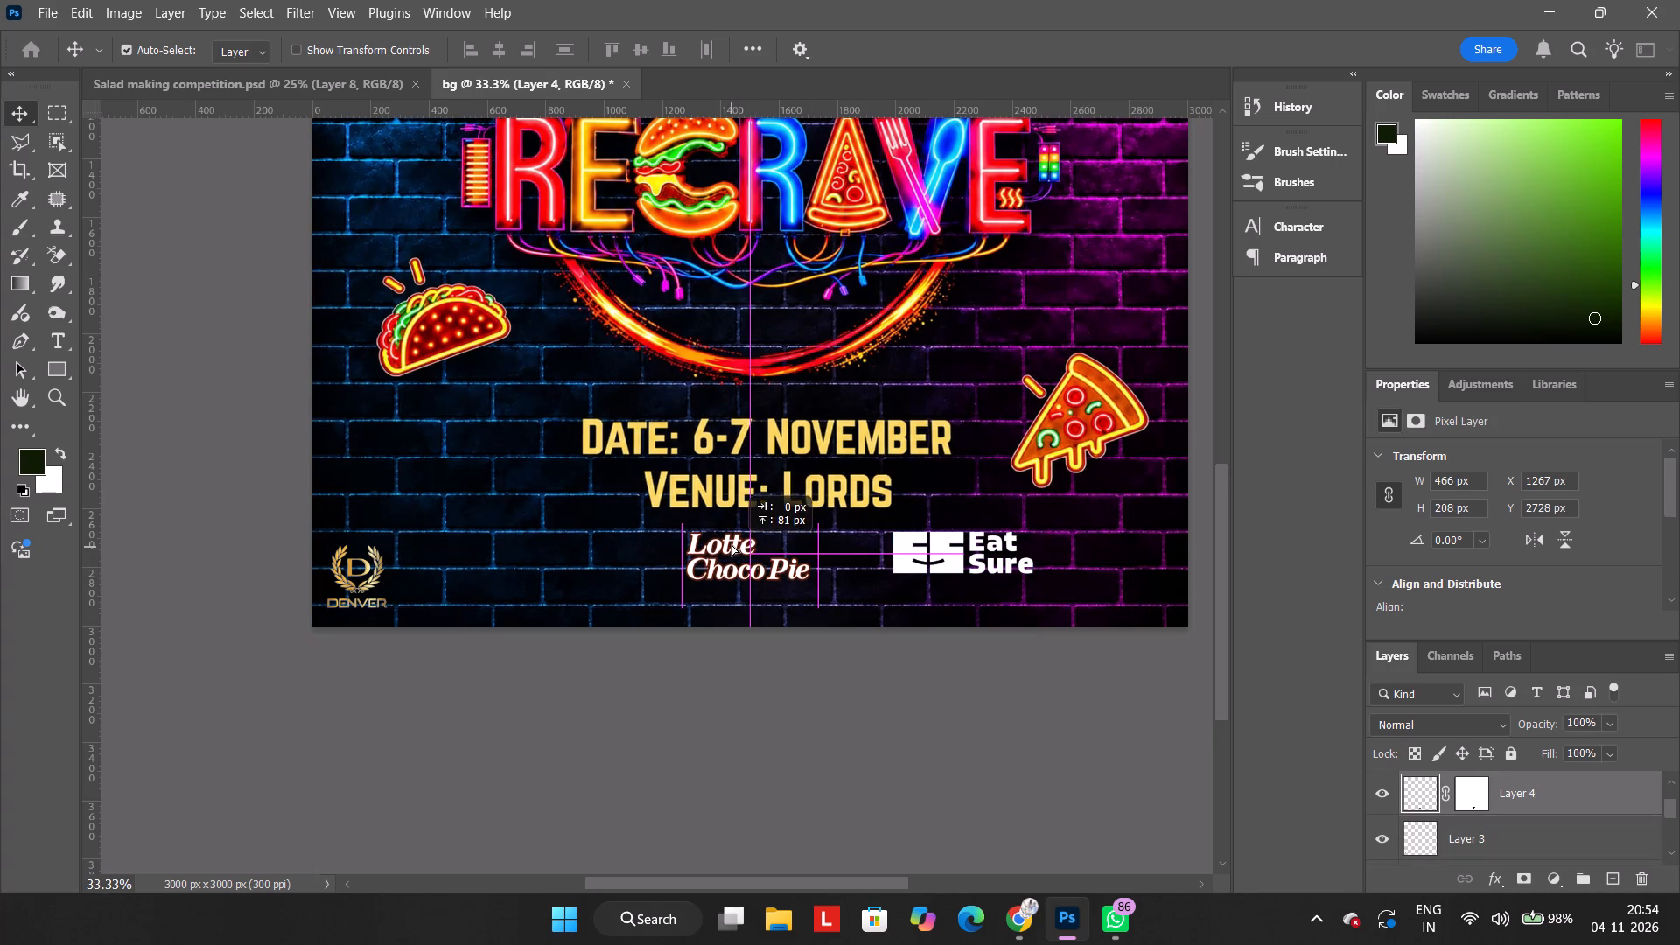
pyautogui.moveTo(731, 544); pyautogui.dragTo(730, 547)
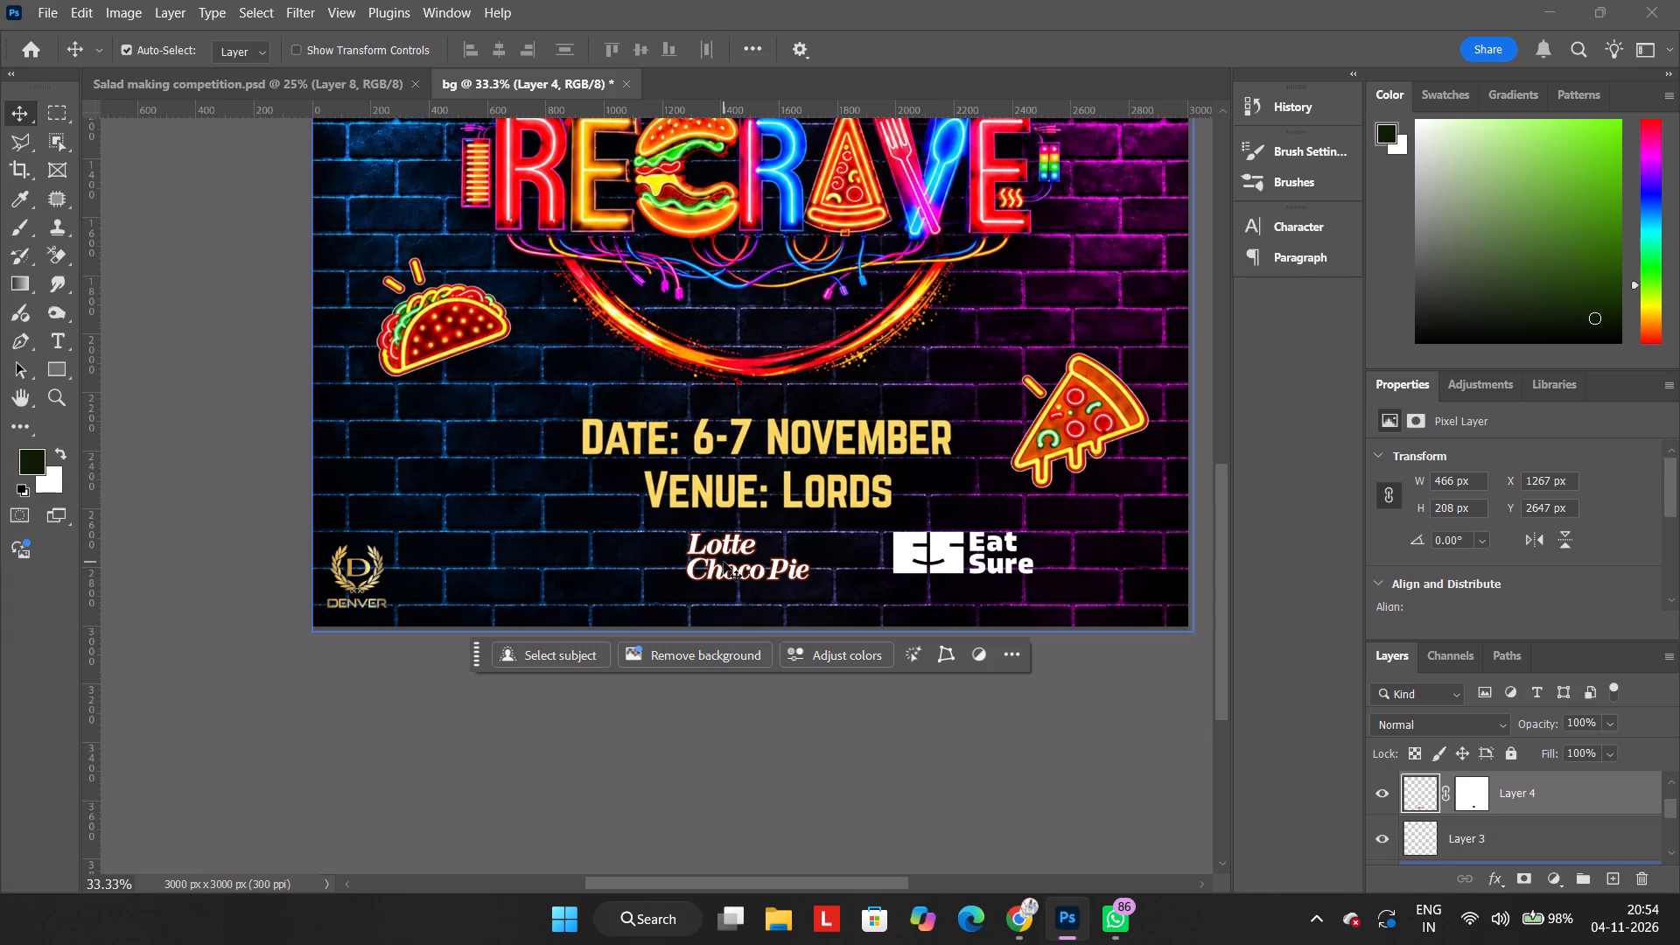
pyautogui.press('Up')
pyautogui.press('Up')
pyautogui.press('Up')
pyautogui.press('Up')
pyautogui.press('Up')
pyautogui.press('Up')
pyautogui.press('Up')
pyautogui.press('Up')
pyautogui.press('Up')
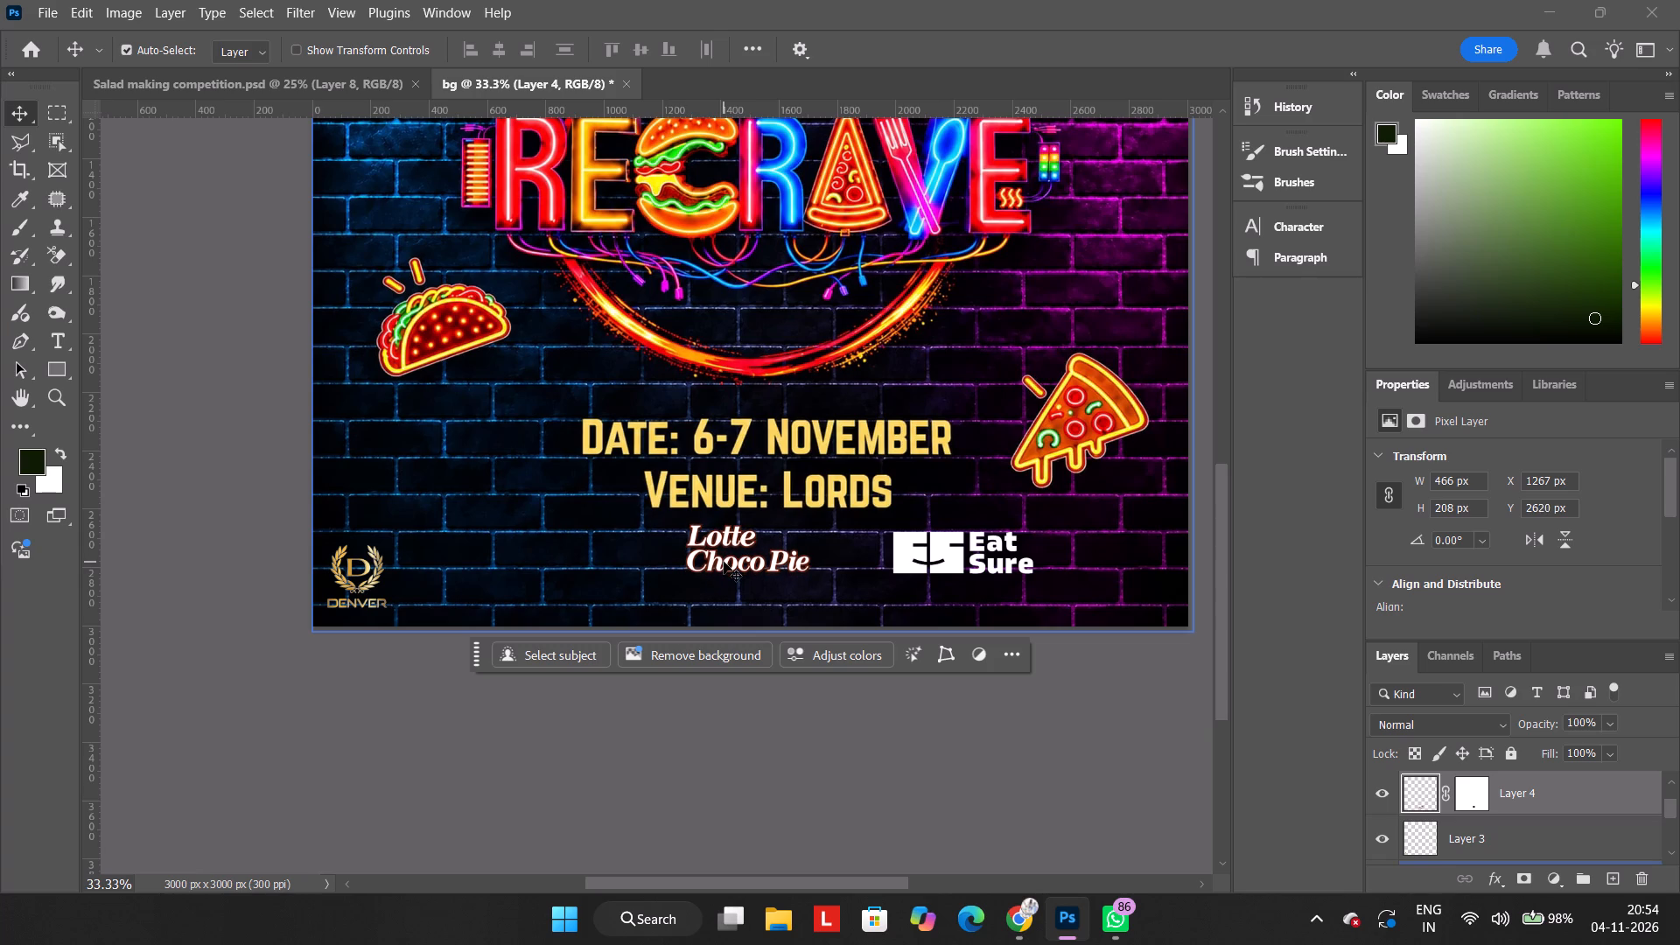
pyautogui.press('Up')
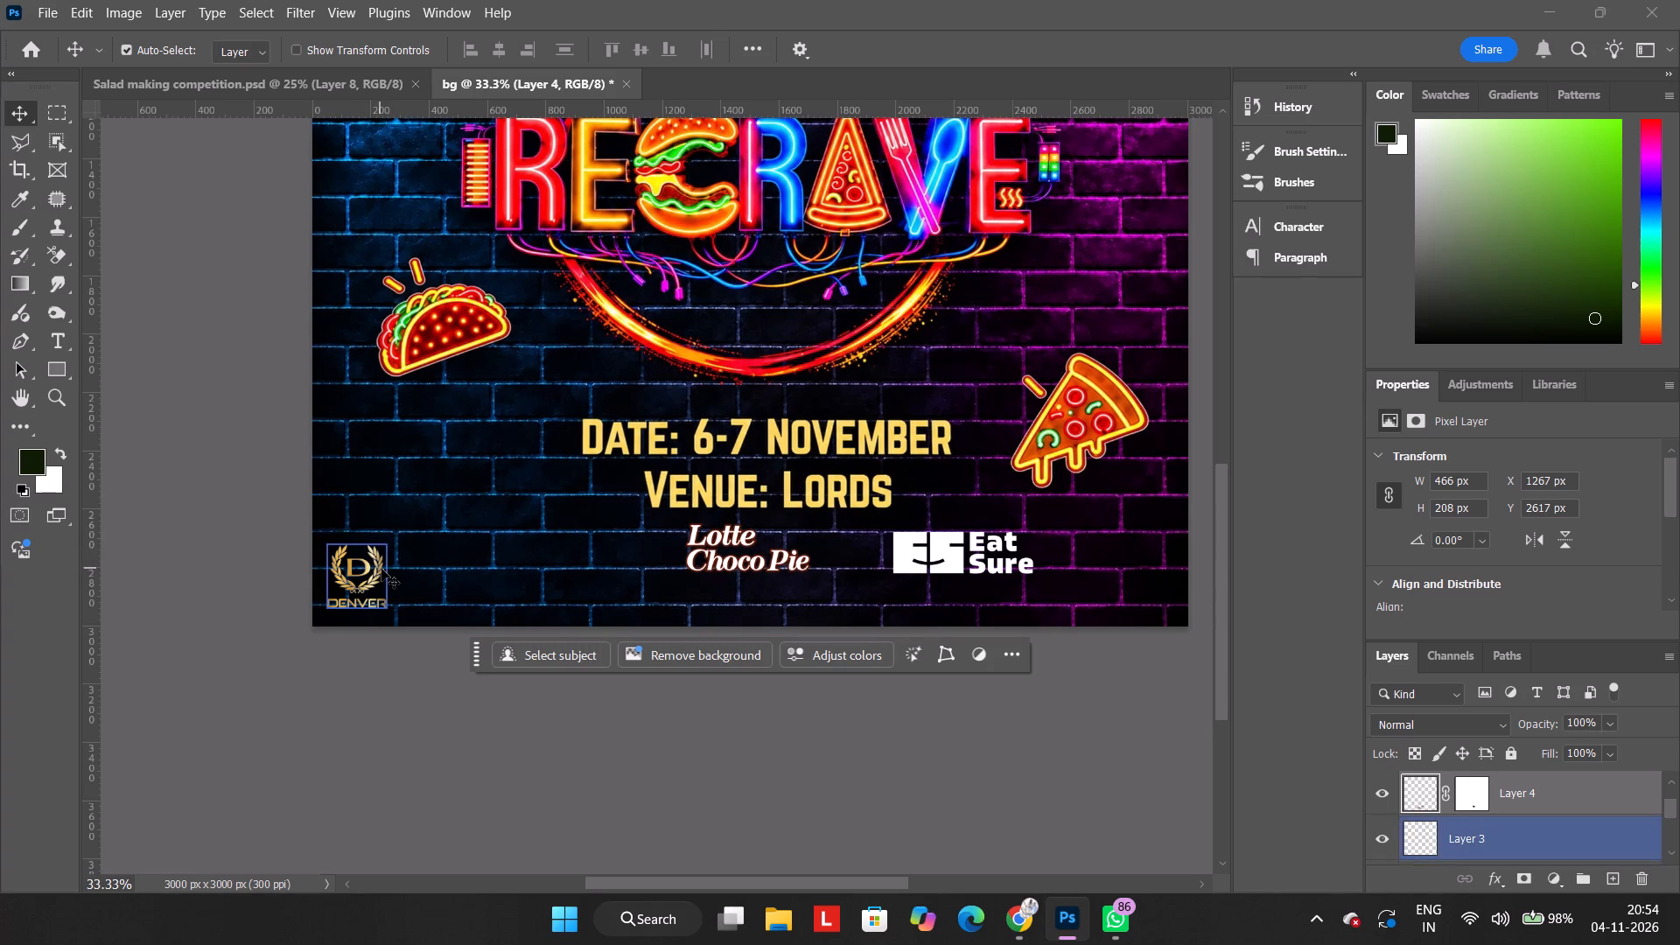
# Move the Denver logo inward beside the Lotte Choco Pie logo, about 101 px higher with their tops aligned, and leave no layer selected.
pyautogui.moveTo(381, 569); pyautogui.dragTo(457, 555)
pyautogui.hotkey('ctrl', 'z')
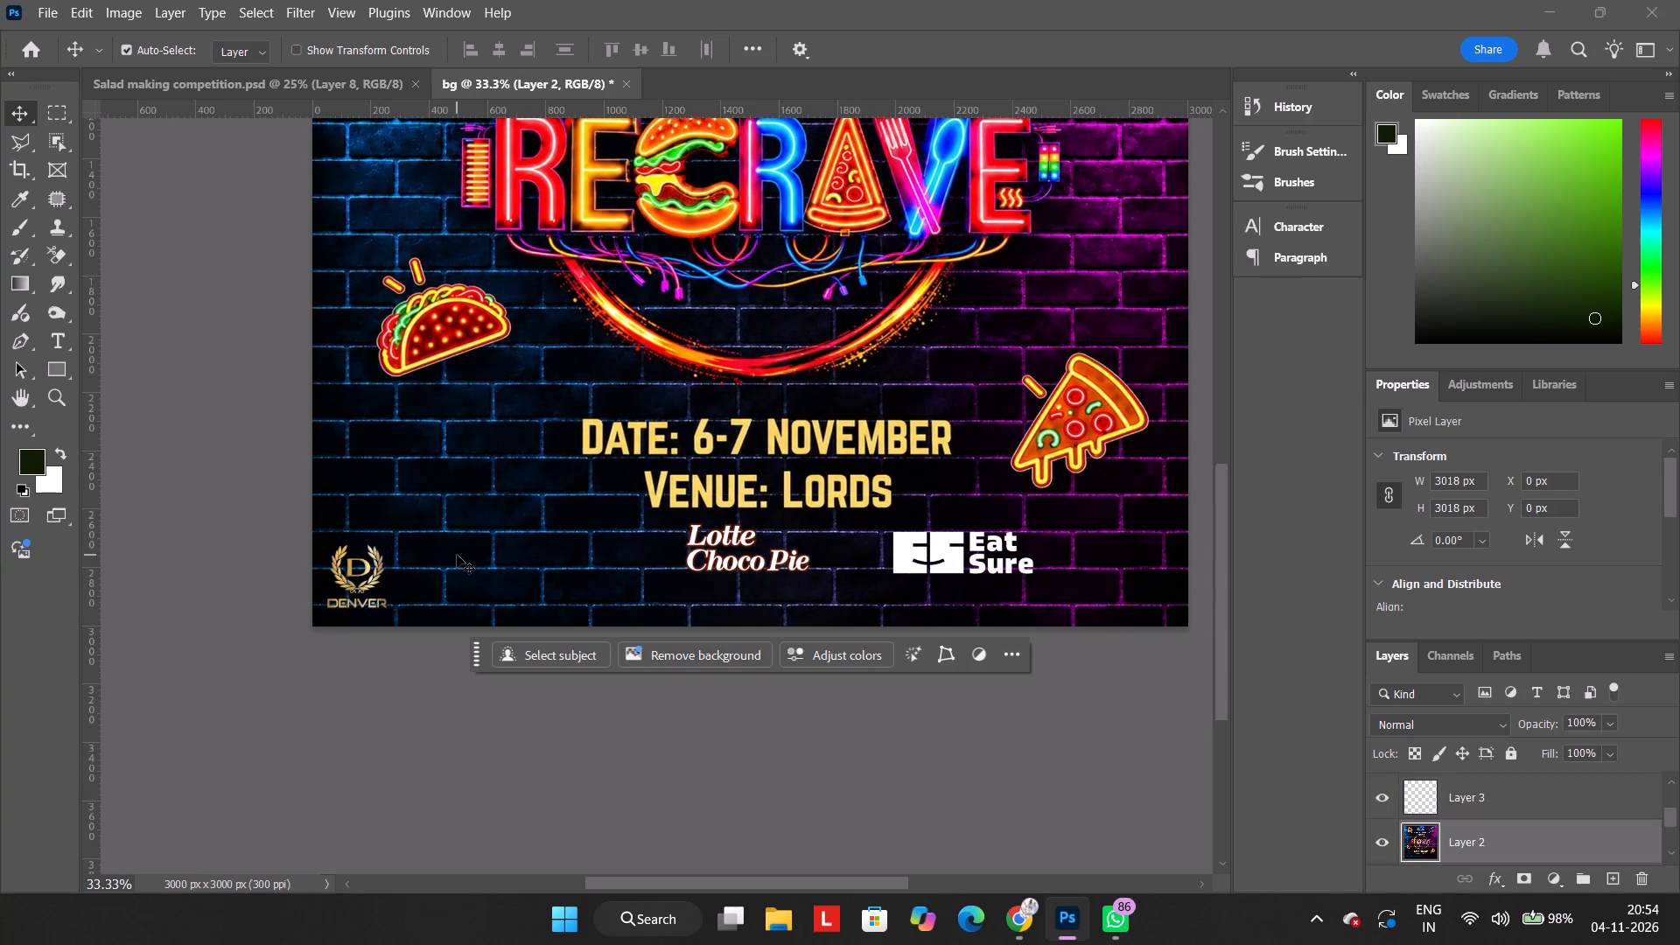
pyautogui.click(365, 566)
pyautogui.click(365, 566)
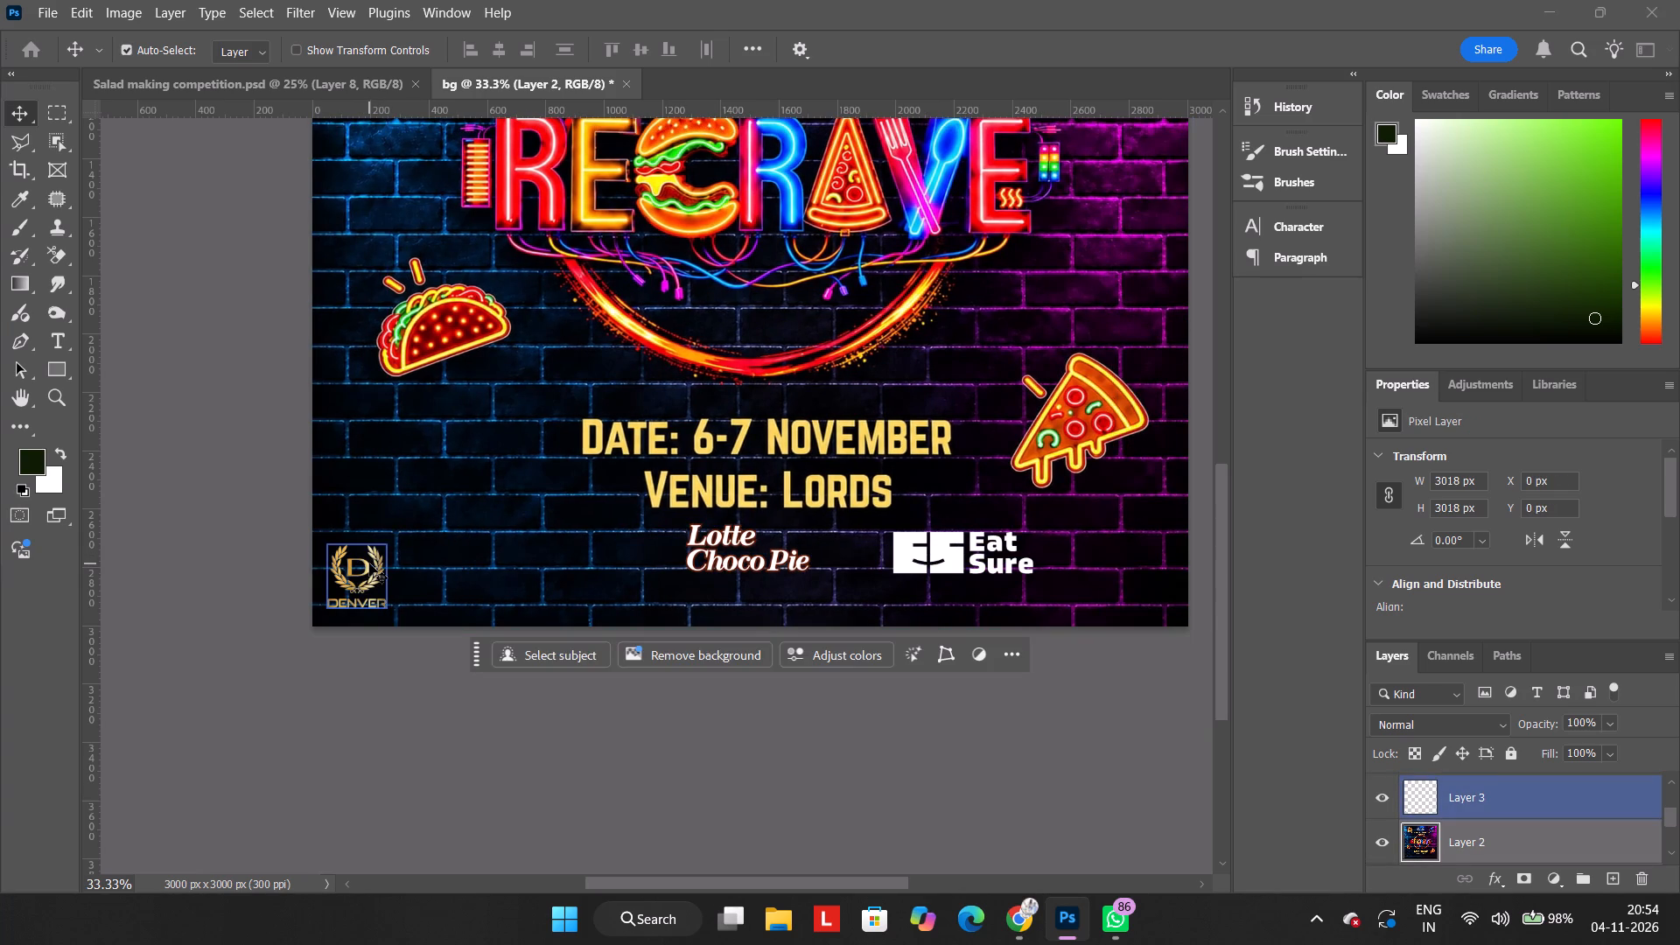
pyautogui.moveTo(369, 563); pyautogui.dragTo(527, 532)
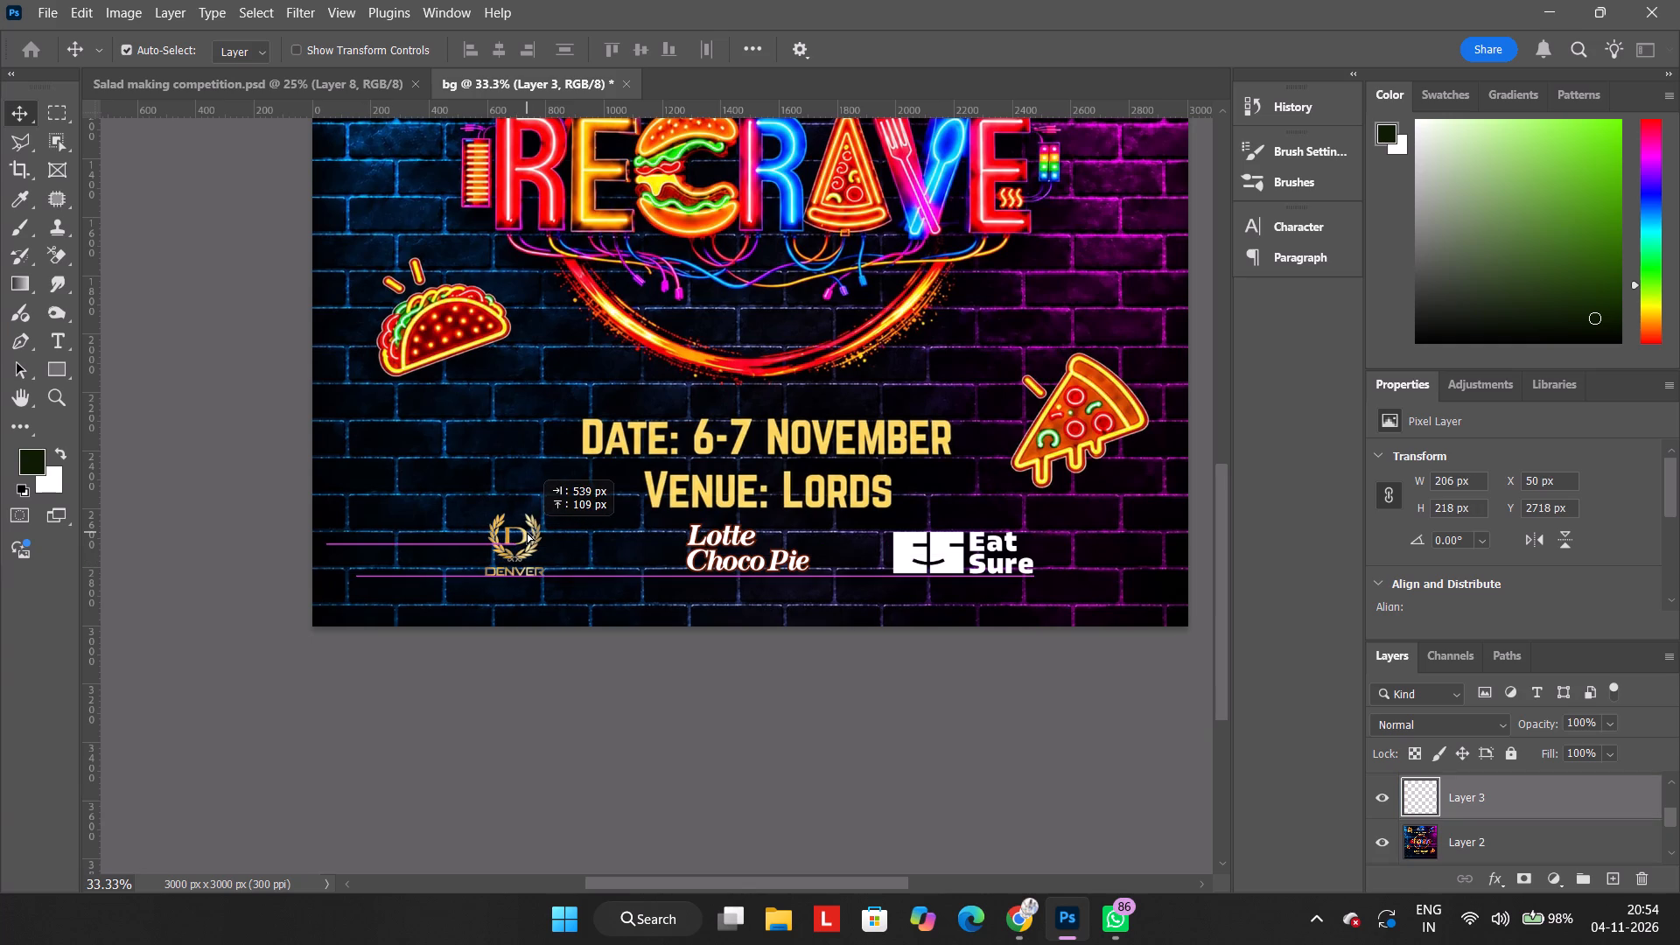
pyautogui.moveTo(527, 532); pyautogui.dragTo(528, 538)
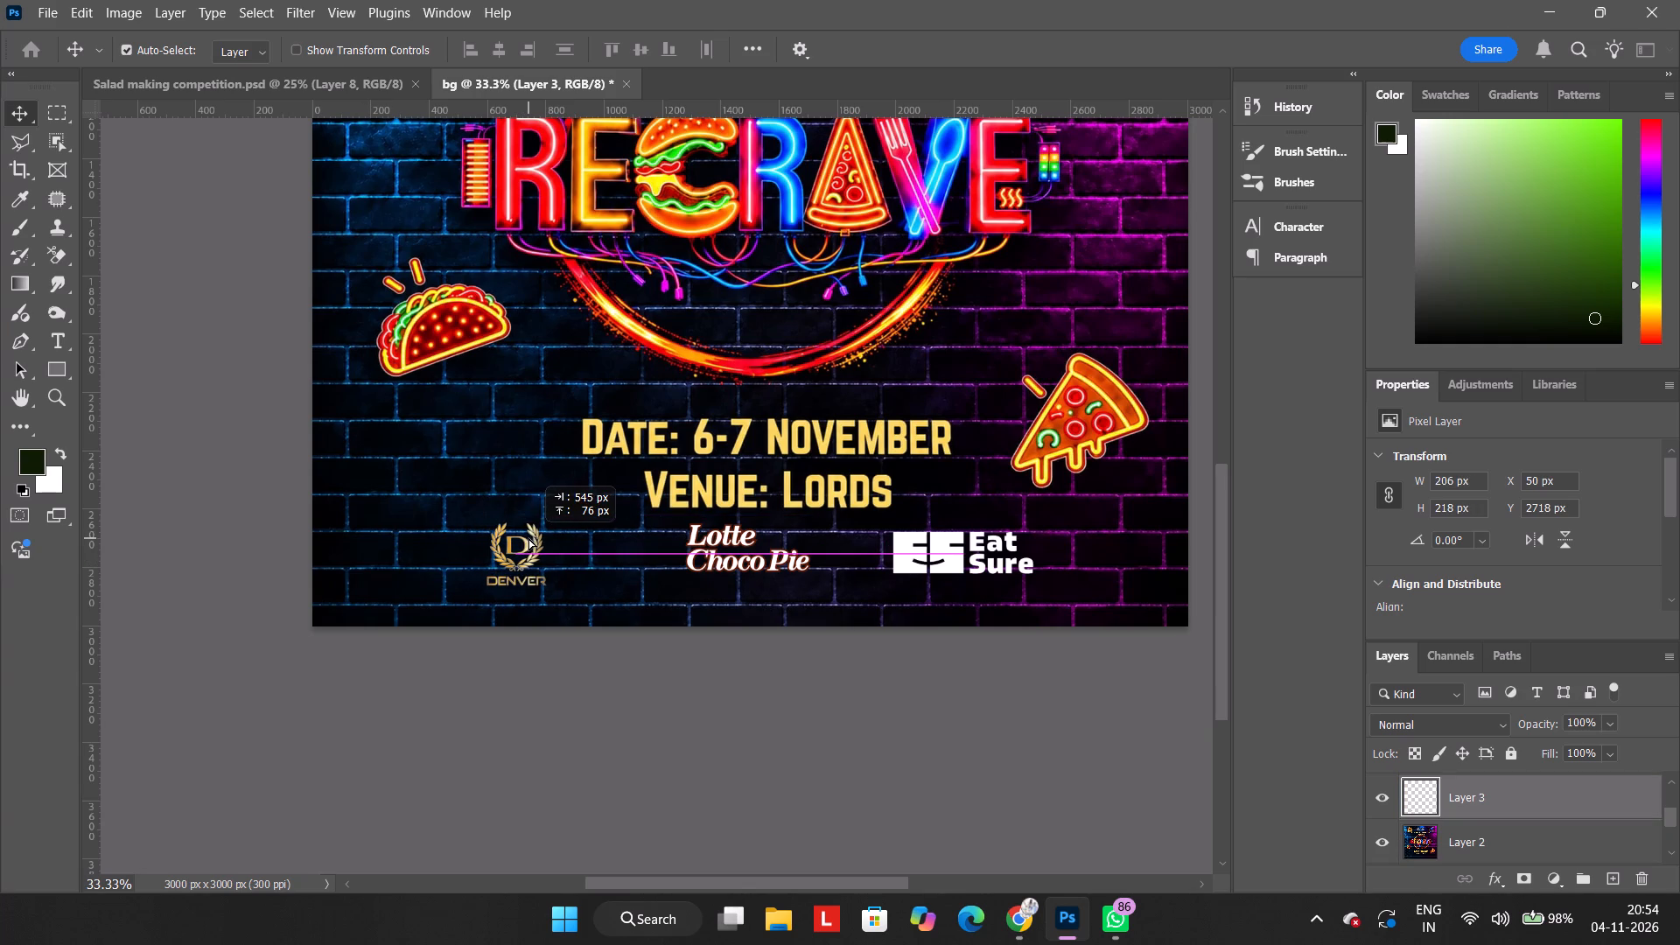
pyautogui.moveTo(528, 538); pyautogui.dragTo(539, 536)
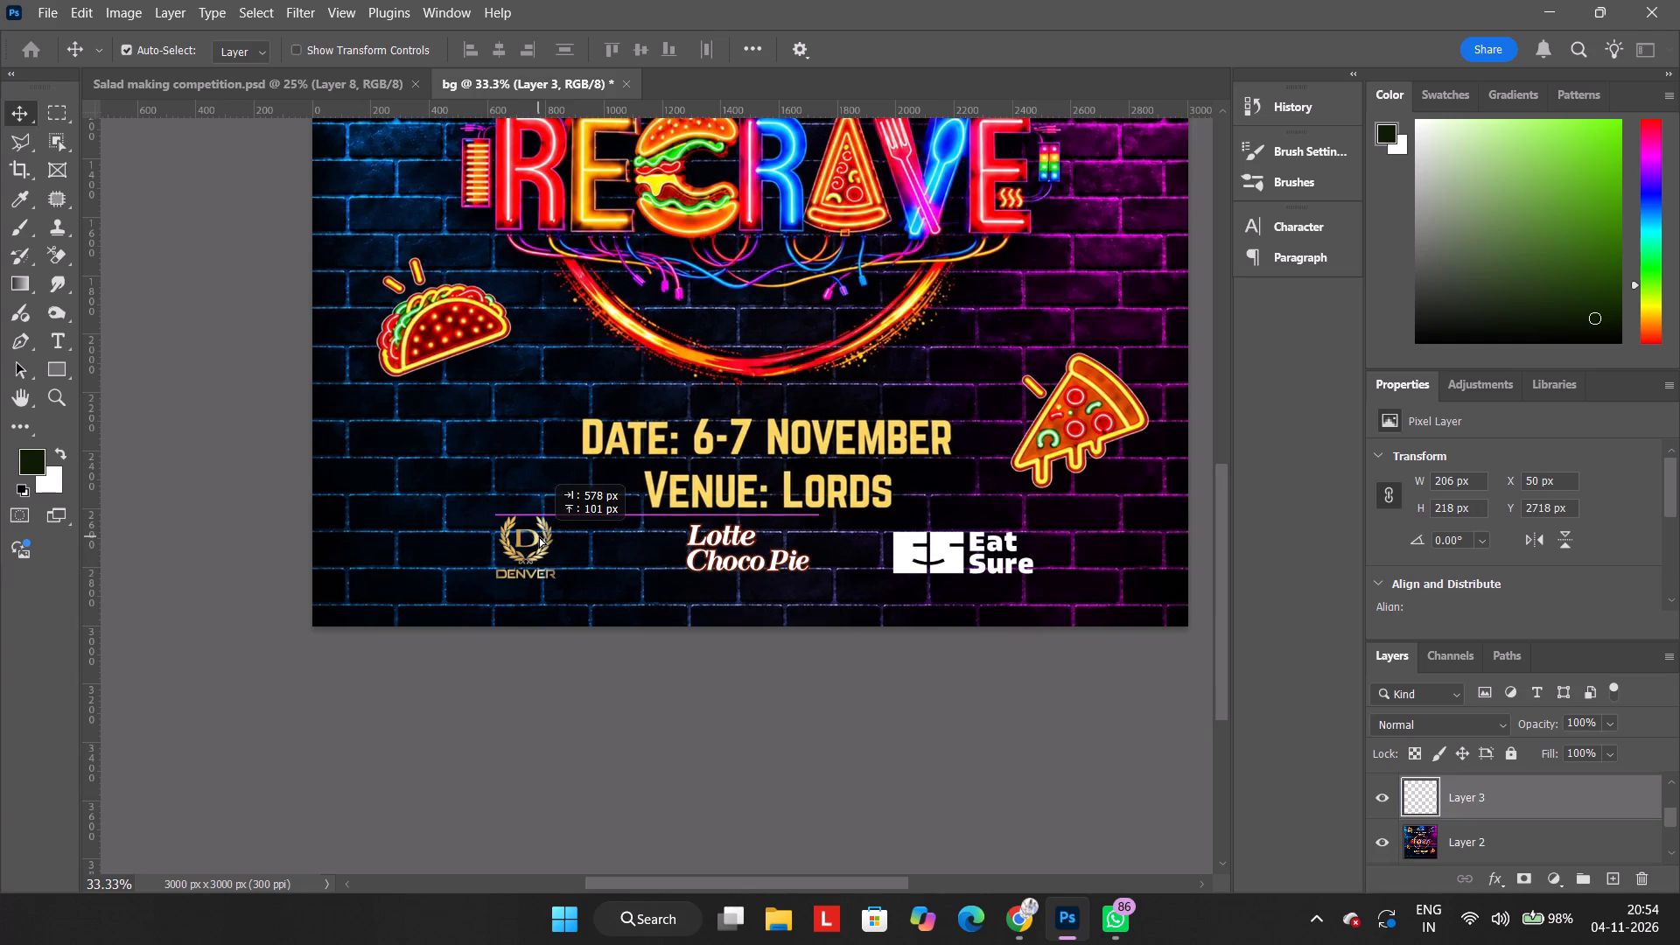
pyautogui.moveTo(539, 536); pyautogui.dragTo(555, 536)
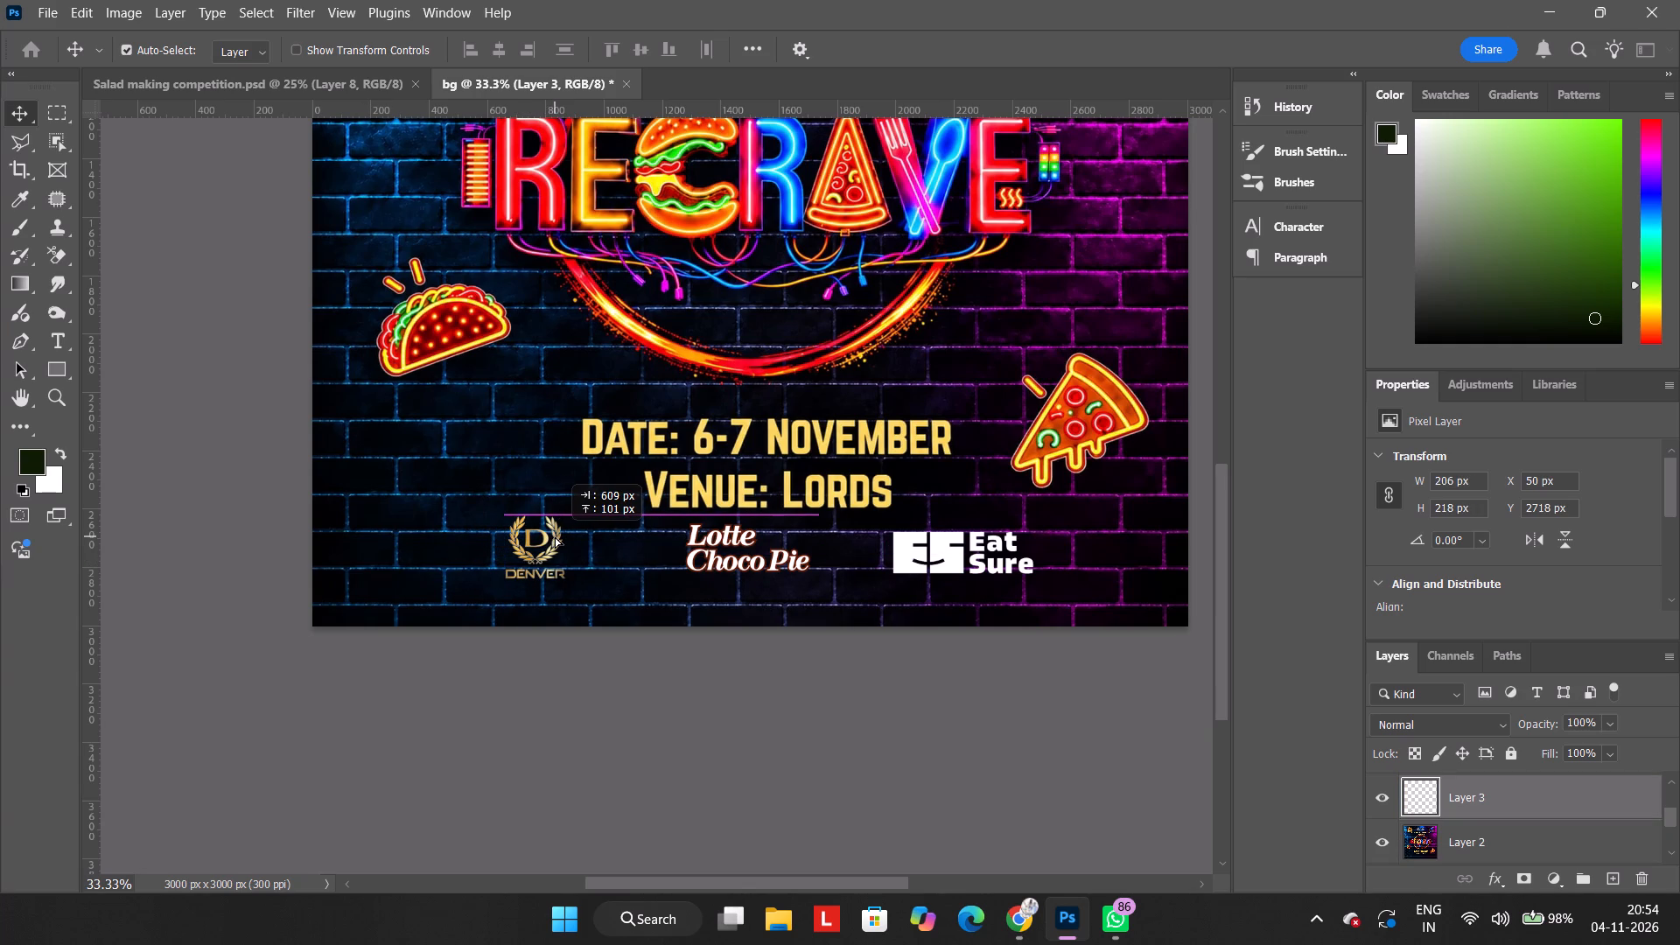
pyautogui.moveTo(555, 536); pyautogui.dragTo(559, 536)
pyautogui.click(367, 689)
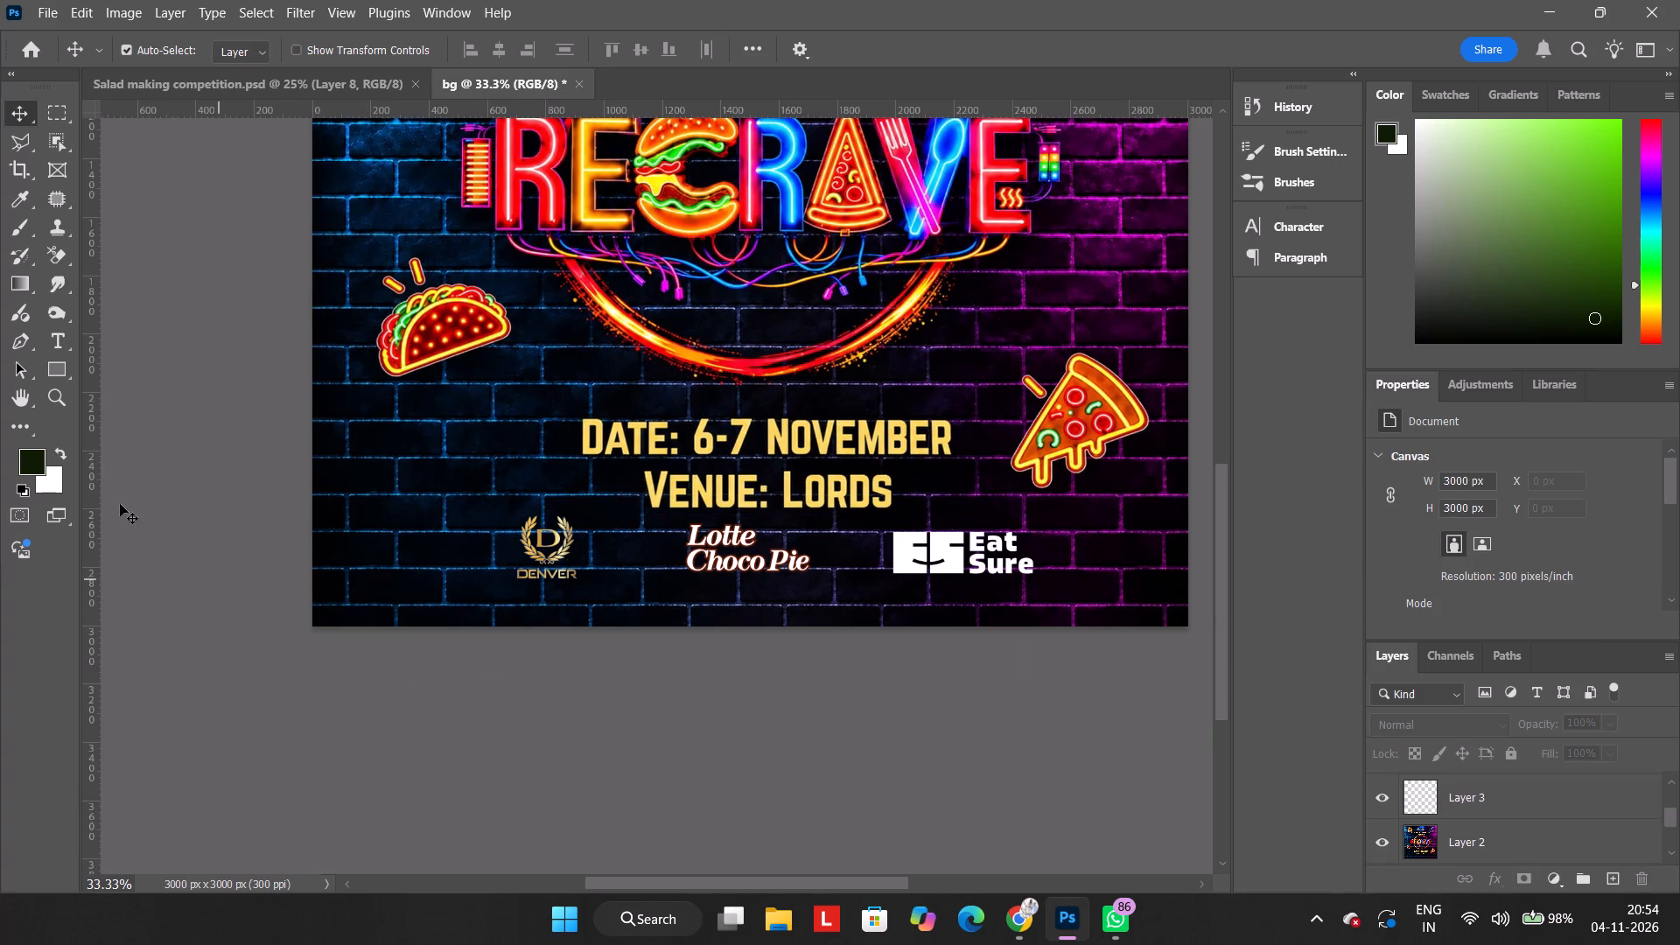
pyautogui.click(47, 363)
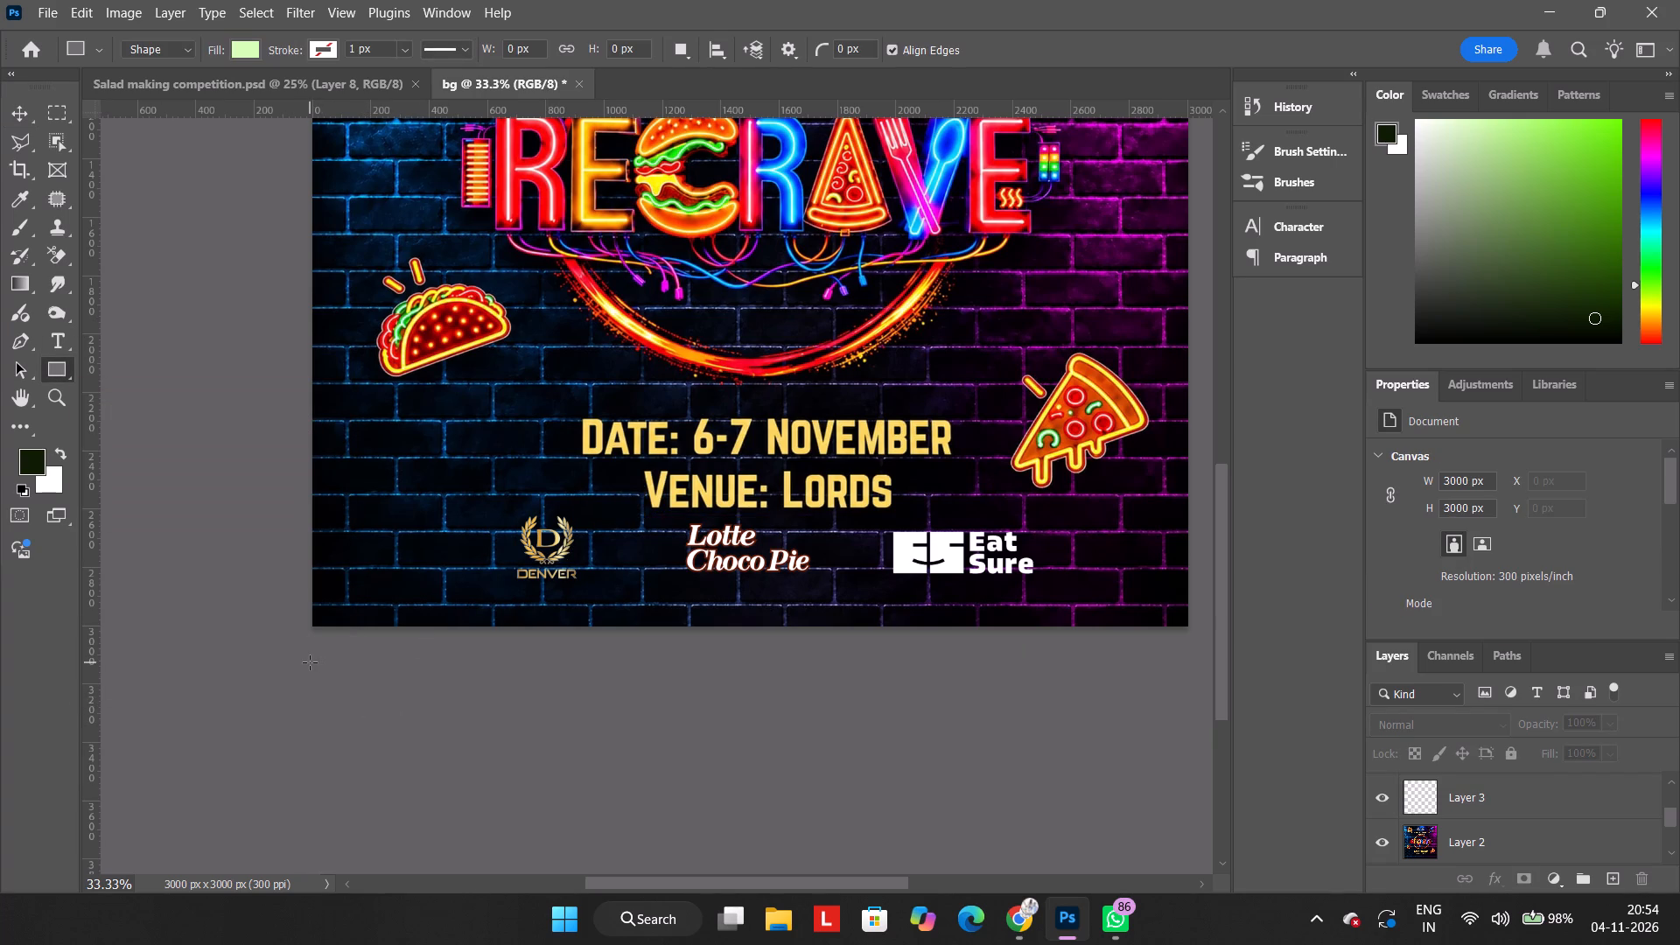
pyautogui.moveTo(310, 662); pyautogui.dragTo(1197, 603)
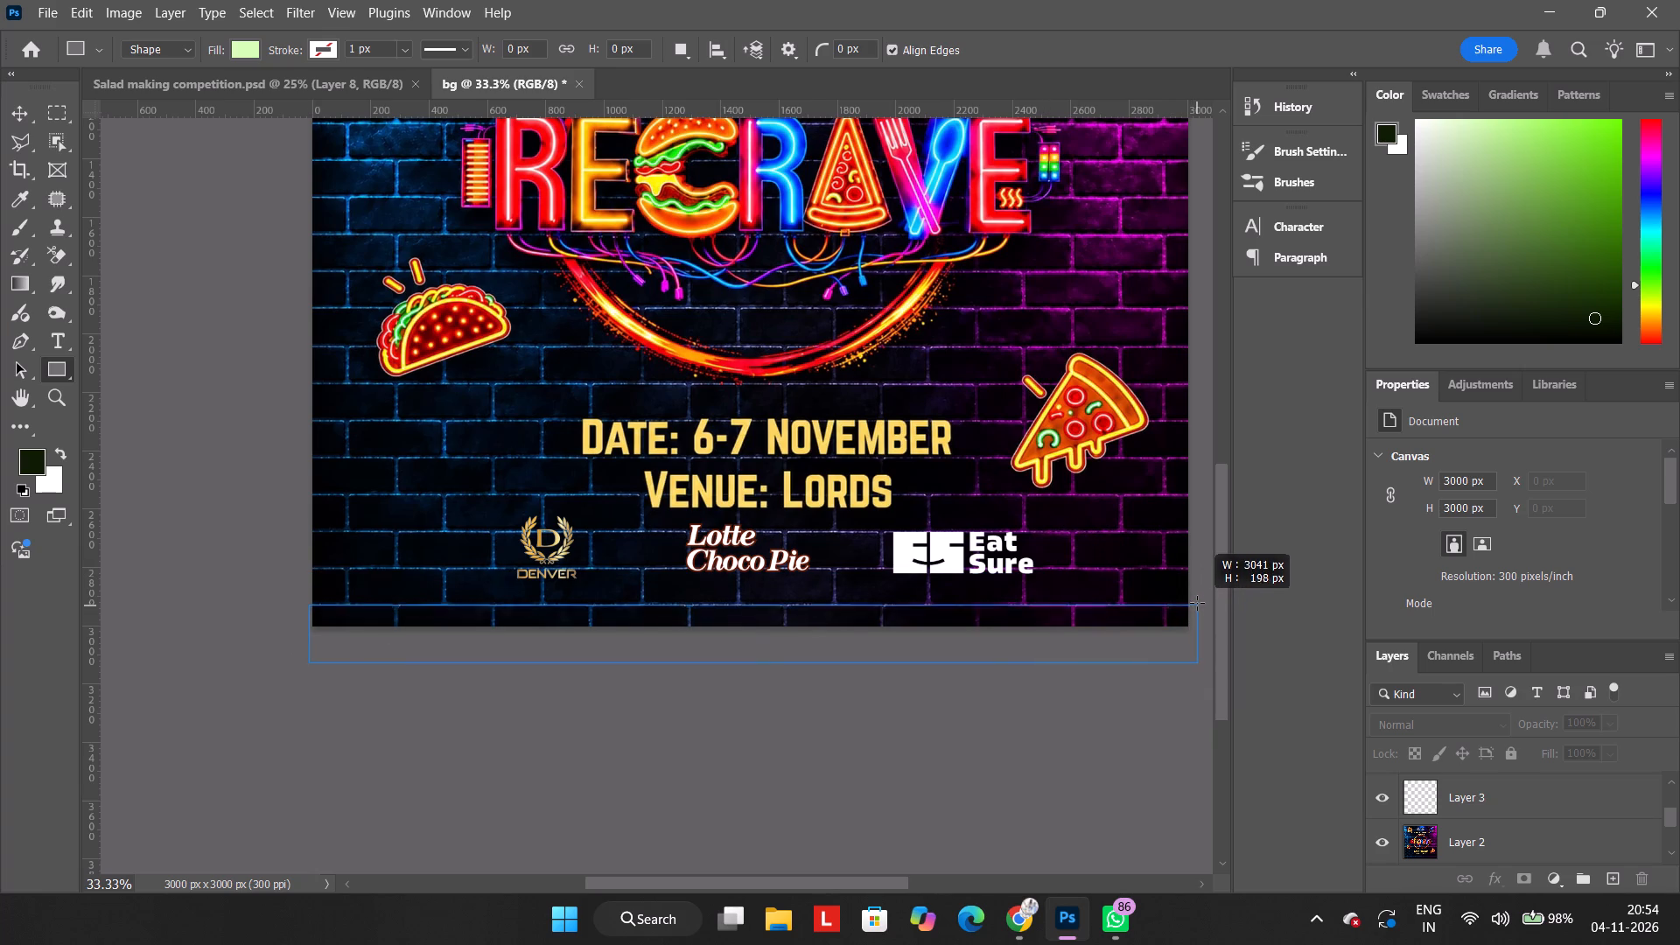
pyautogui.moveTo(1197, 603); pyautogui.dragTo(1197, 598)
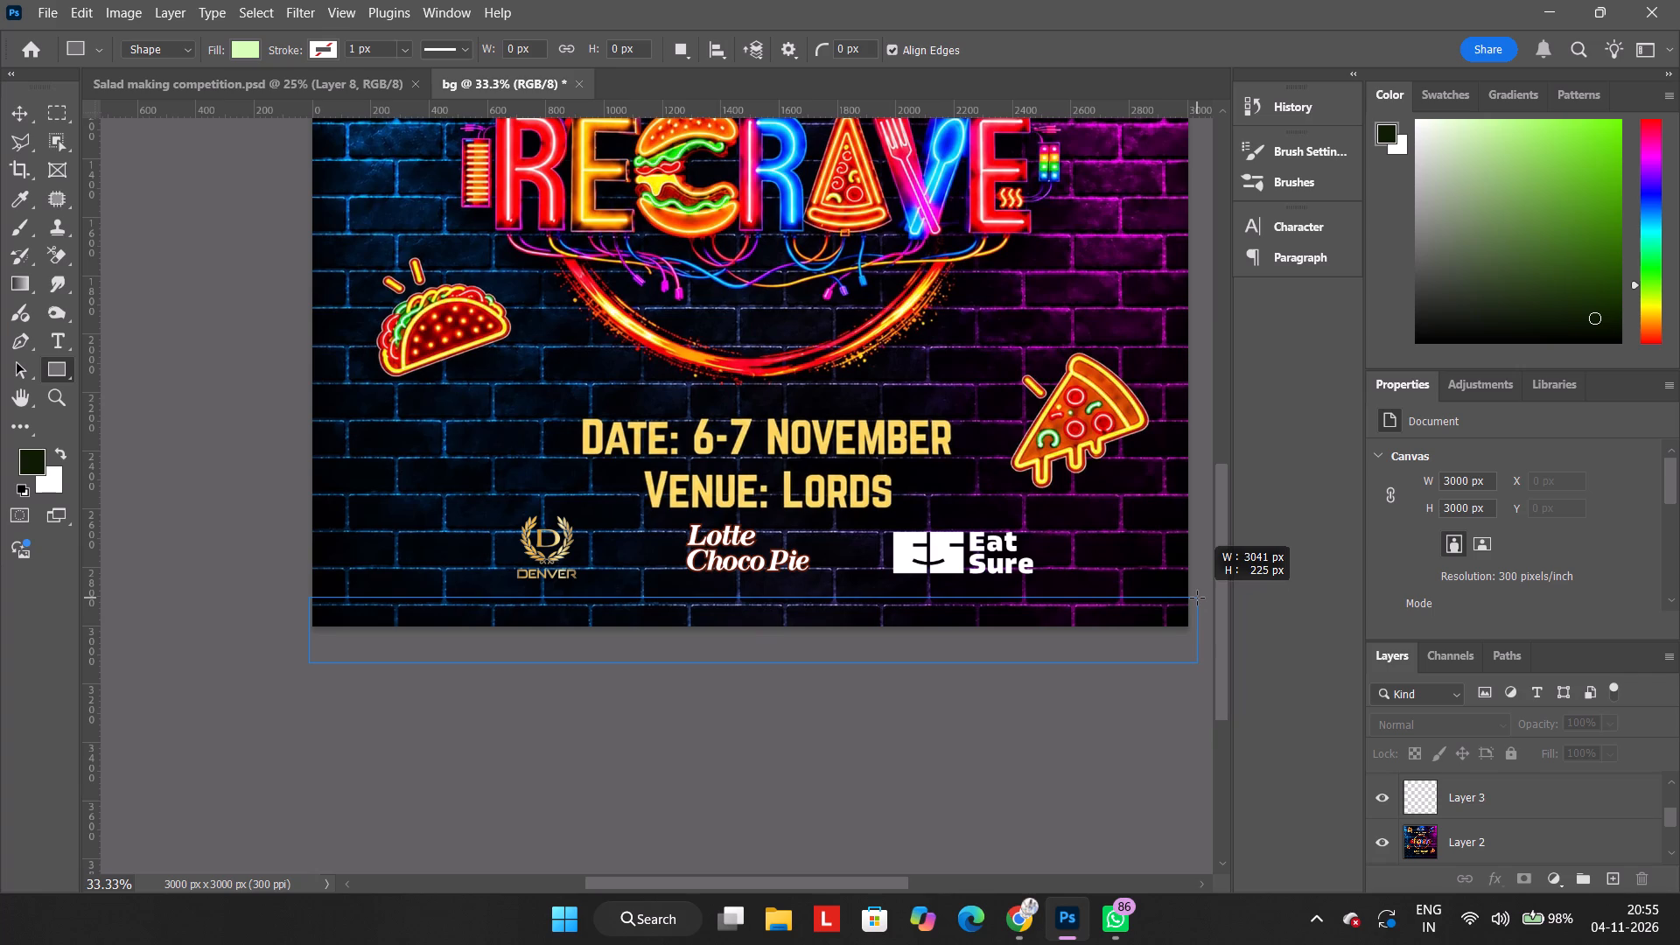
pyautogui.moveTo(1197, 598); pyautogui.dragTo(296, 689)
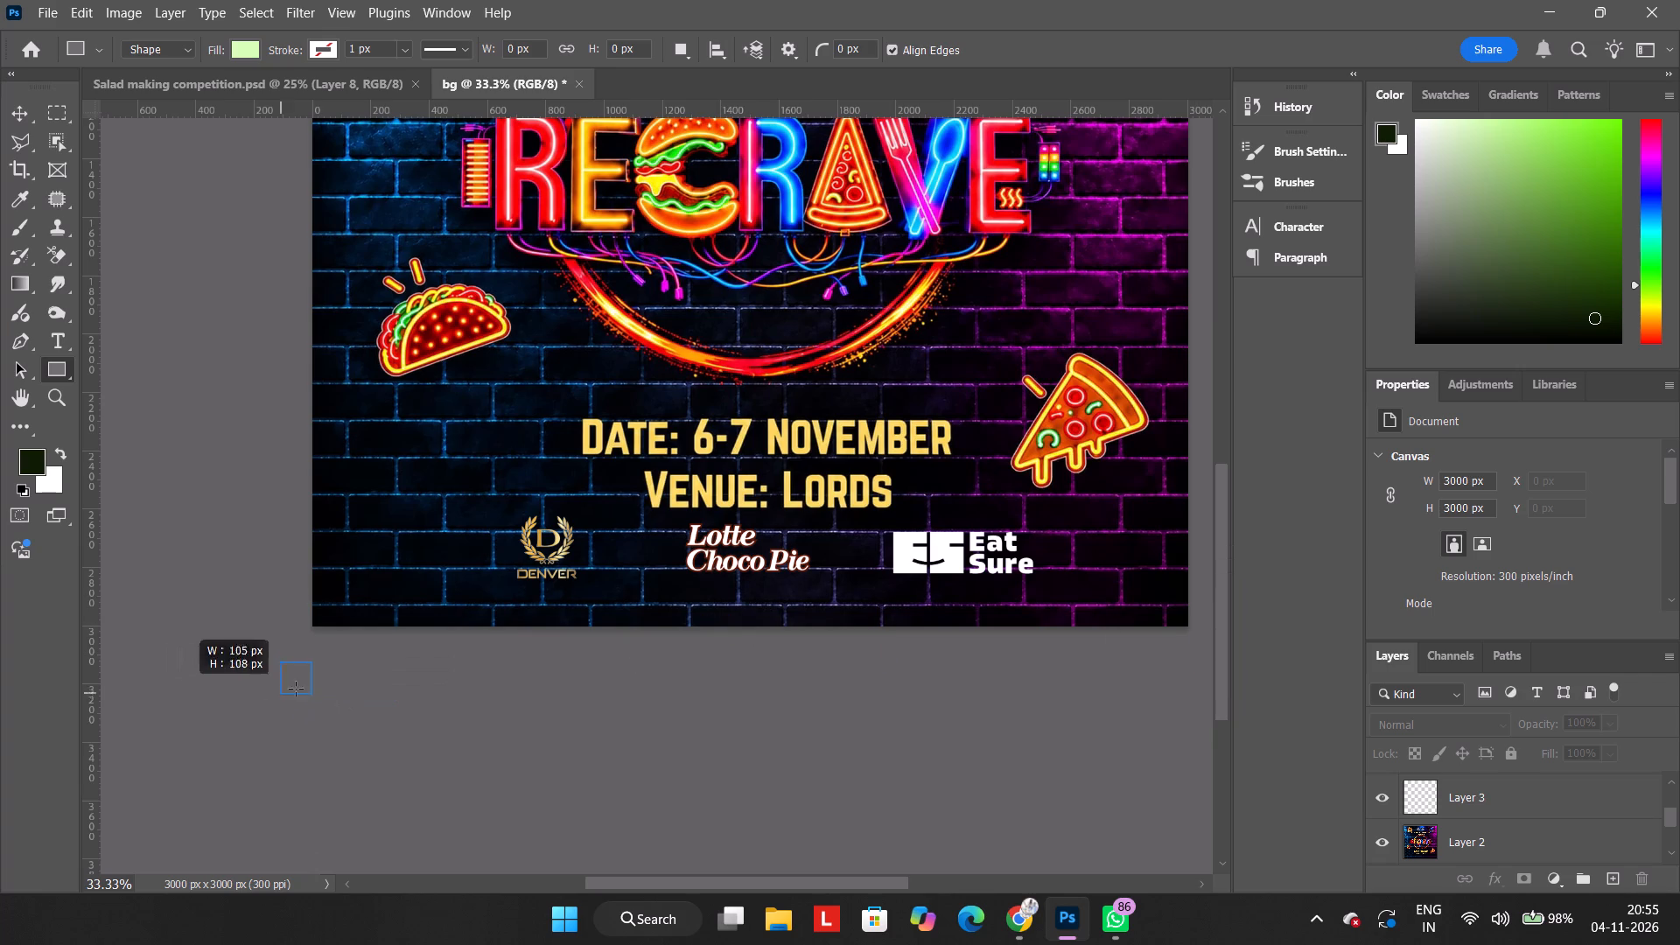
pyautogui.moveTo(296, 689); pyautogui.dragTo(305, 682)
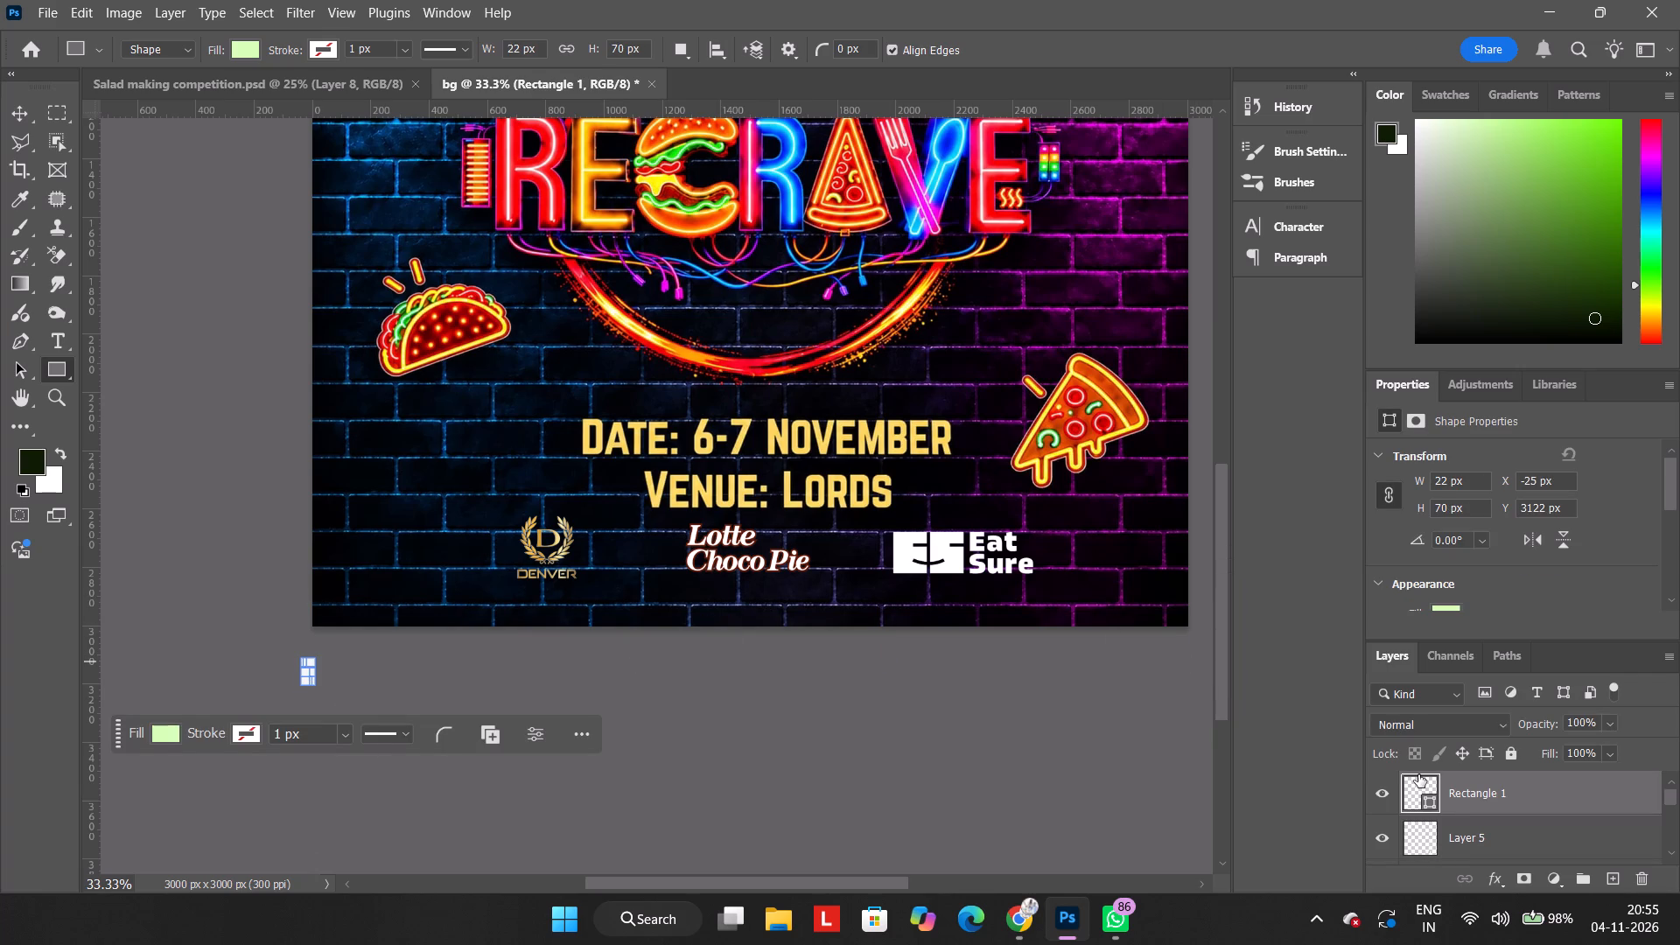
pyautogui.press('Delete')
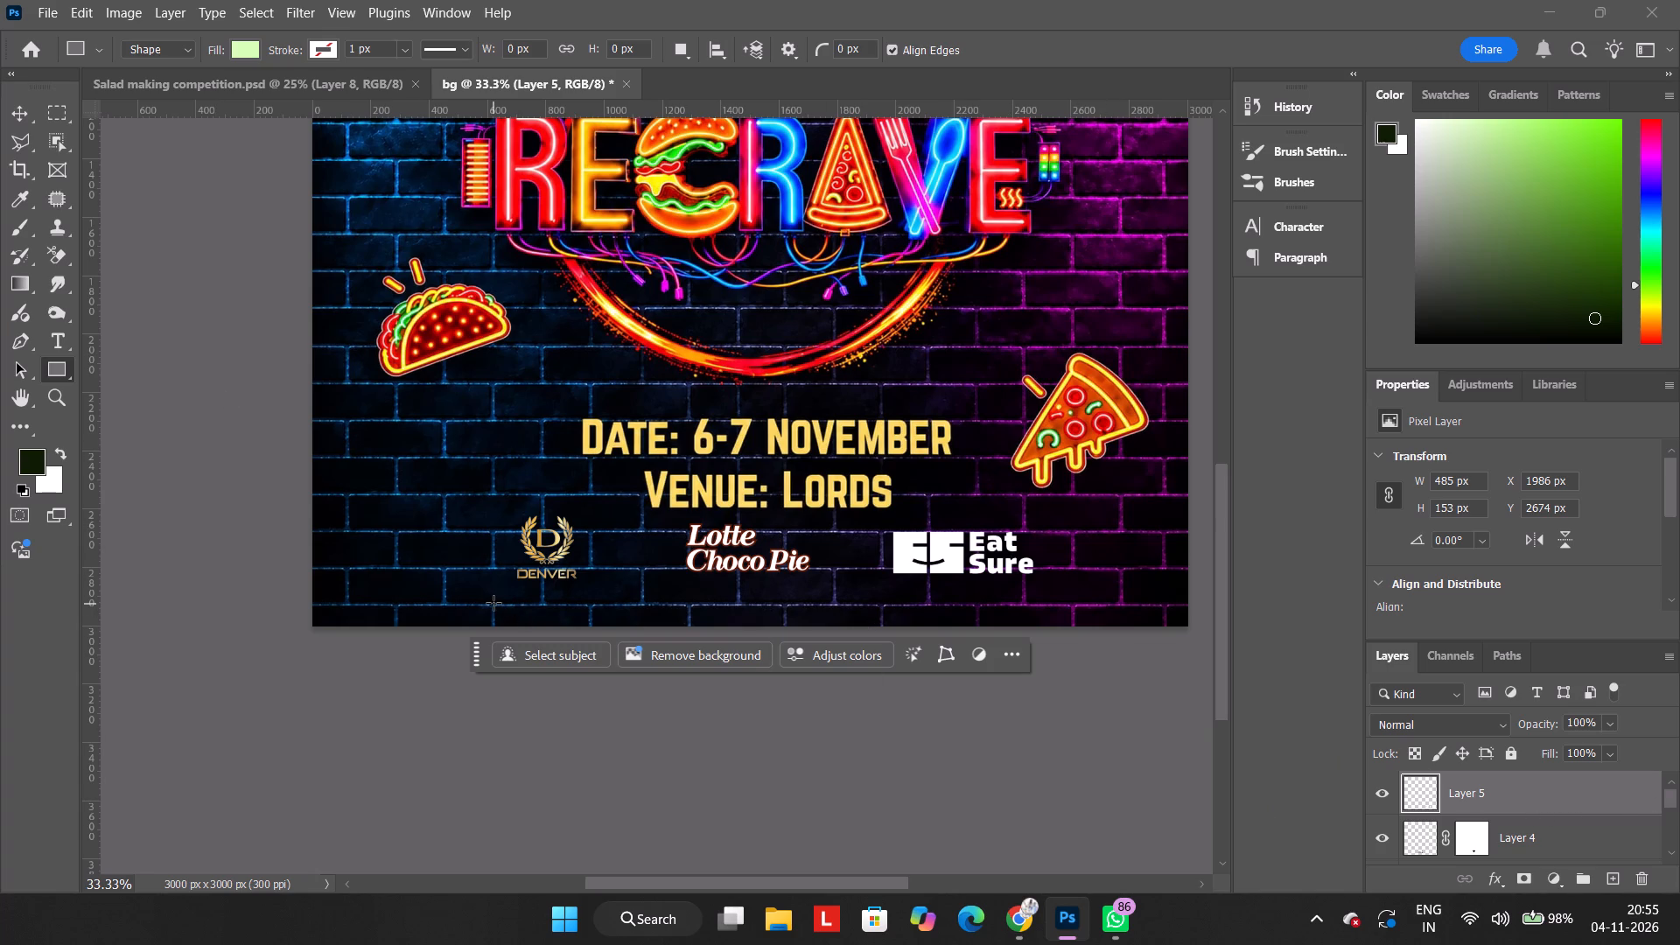
# On a new layer, draw a light-green rectangle about 1897 by 301 px over the three sponsor logos, below the venue text.
pyautogui.click(1616, 871)
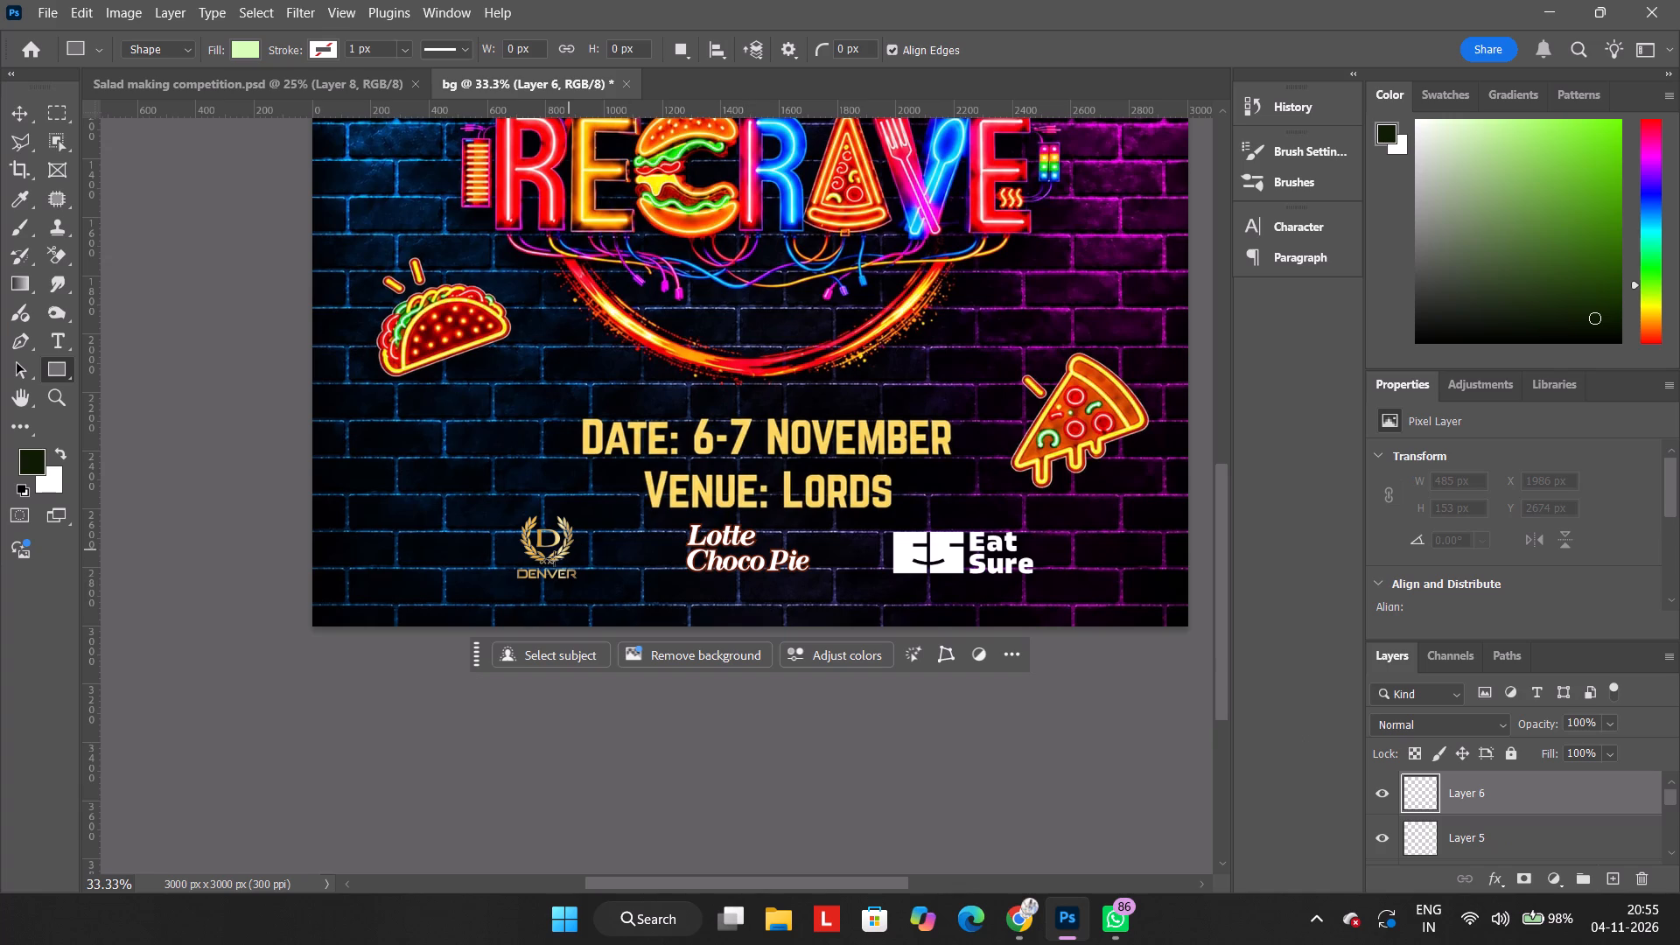
pyautogui.moveTo(497, 599); pyautogui.dragTo(1028, 513)
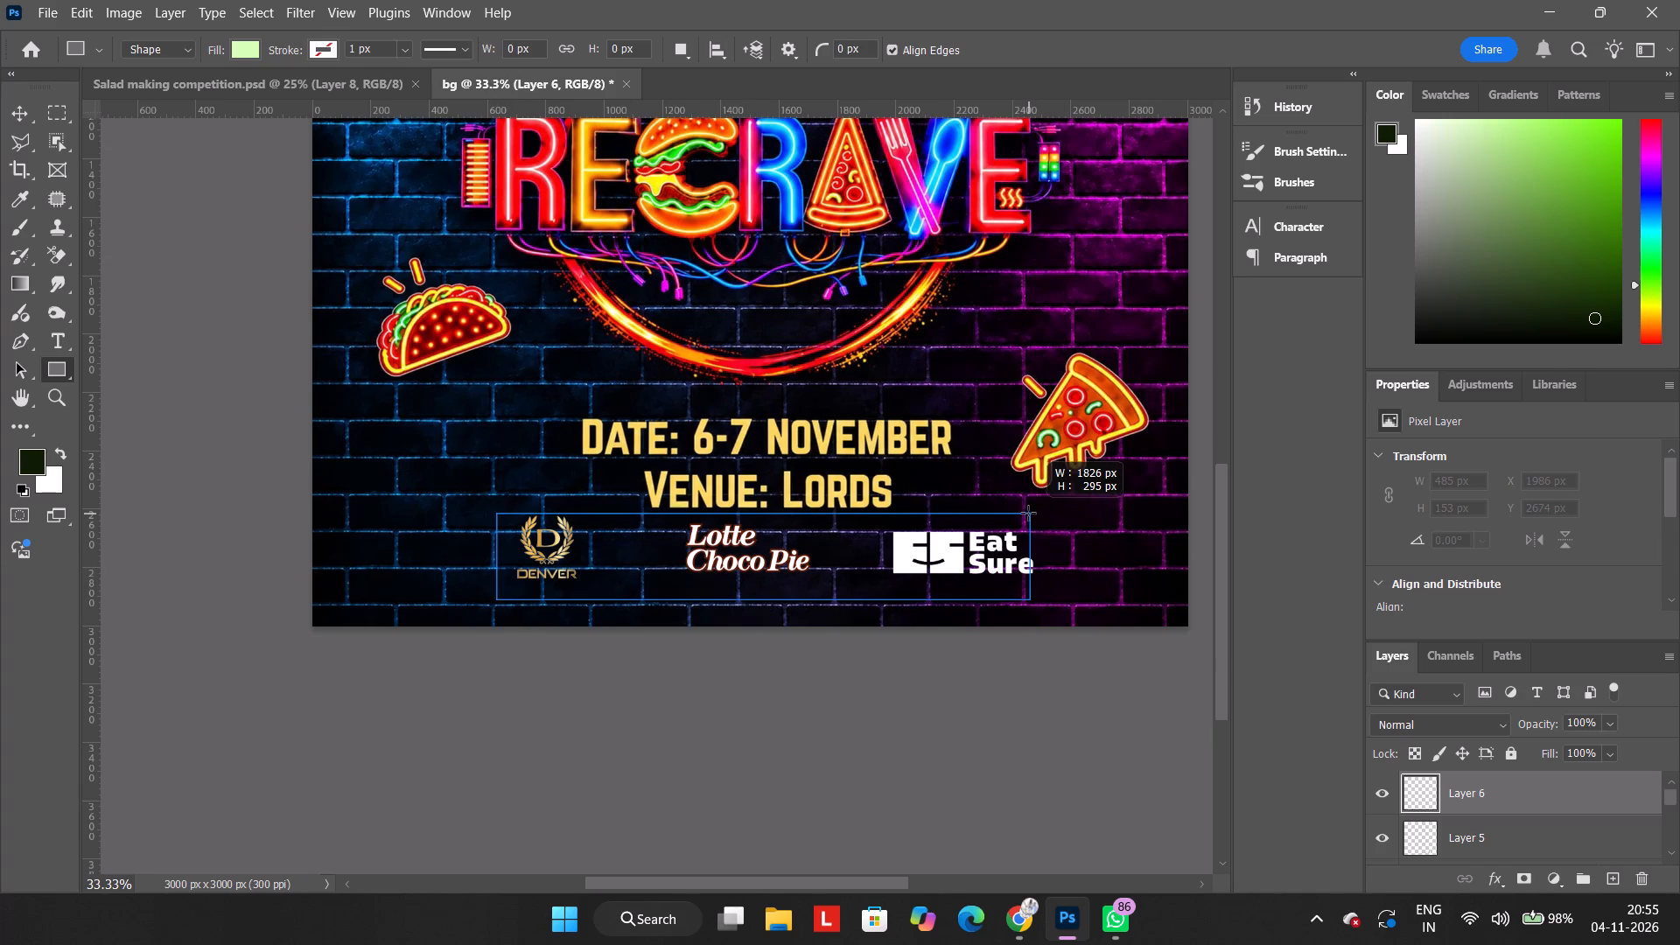
pyautogui.moveTo(1028, 513); pyautogui.dragTo(1050, 510)
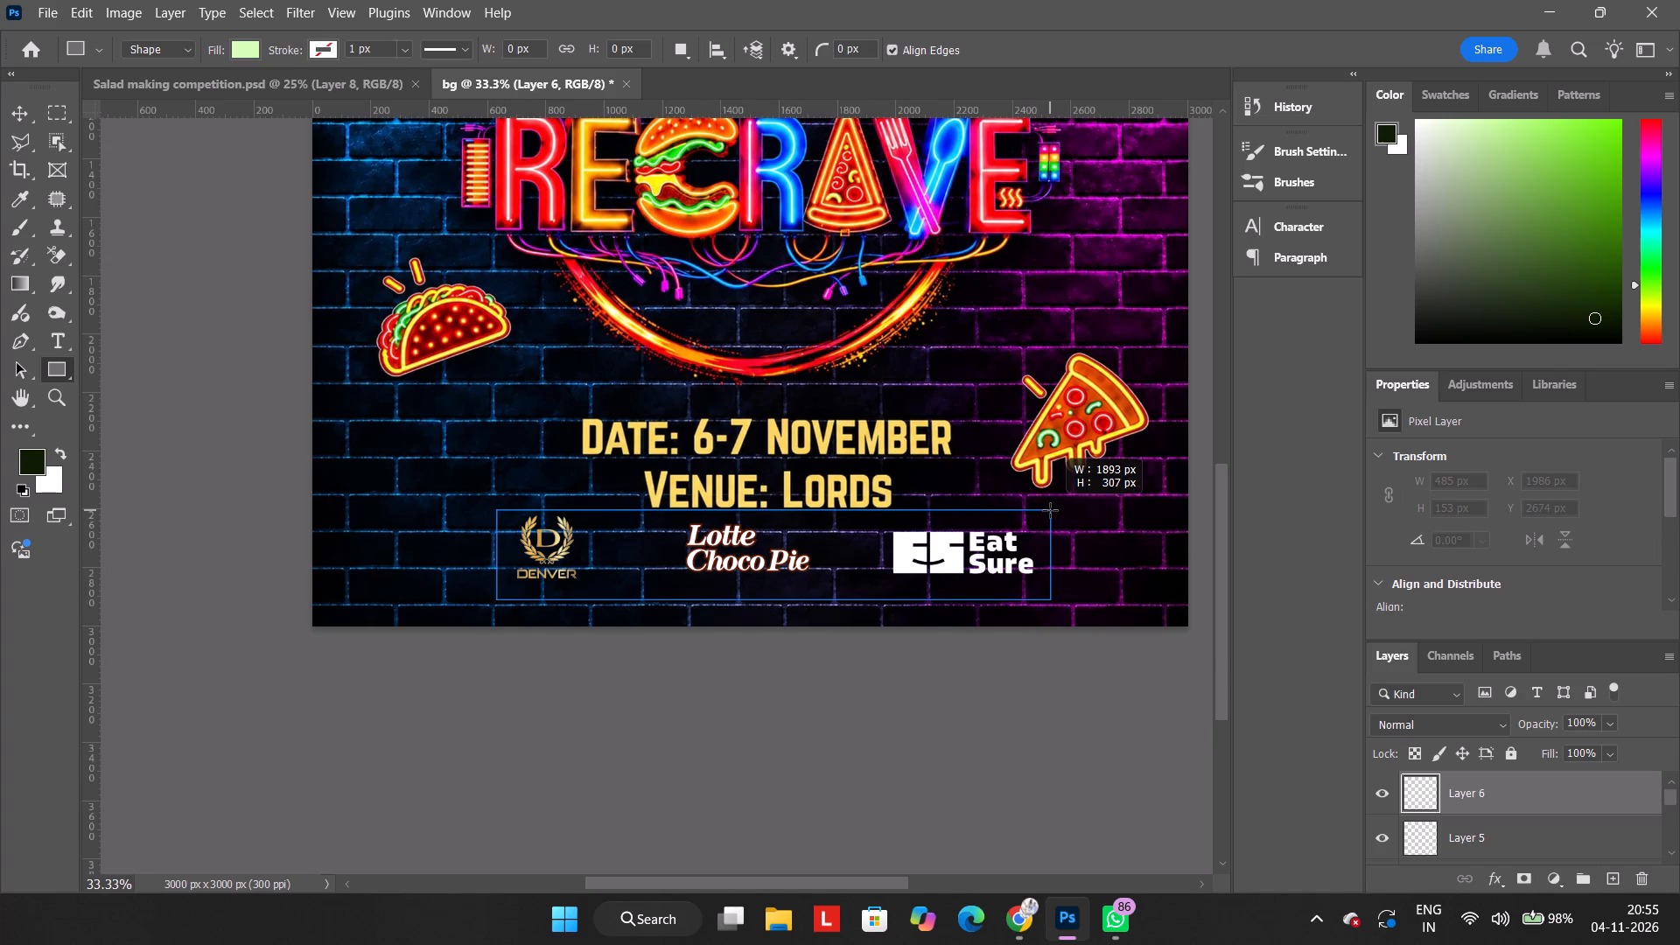
pyautogui.moveTo(1050, 510); pyautogui.dragTo(1039, 510)
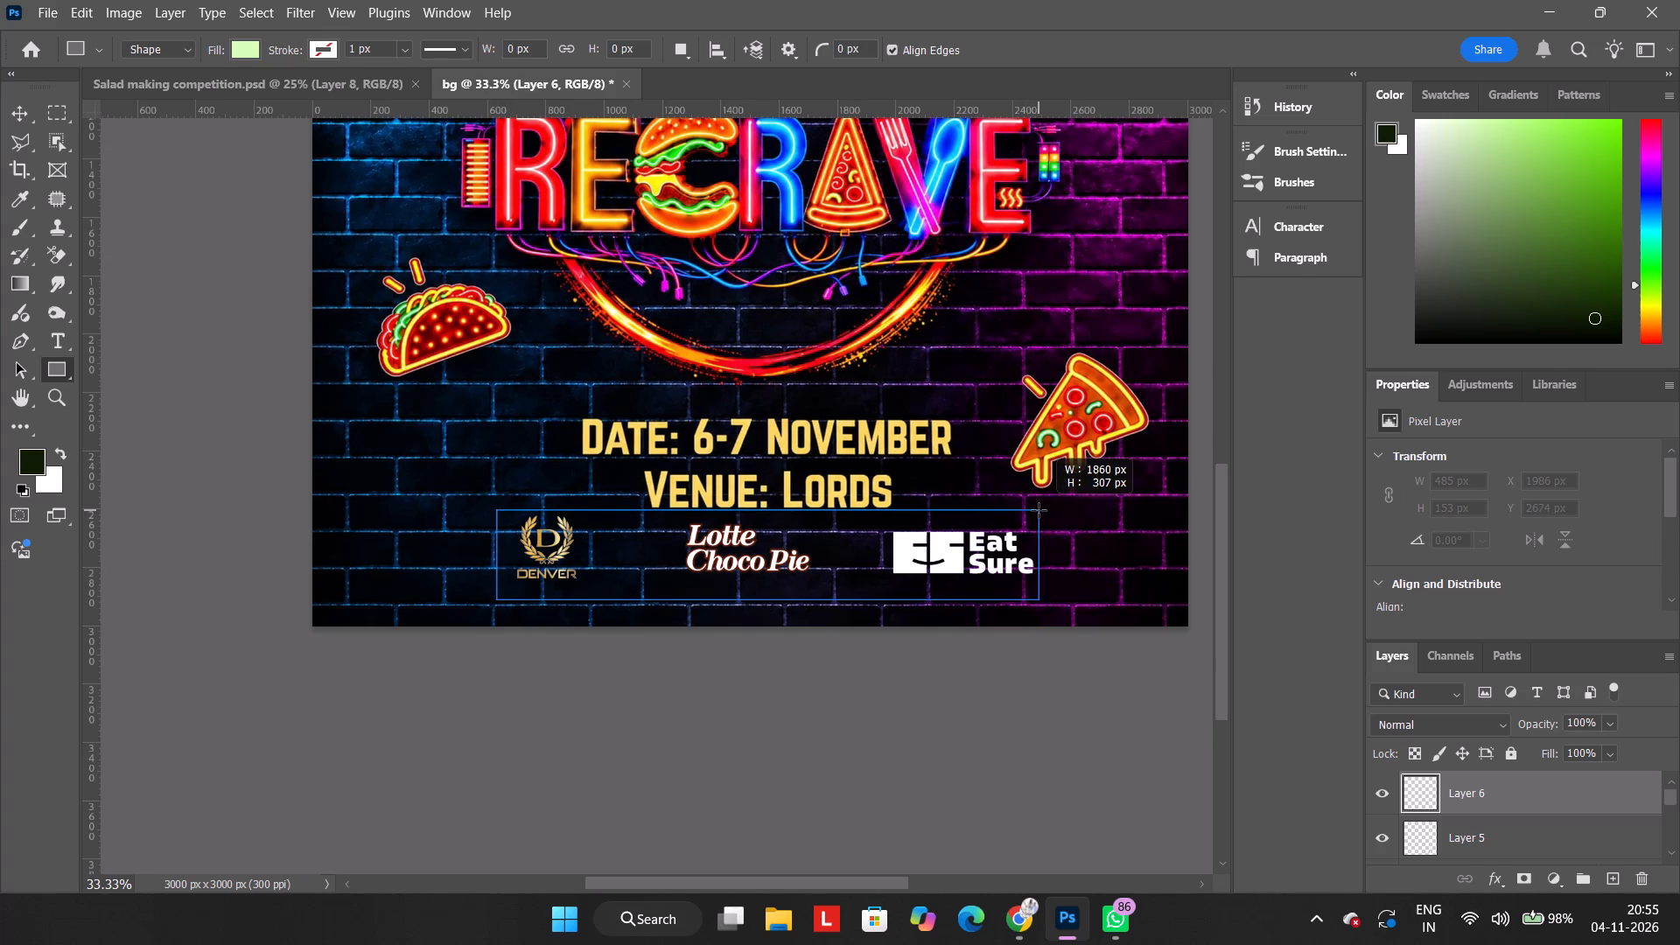
pyautogui.moveTo(1039, 510); pyautogui.dragTo(1050, 508)
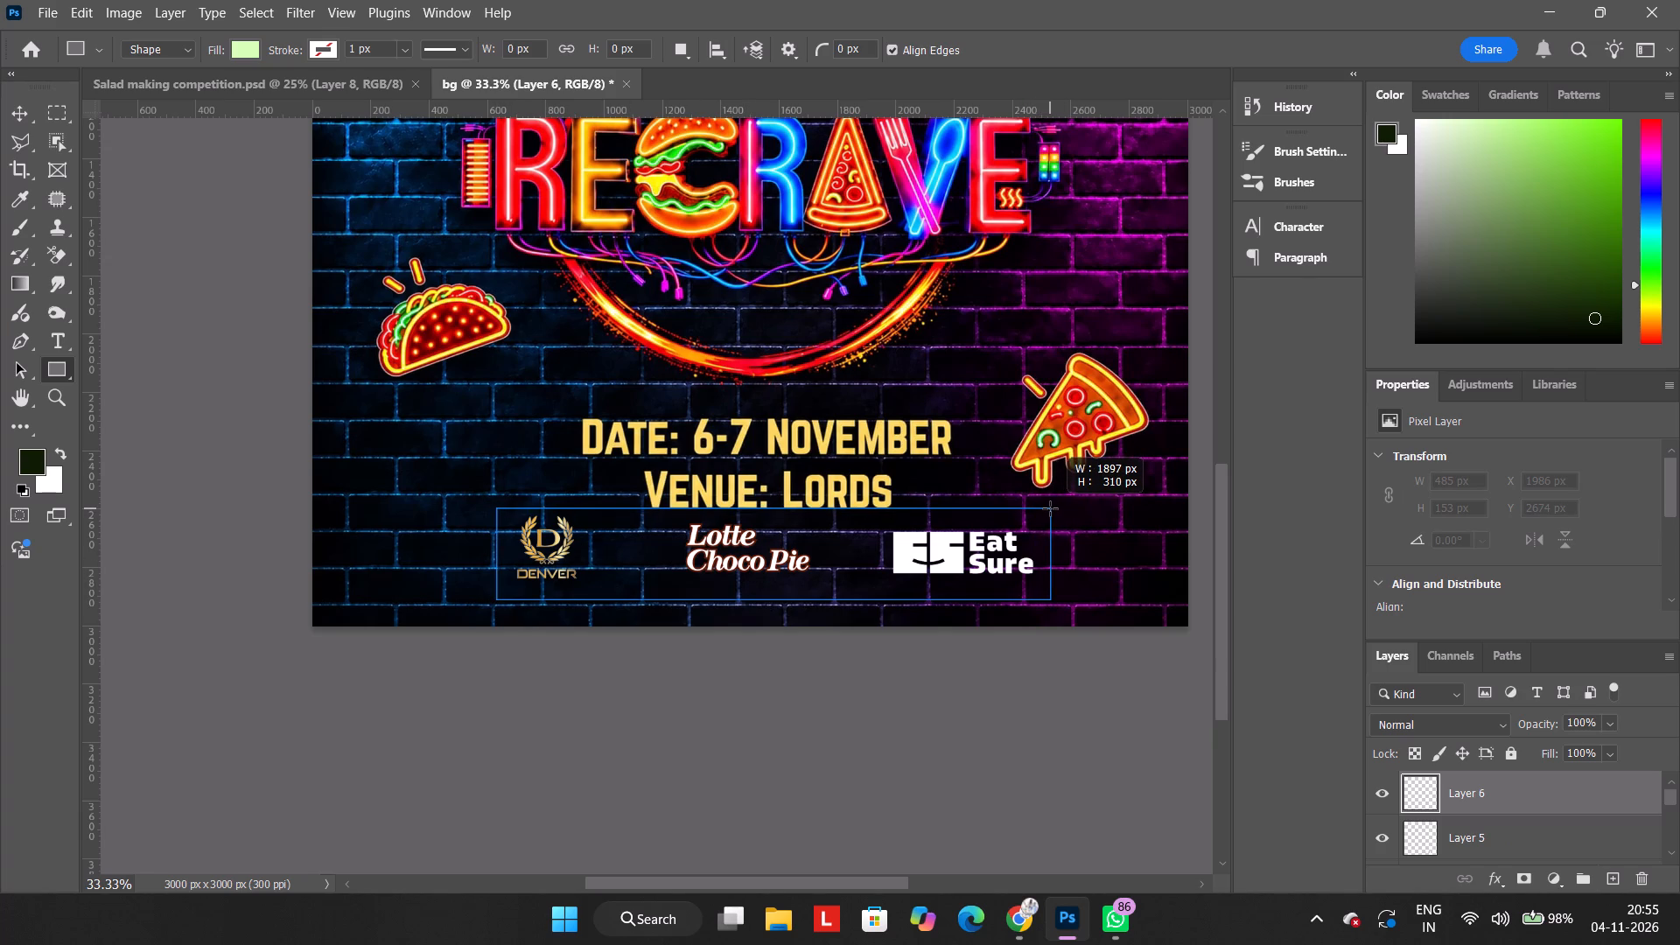
pyautogui.moveTo(1050, 508); pyautogui.dragTo(1050, 512)
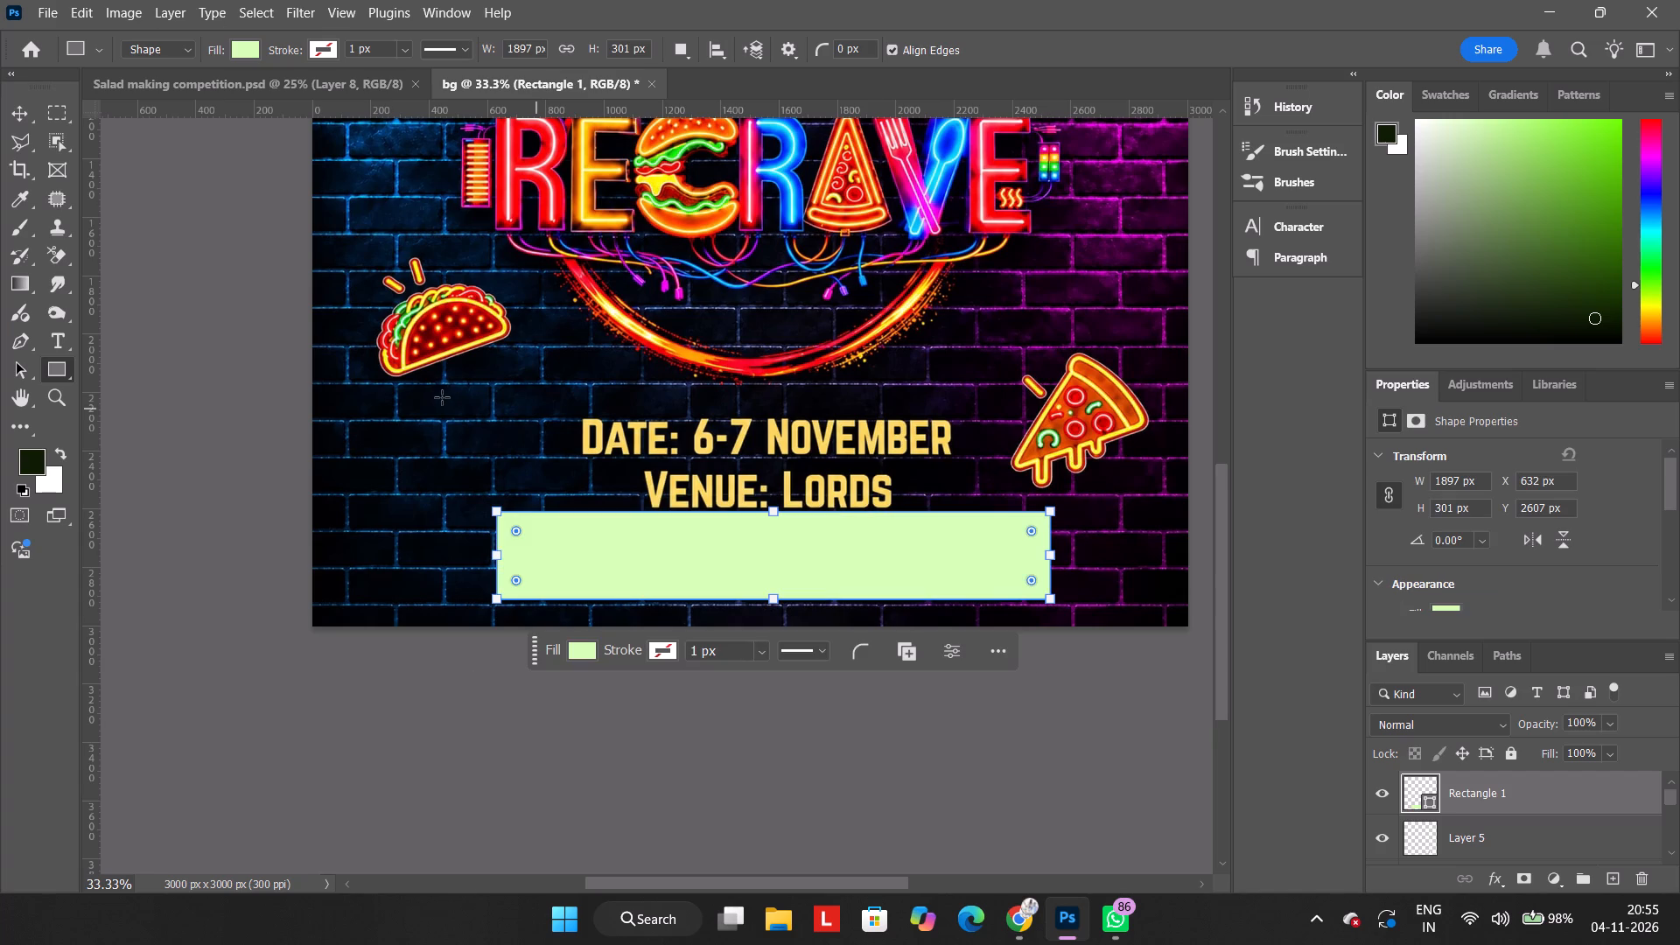
# Change the backing rectangle's fill colour to white, #ffffff.
pyautogui.click(584, 657)
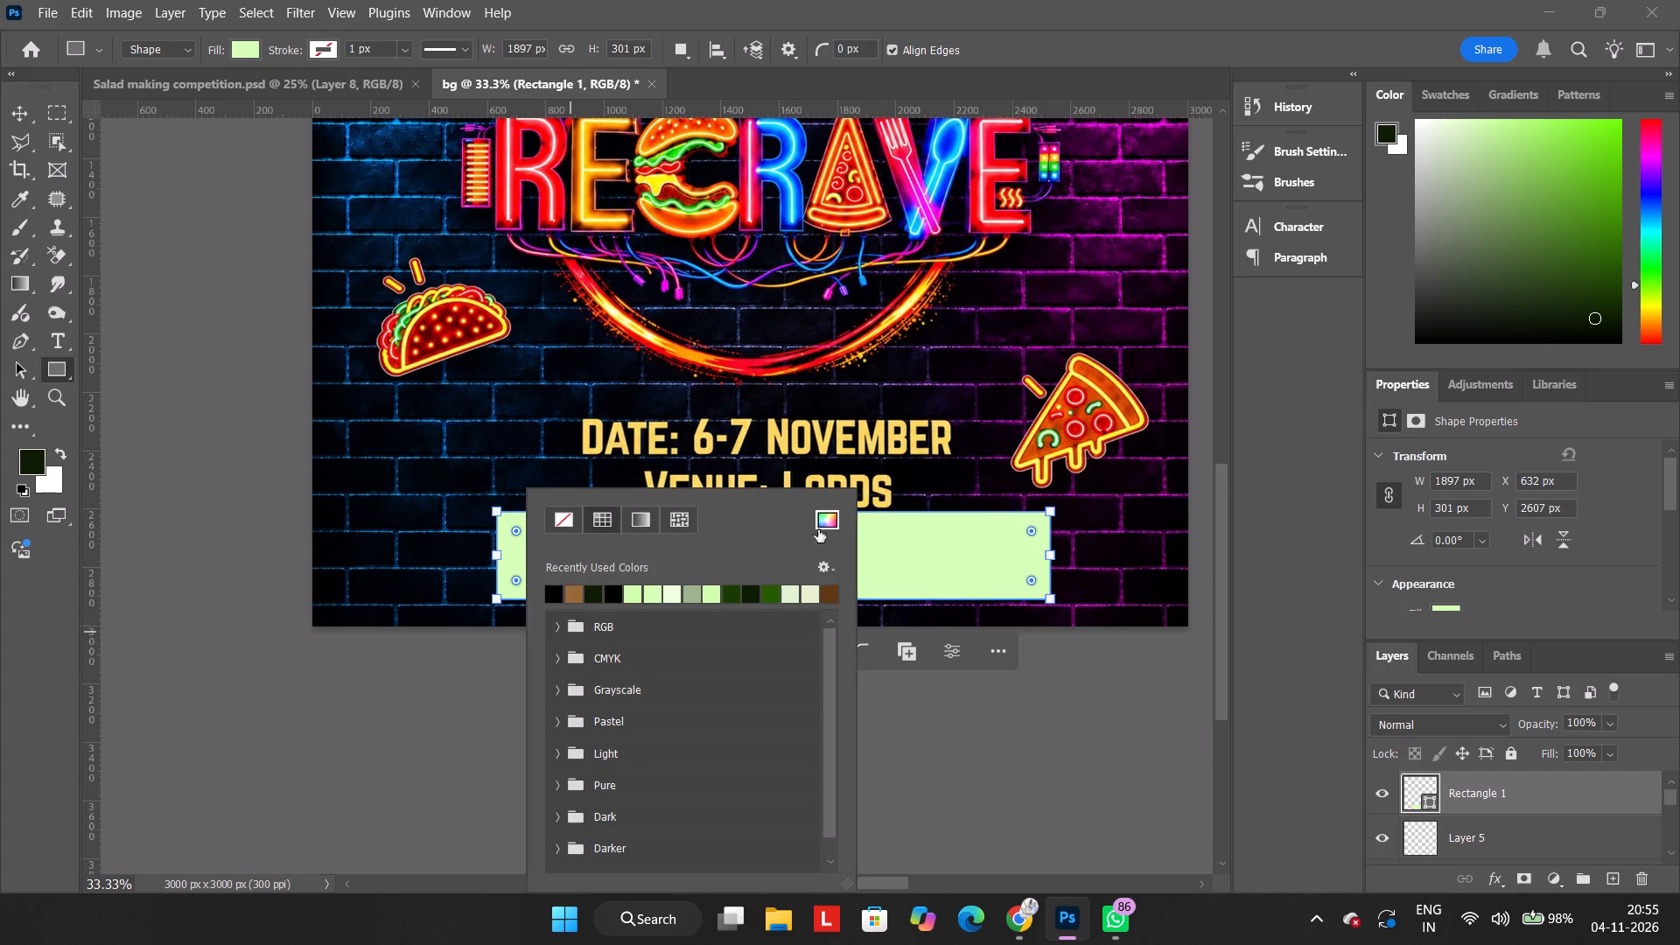
pyautogui.click(831, 511)
pyautogui.moveTo(966, 437); pyautogui.dragTo(825, 313)
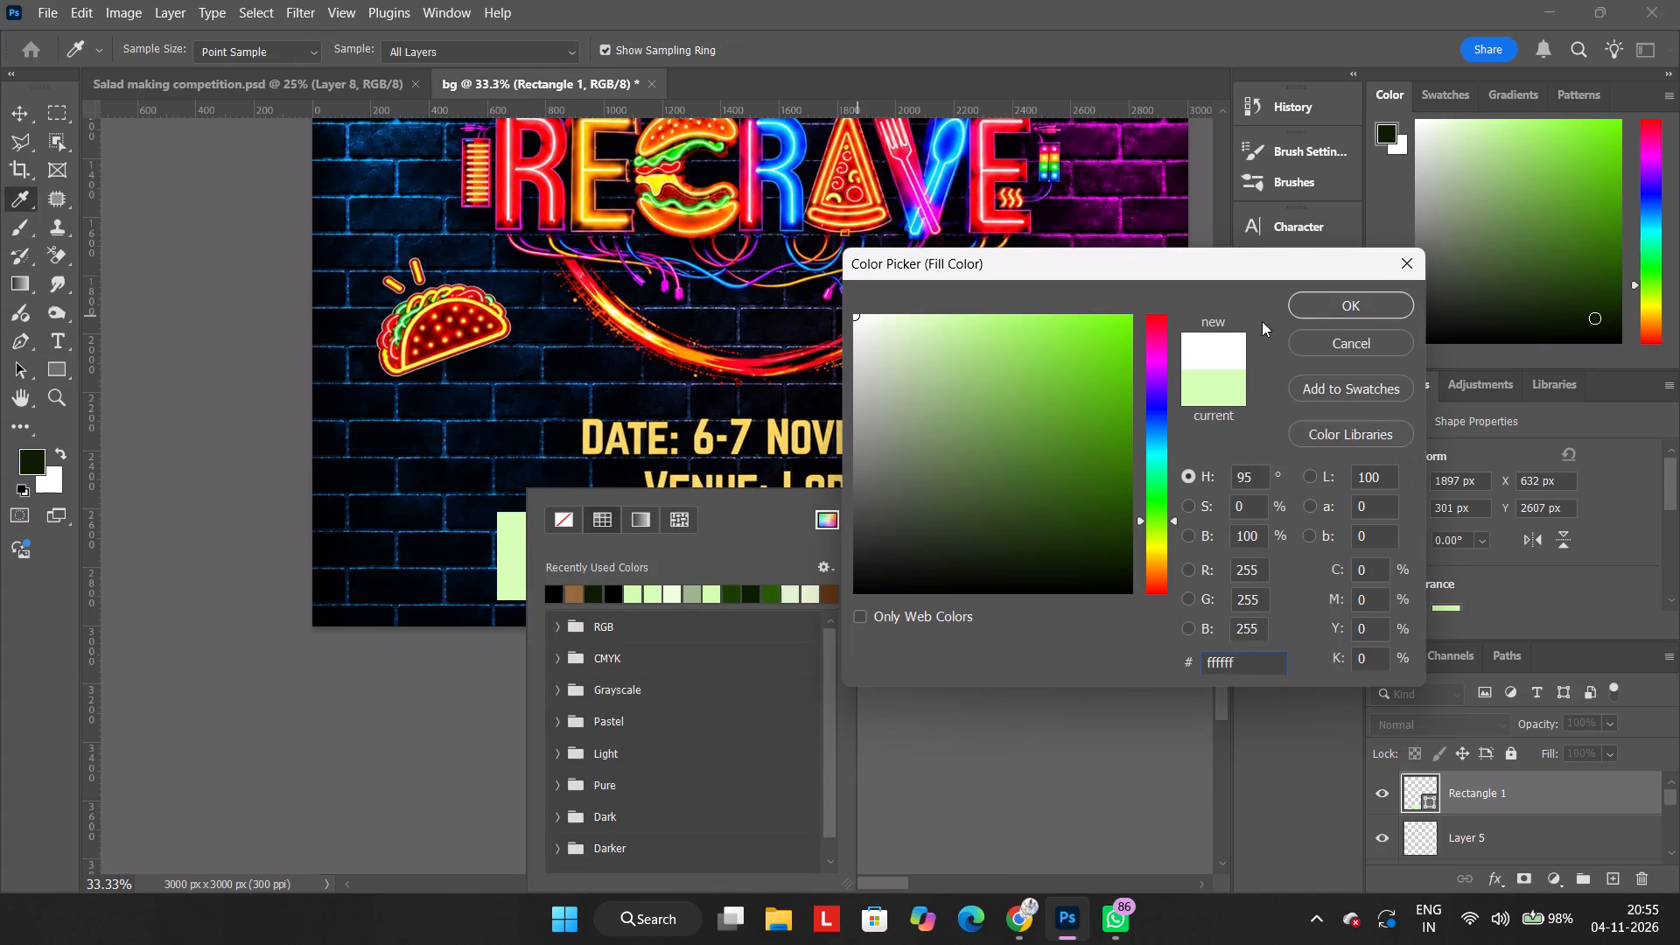
pyautogui.click(1326, 310)
# Lower the white rectangle's layer opacity to 12%.
pyautogui.click(1610, 720)
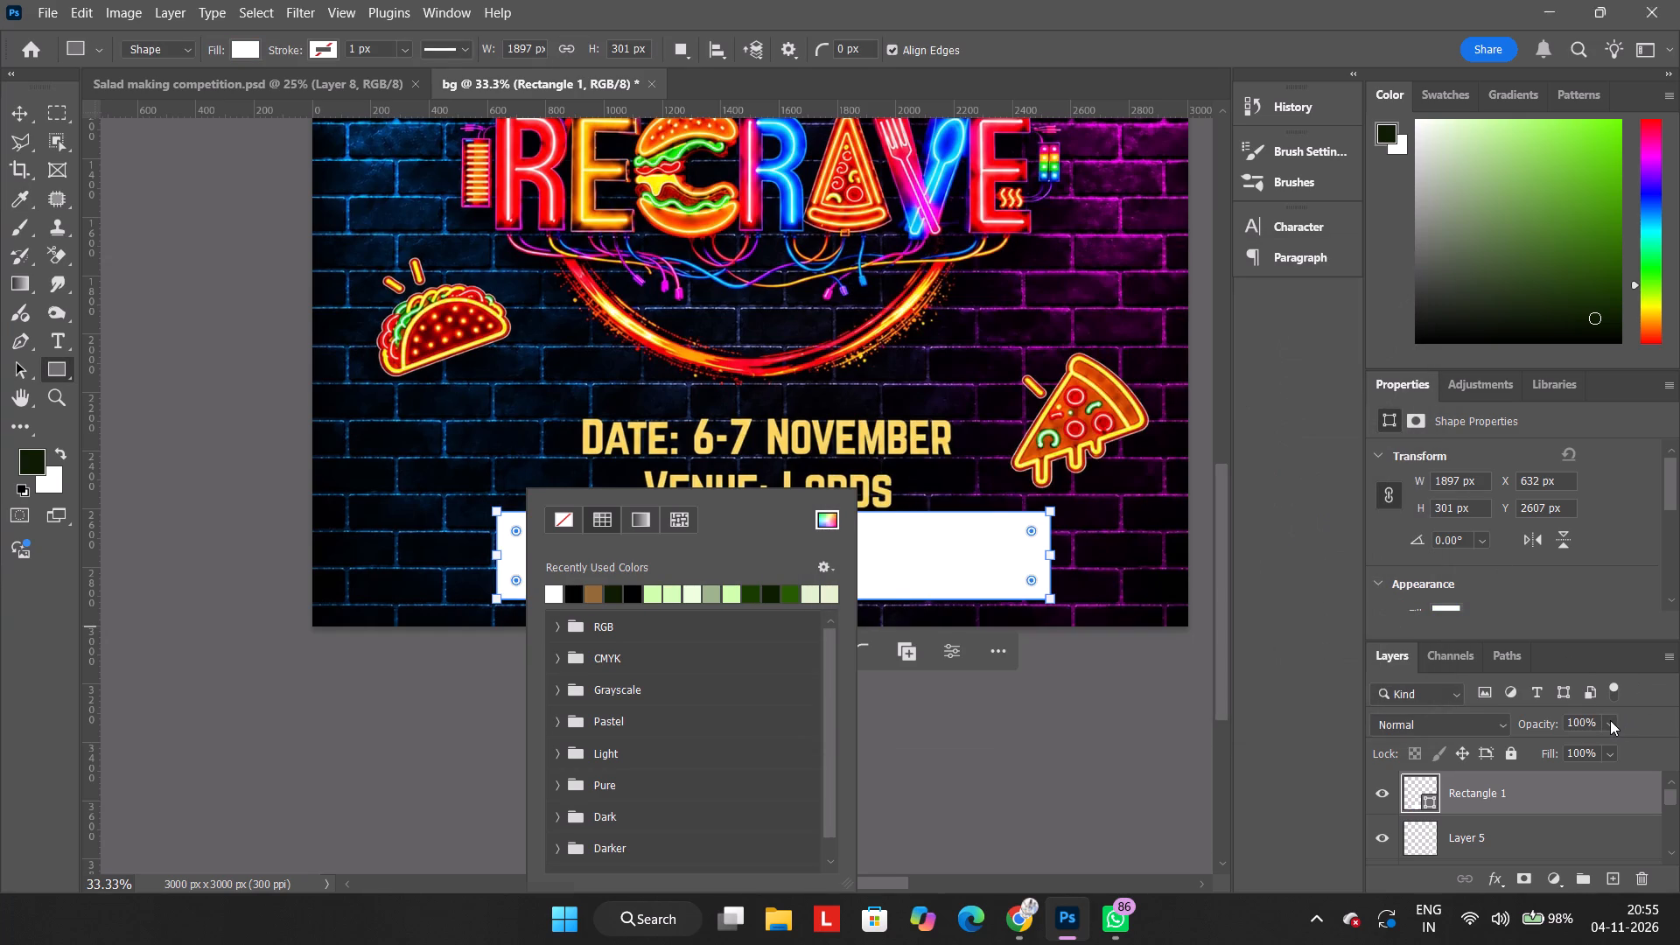
pyautogui.click(1536, 747)
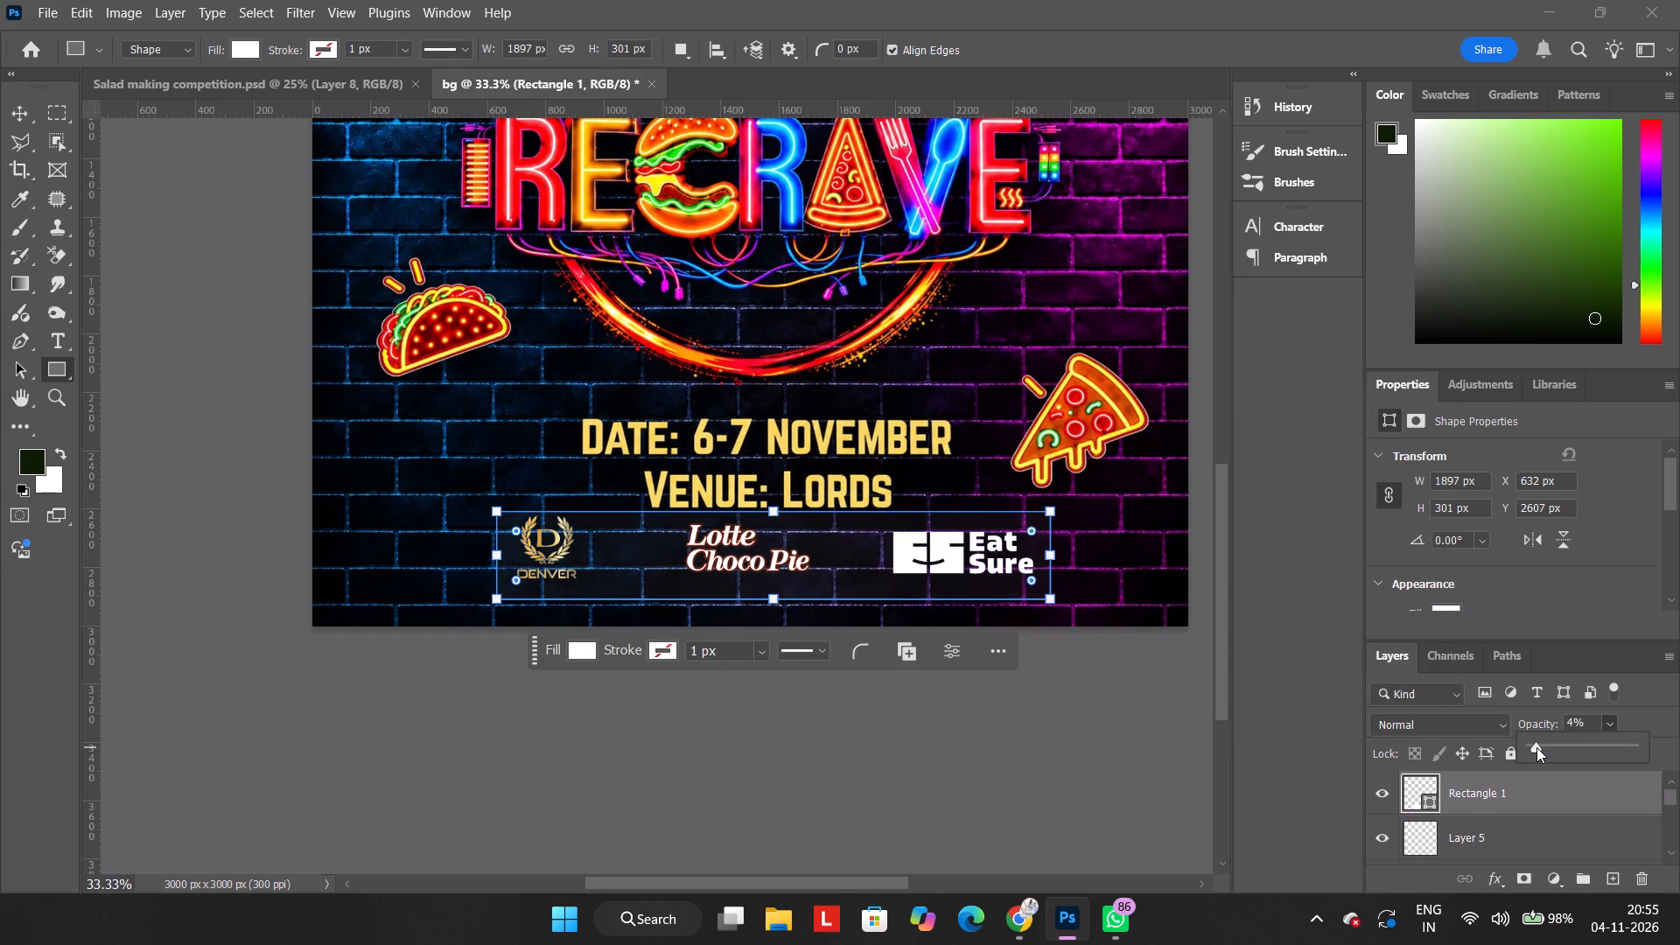
pyautogui.moveTo(1536, 747); pyautogui.dragTo(1548, 747)
pyautogui.click(1548, 747)
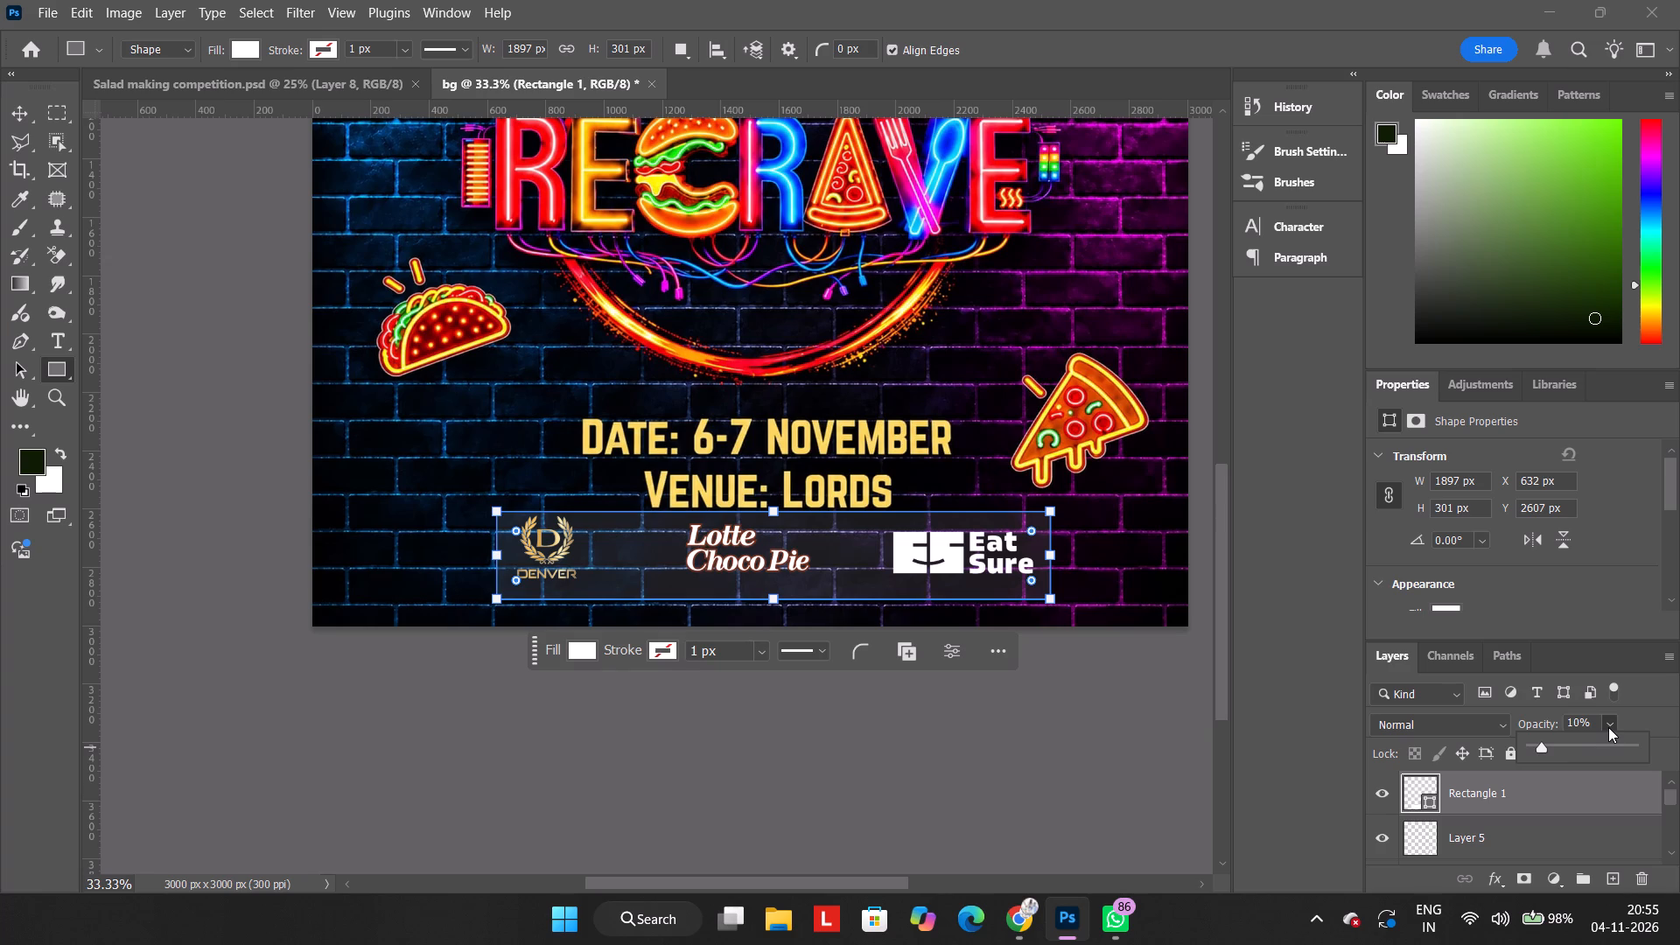
pyautogui.click(1550, 746)
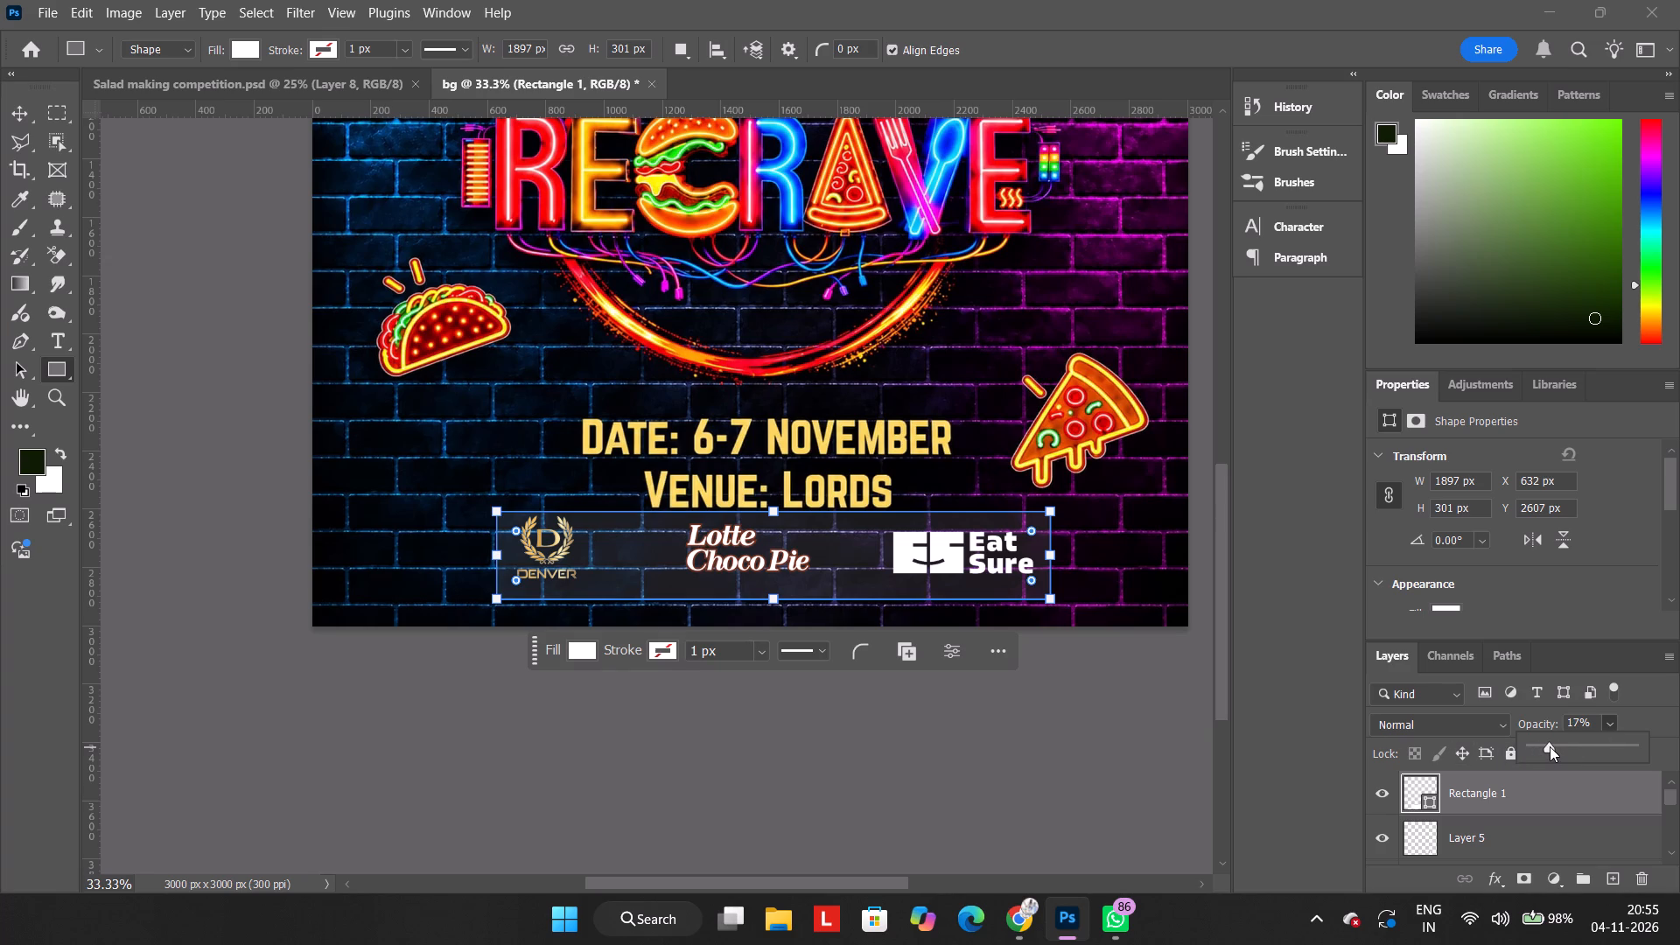
pyautogui.click(1550, 746)
# Move the translucent rectangle straight down to Y 2649 px, away from the venue text, and leave no layer selected.
pyautogui.click(28, 118)
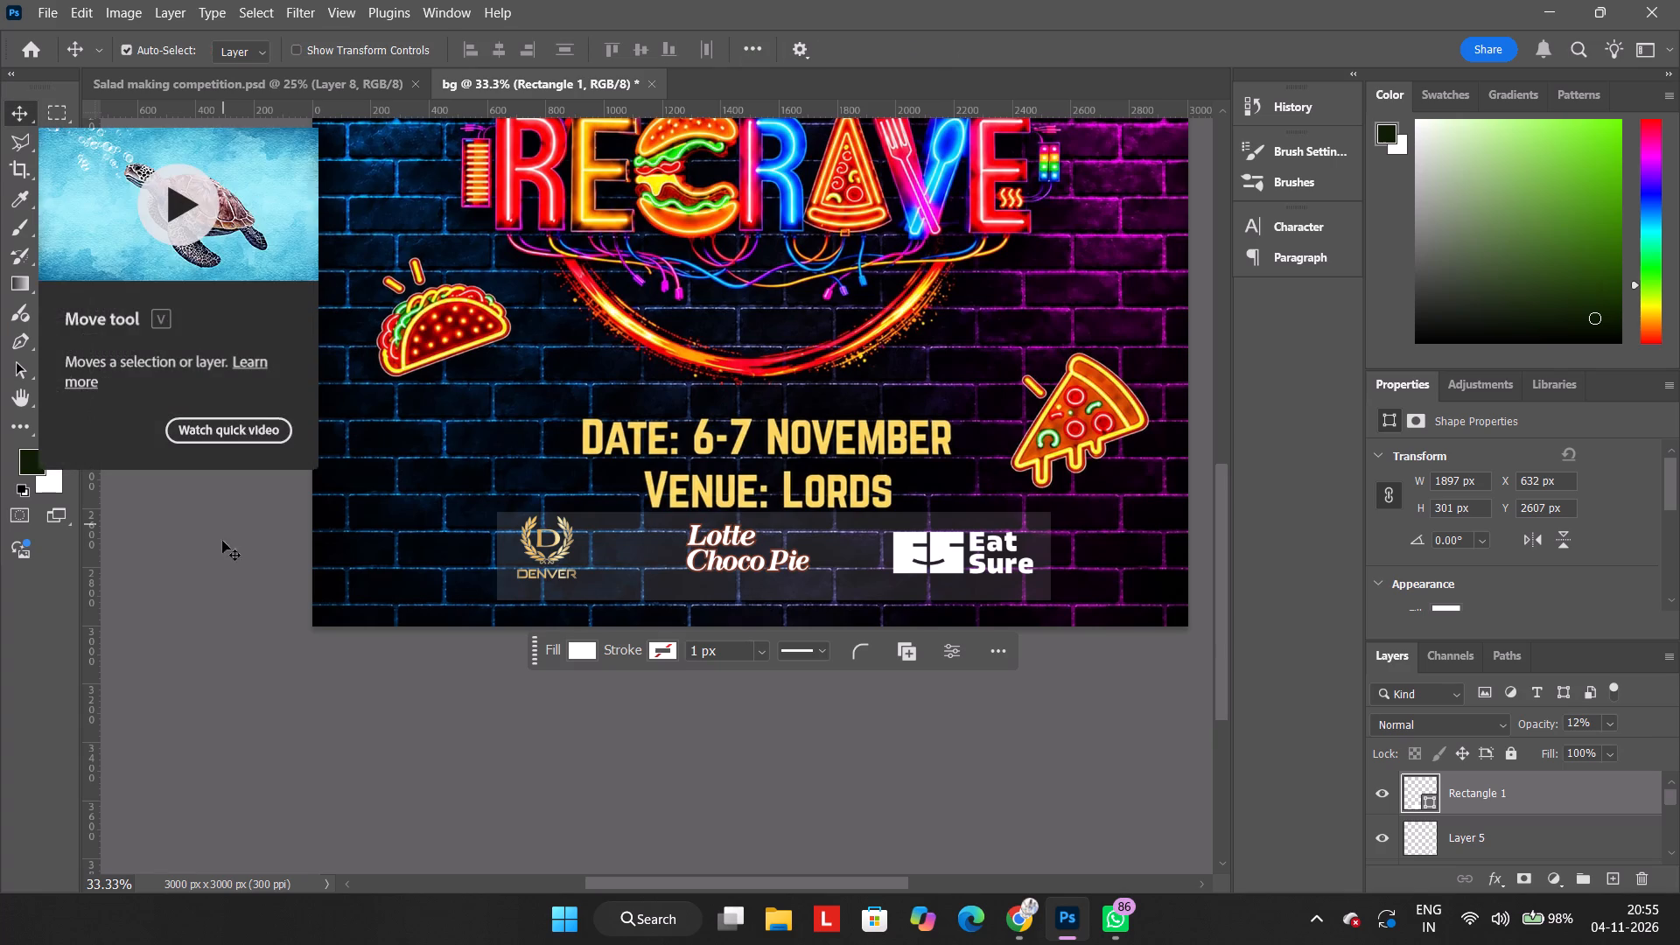
pyautogui.click(291, 640)
pyautogui.click(852, 569)
pyautogui.press('Down')
pyautogui.press('Down')
pyautogui.press('Down')
pyautogui.press('Down')
pyautogui.press('Down')
pyautogui.press('Down')
pyautogui.press('Down')
pyautogui.press('Down')
pyautogui.press('Down')
pyautogui.press('Down')
pyautogui.press('Down')
pyautogui.press('Down')
pyautogui.press('Down')
pyautogui.press('Down')
pyautogui.press('Down')
pyautogui.press('Down')
pyautogui.press('Down')
pyautogui.press('Down')
pyautogui.press('Down')
pyautogui.press('Down')
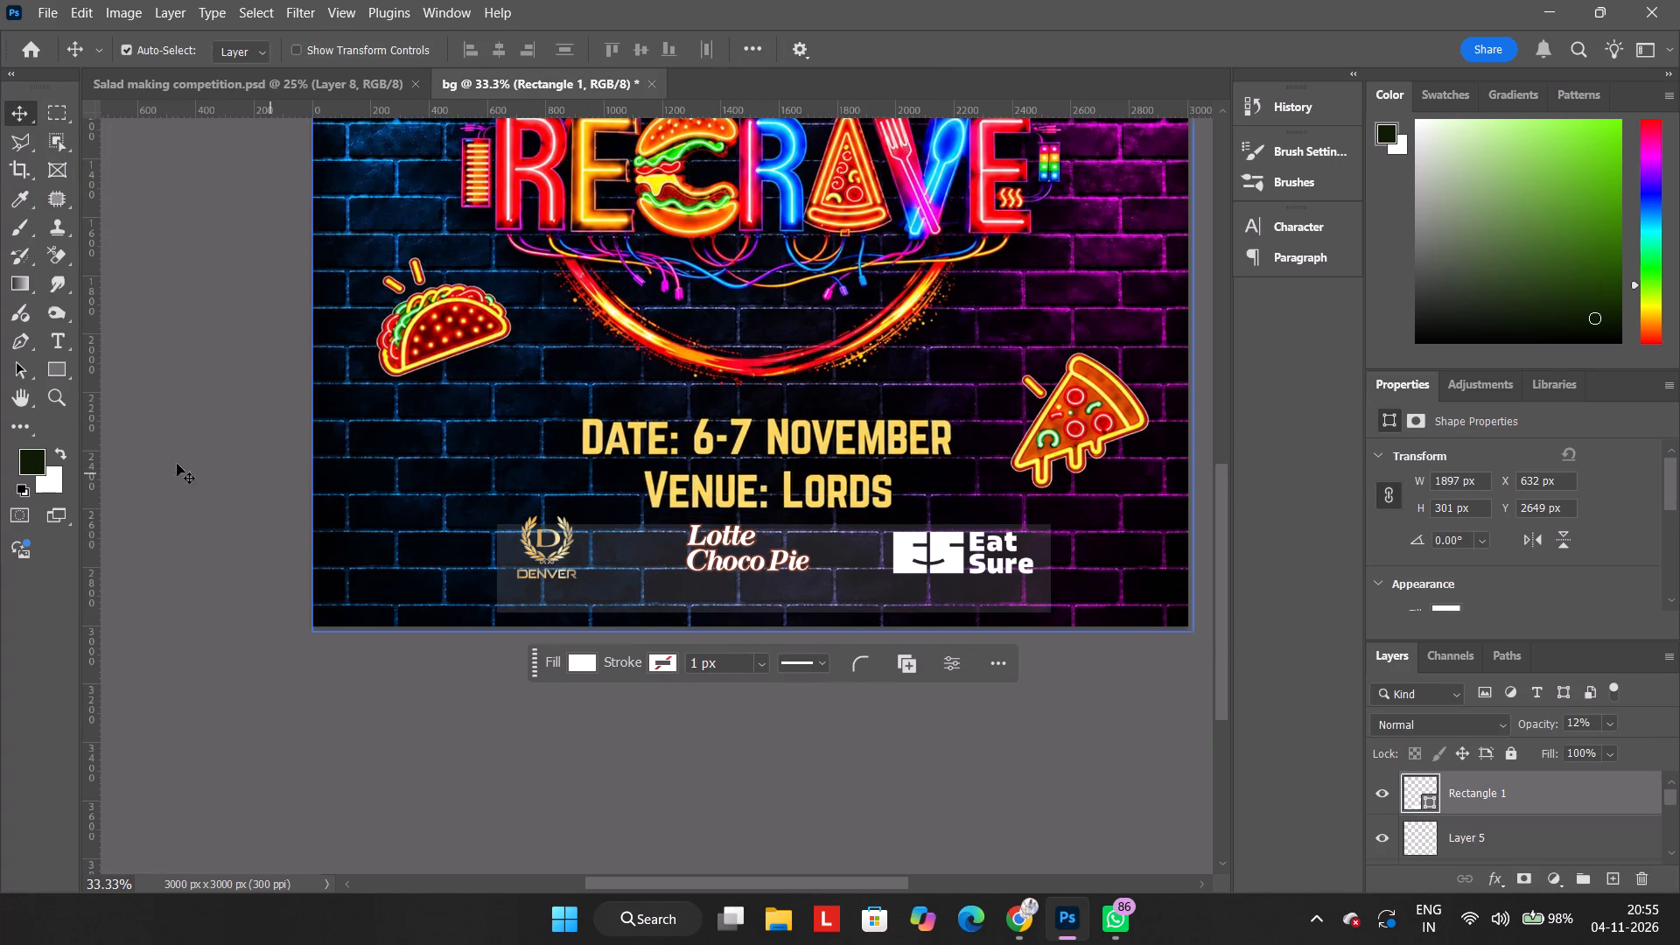
pyautogui.click(140, 458)
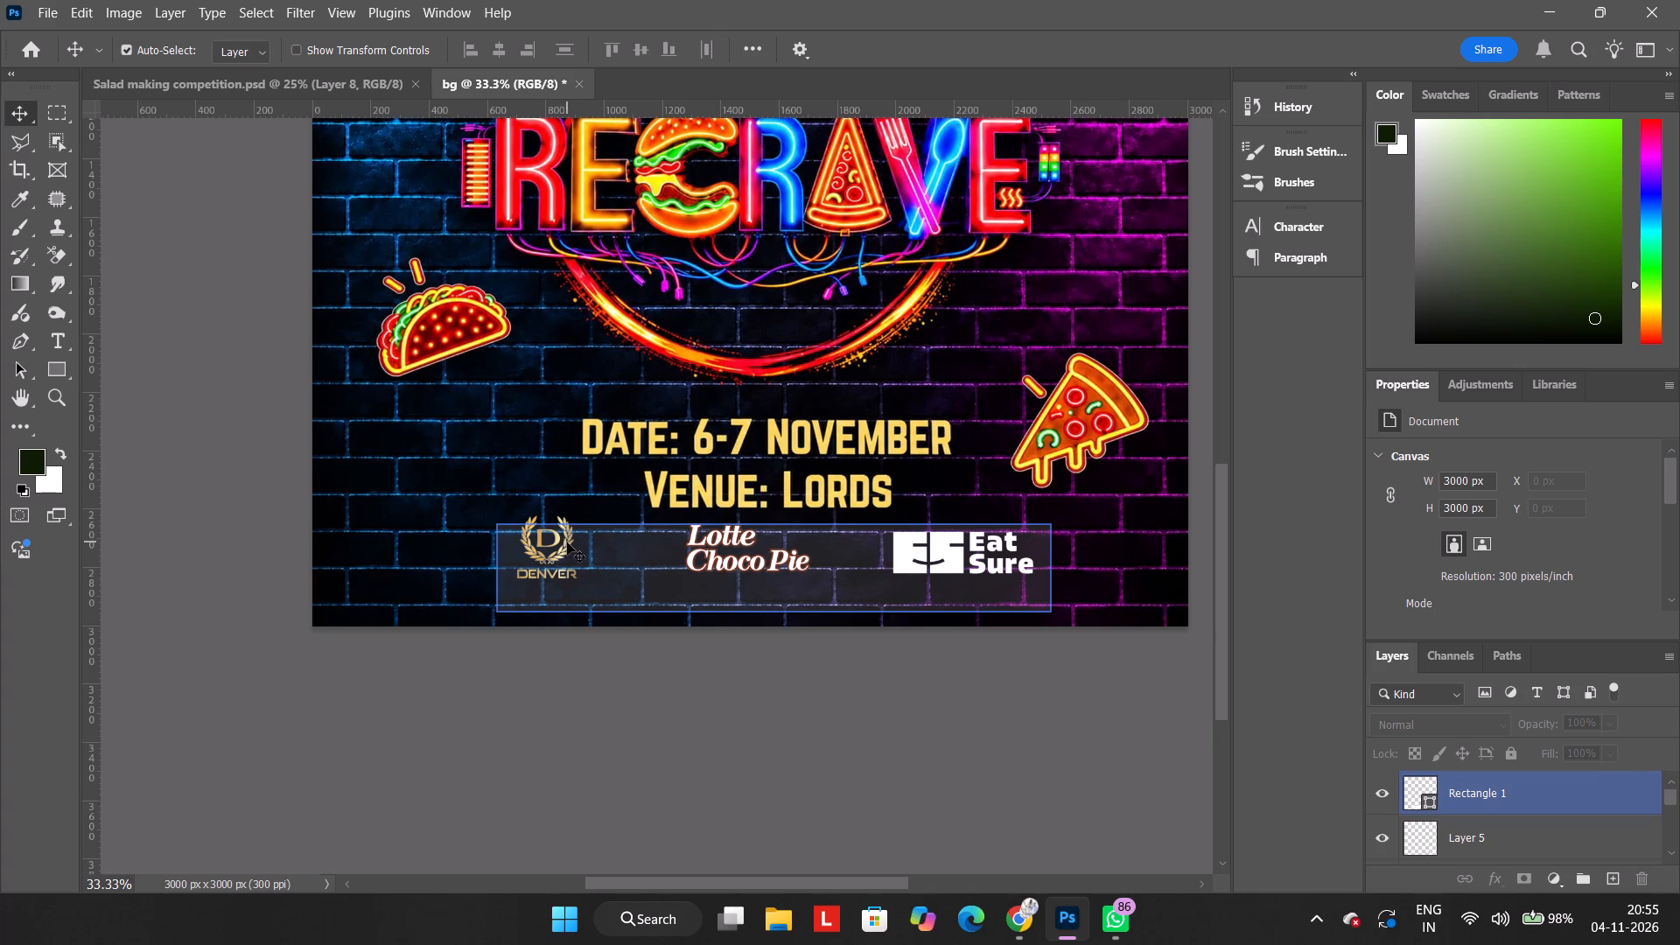
# Lower the Eat Sure logo straight down to Y 2722 px so it sits vertically centred inside the backing rectangle.
pyautogui.click(1533, 828)
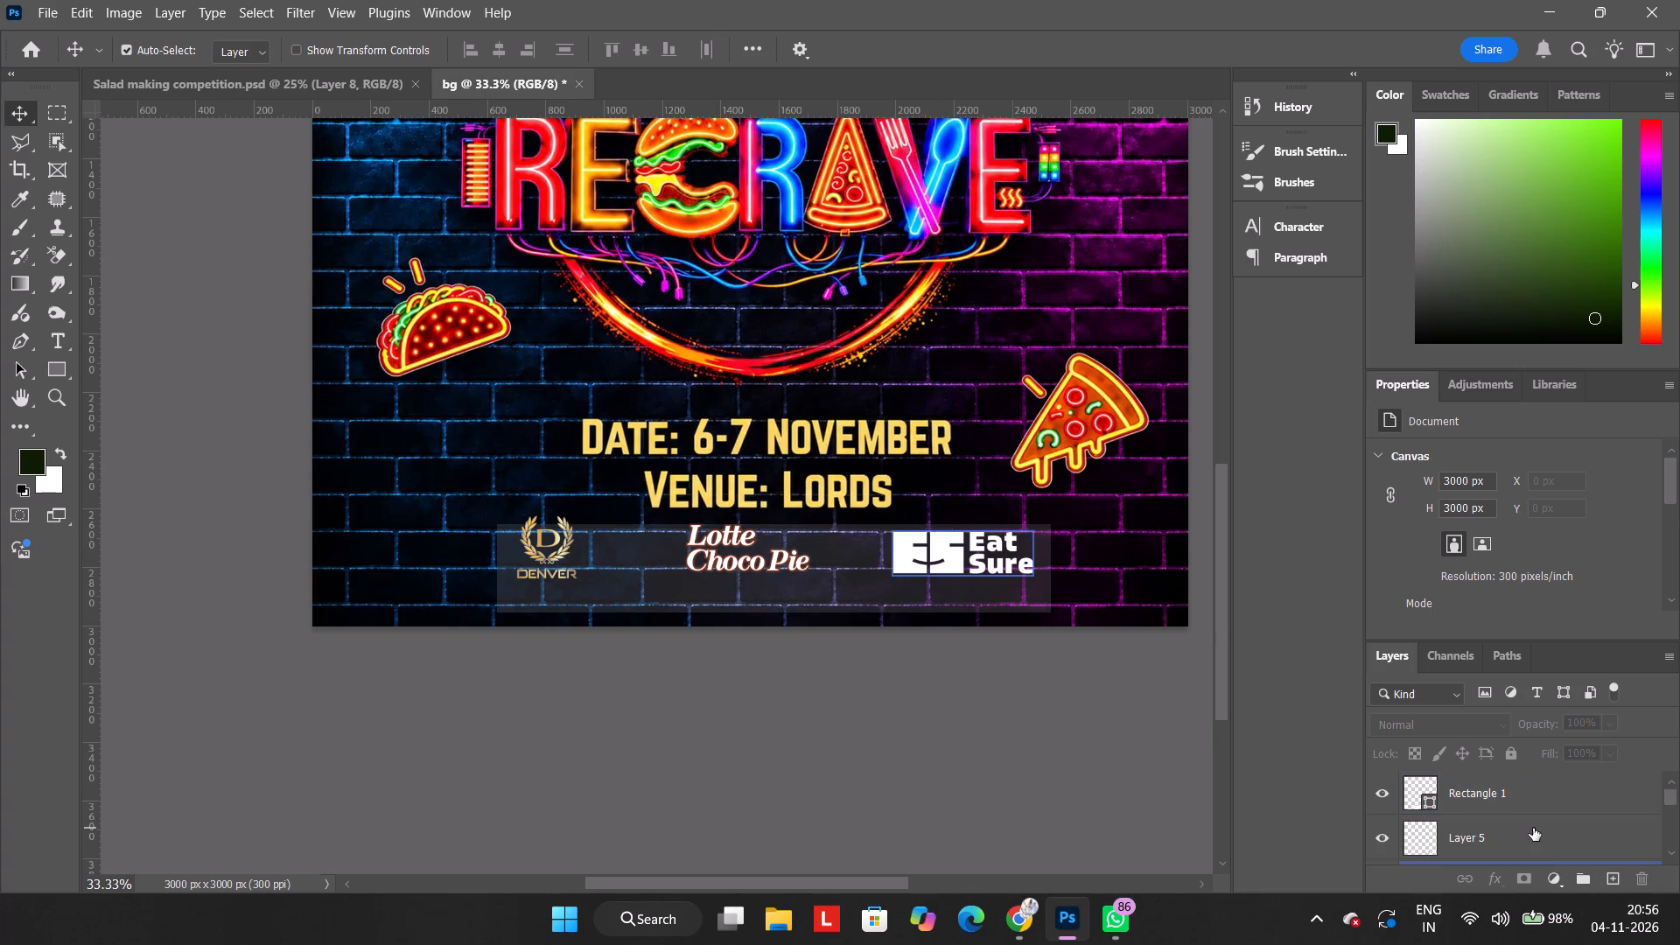
pyautogui.hotkey('ctrl', 't')
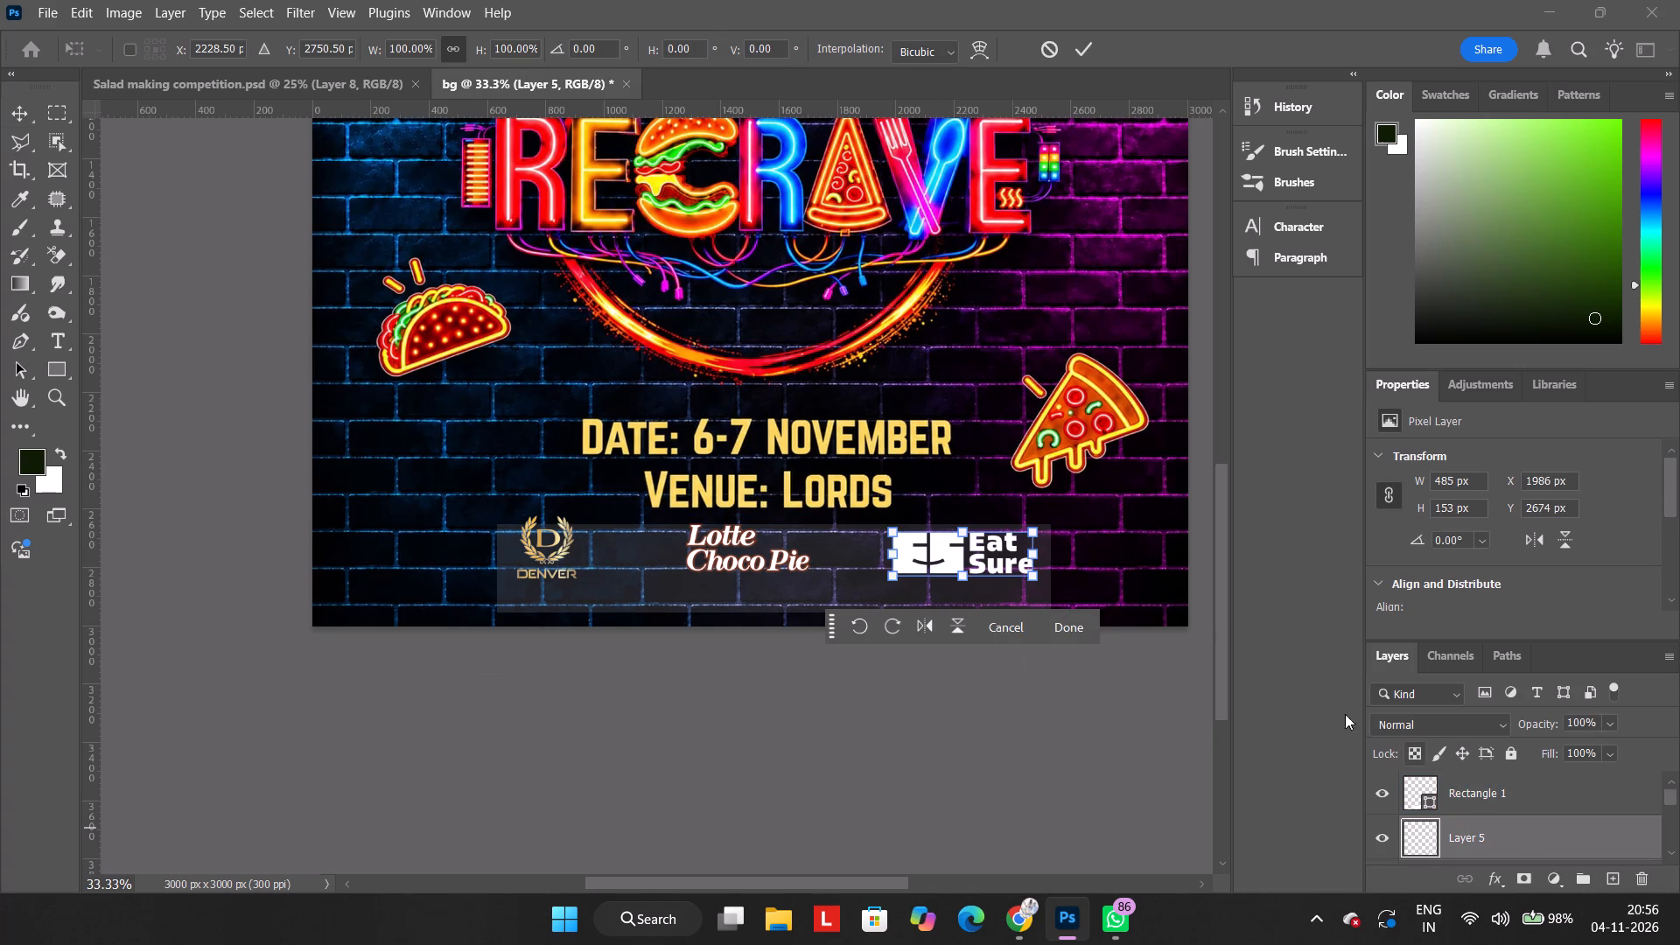
pyautogui.press('Down')
pyautogui.press('Down')
pyautogui.press('Down')
pyautogui.press('Down')
pyautogui.press('Down')
pyautogui.press('Down')
pyautogui.press('Down')
pyautogui.press('Down')
pyautogui.press('Down')
pyautogui.press('Down')
pyautogui.press('Down')
pyautogui.press('Down')
pyautogui.press('Down')
pyautogui.press('Down')
pyautogui.press('Down')
pyautogui.press('Down')
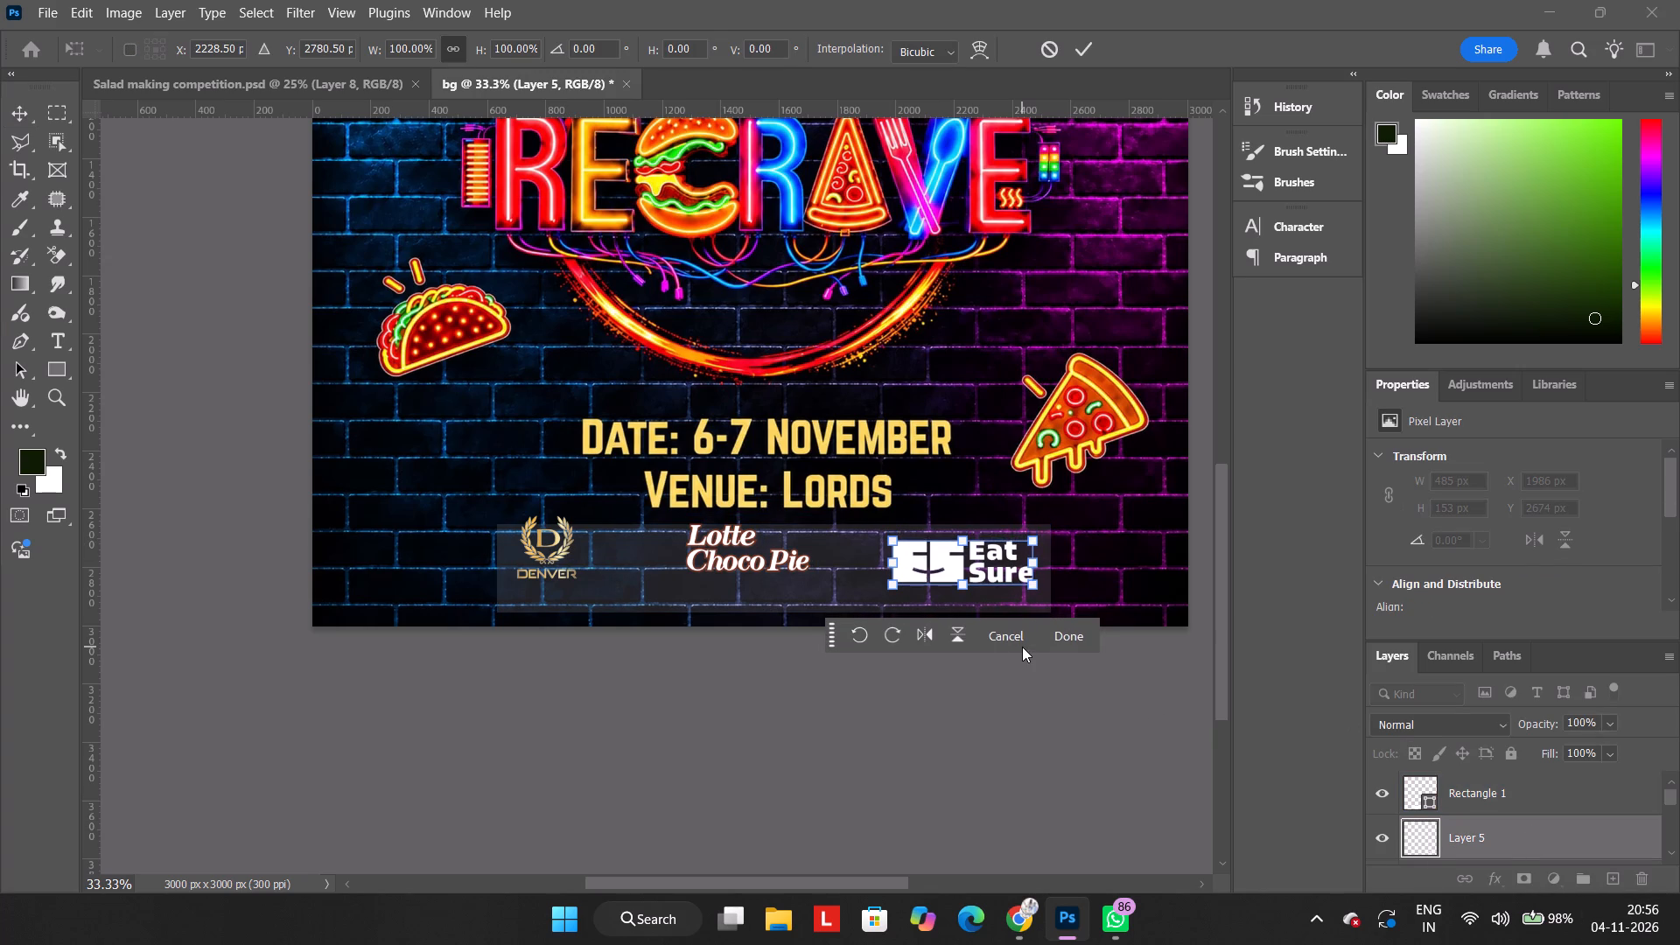
pyautogui.press('Down')
pyautogui.press('Down')
pyautogui.press('Up')
pyautogui.press('Up')
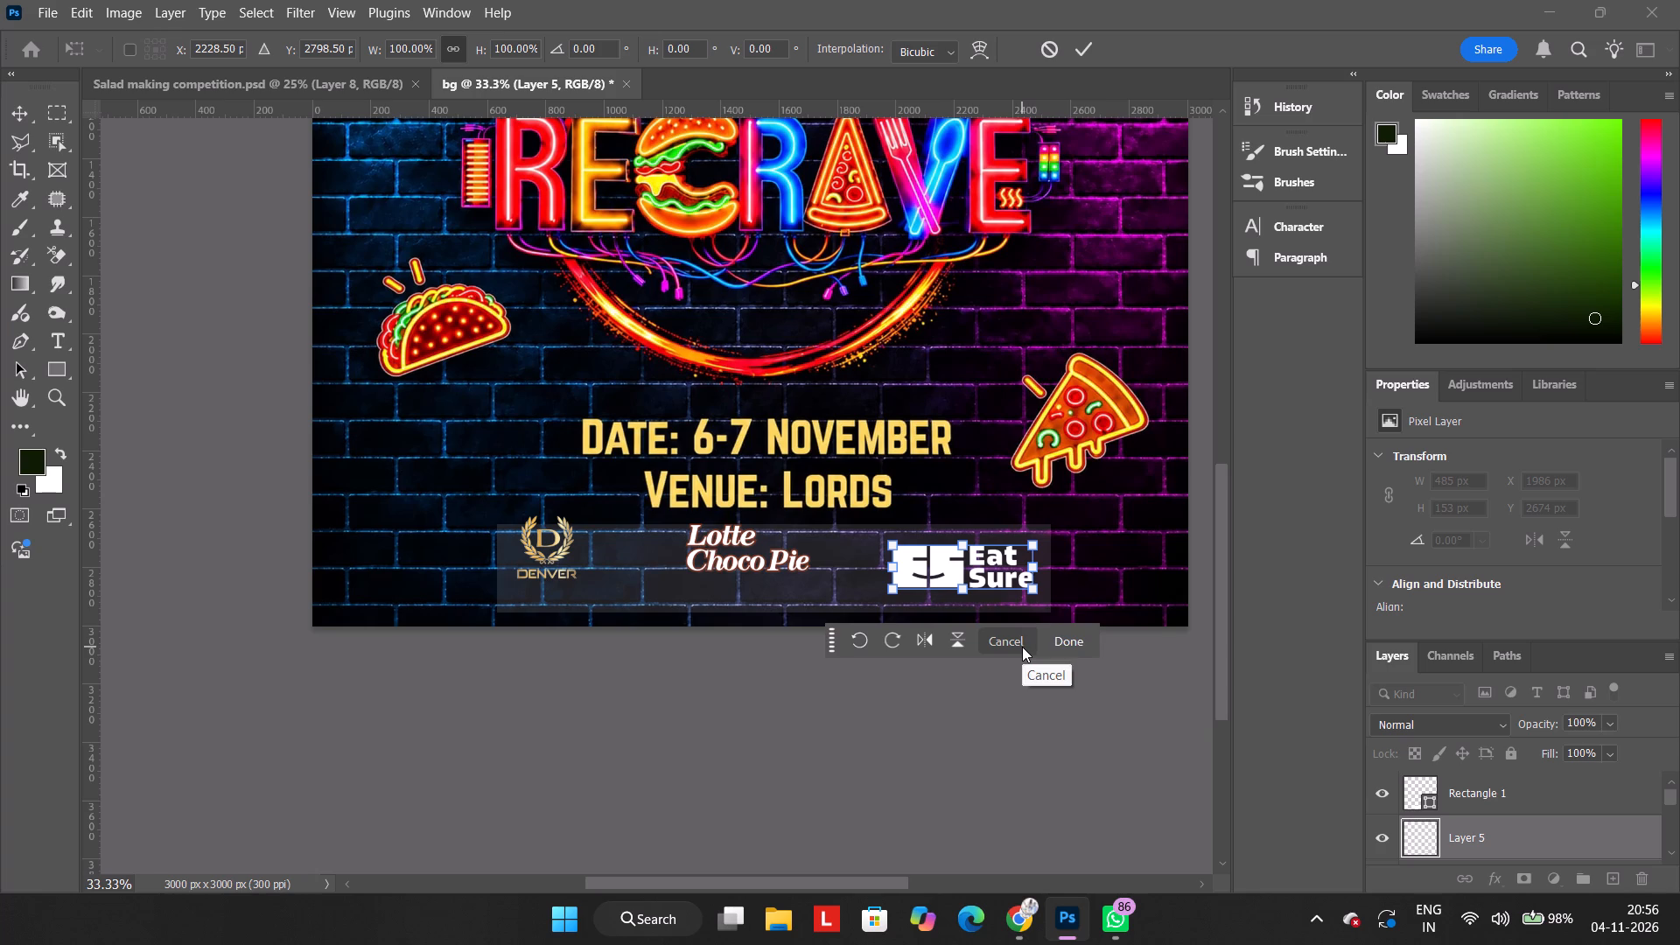
pyautogui.doubleClick(1049, 647)
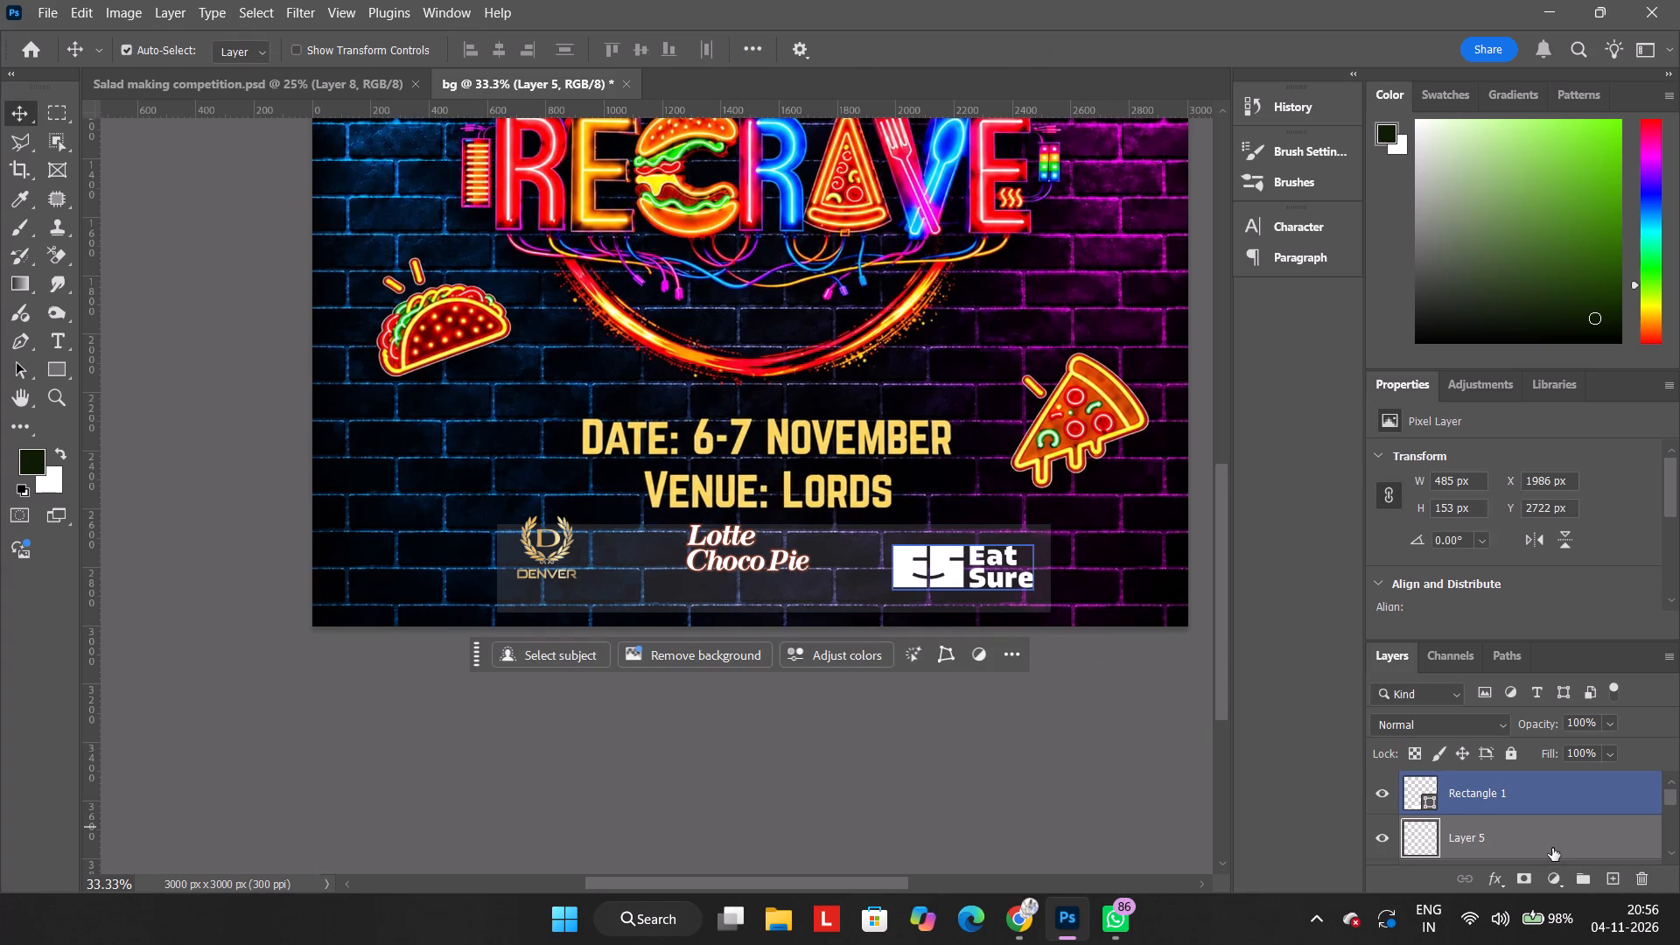
# Lower the Lotte Choco Pie logo straight down to Y 2677 px, level with the Eat Sure logo.
pyautogui.moveTo(1670, 794); pyautogui.dragTo(1670, 804)
pyautogui.click(1528, 830)
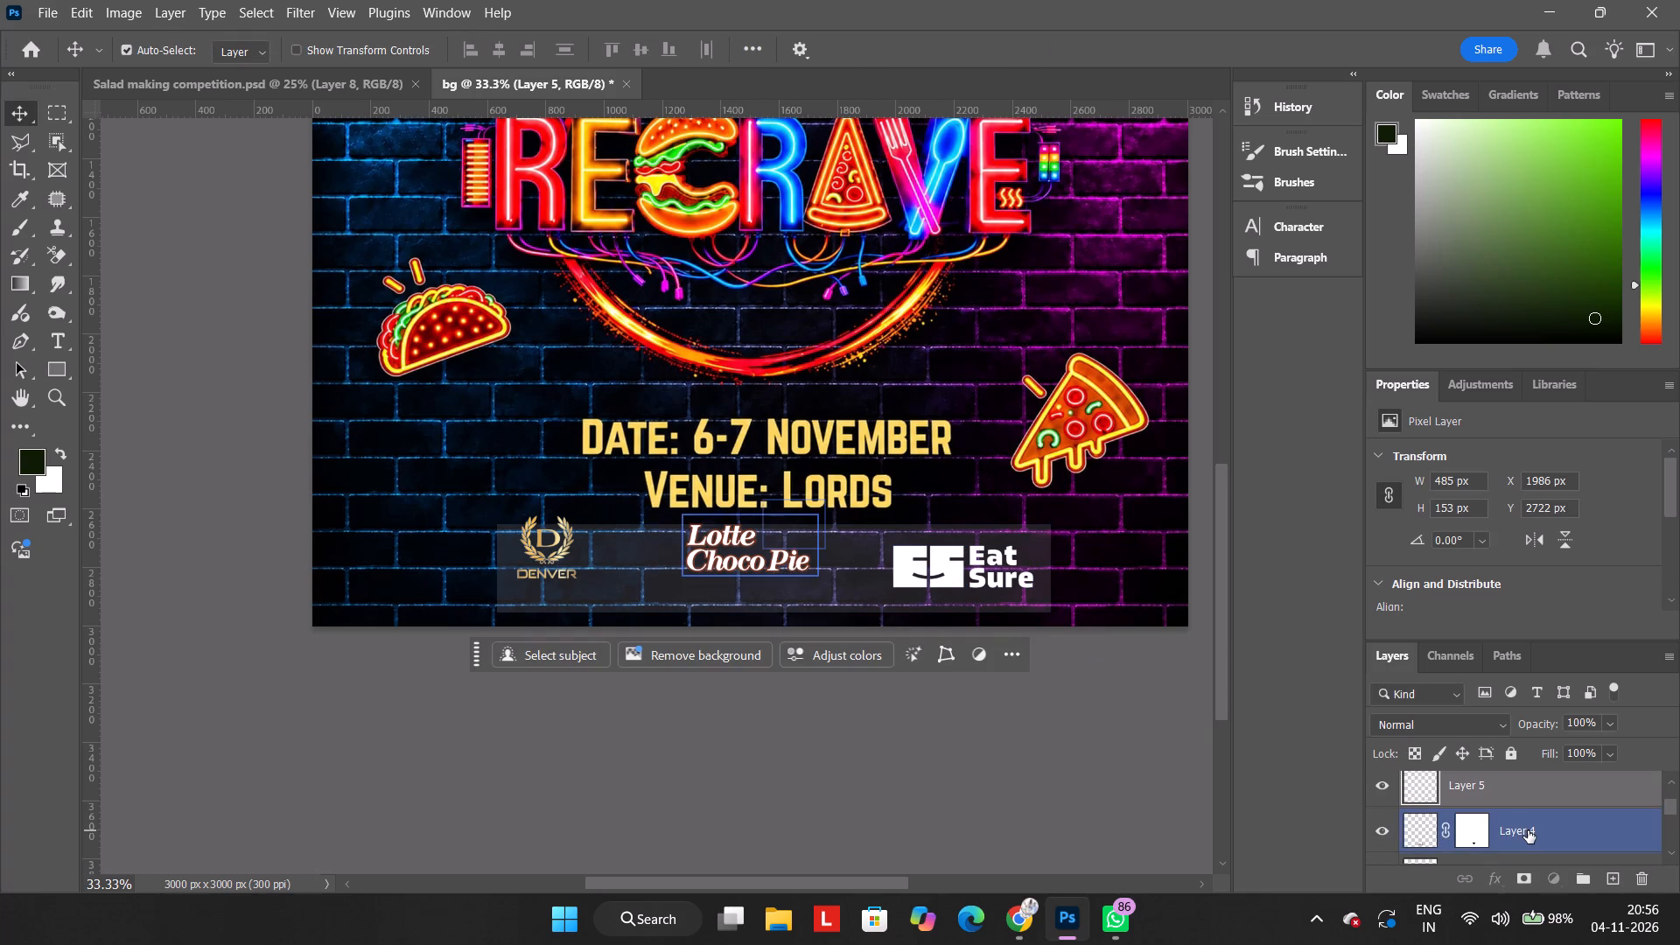
pyautogui.press('Down')
pyautogui.press('Down')
pyautogui.press('Down')
pyautogui.press('Down')
pyautogui.press('Down')
pyautogui.press('Down')
pyautogui.press('Down')
pyautogui.press('Down')
pyautogui.press('Down')
pyautogui.press('Down')
pyautogui.press('Down')
pyautogui.press('Down')
pyautogui.press('Down')
pyautogui.press('Down')
pyautogui.press('Down')
pyautogui.press('Down')
pyautogui.press('Down')
pyautogui.press('Down')
pyautogui.press('Down')
pyautogui.press('Down')
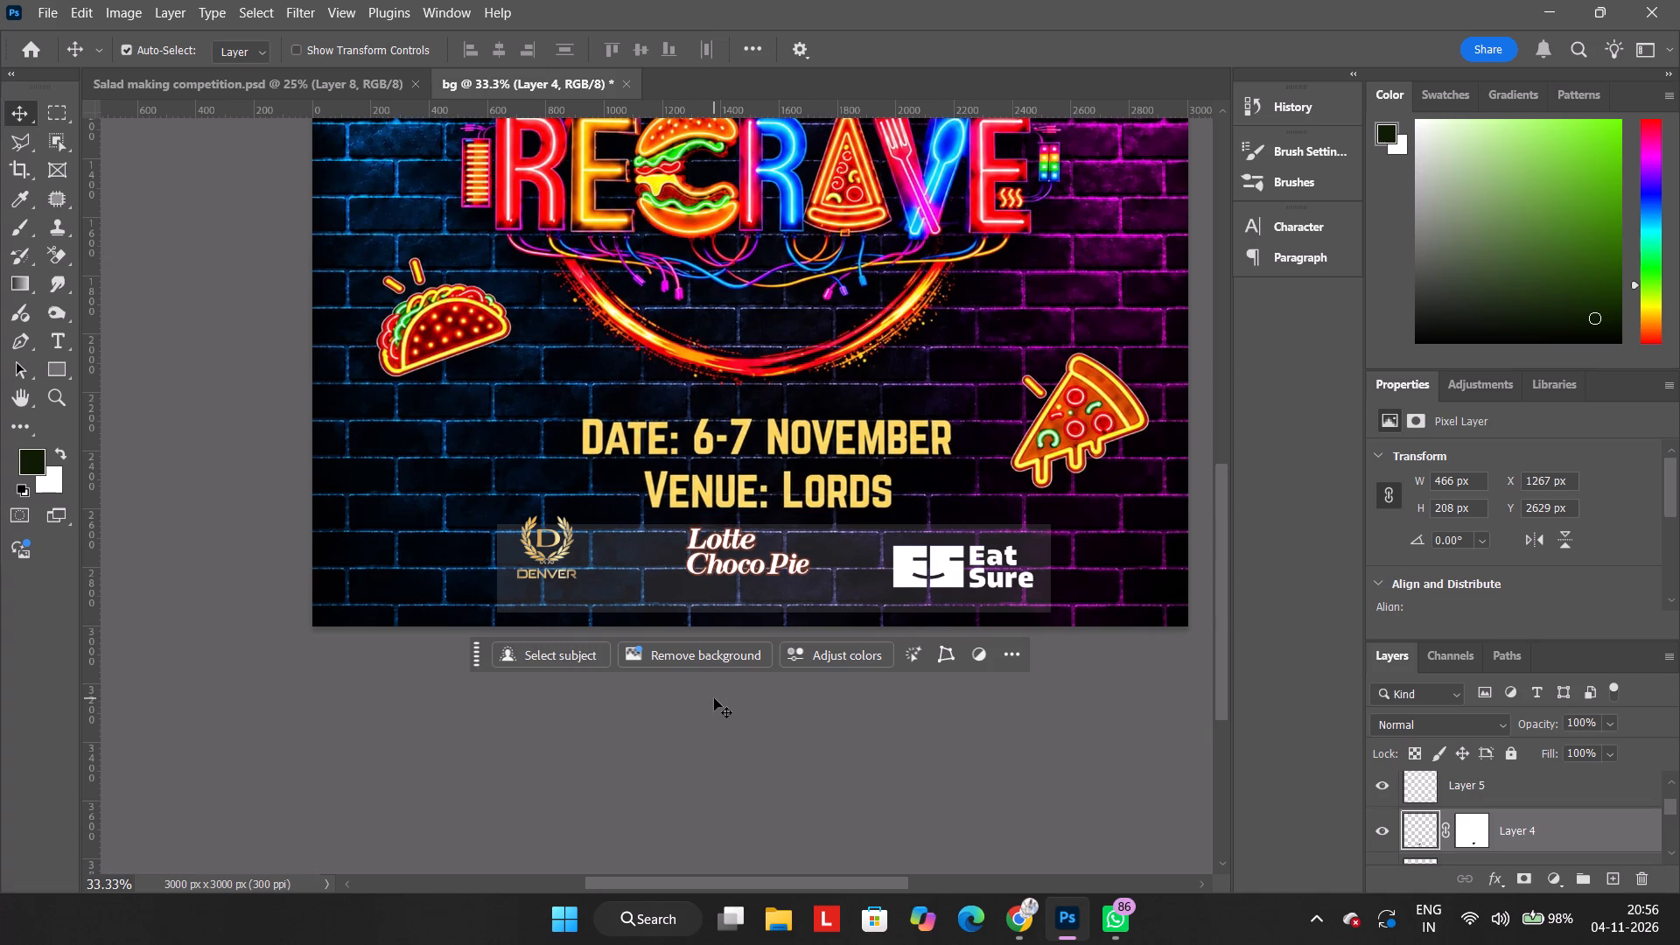
pyautogui.press('Down')
pyautogui.press('Down')
pyautogui.press('Down')
pyautogui.press('Down')
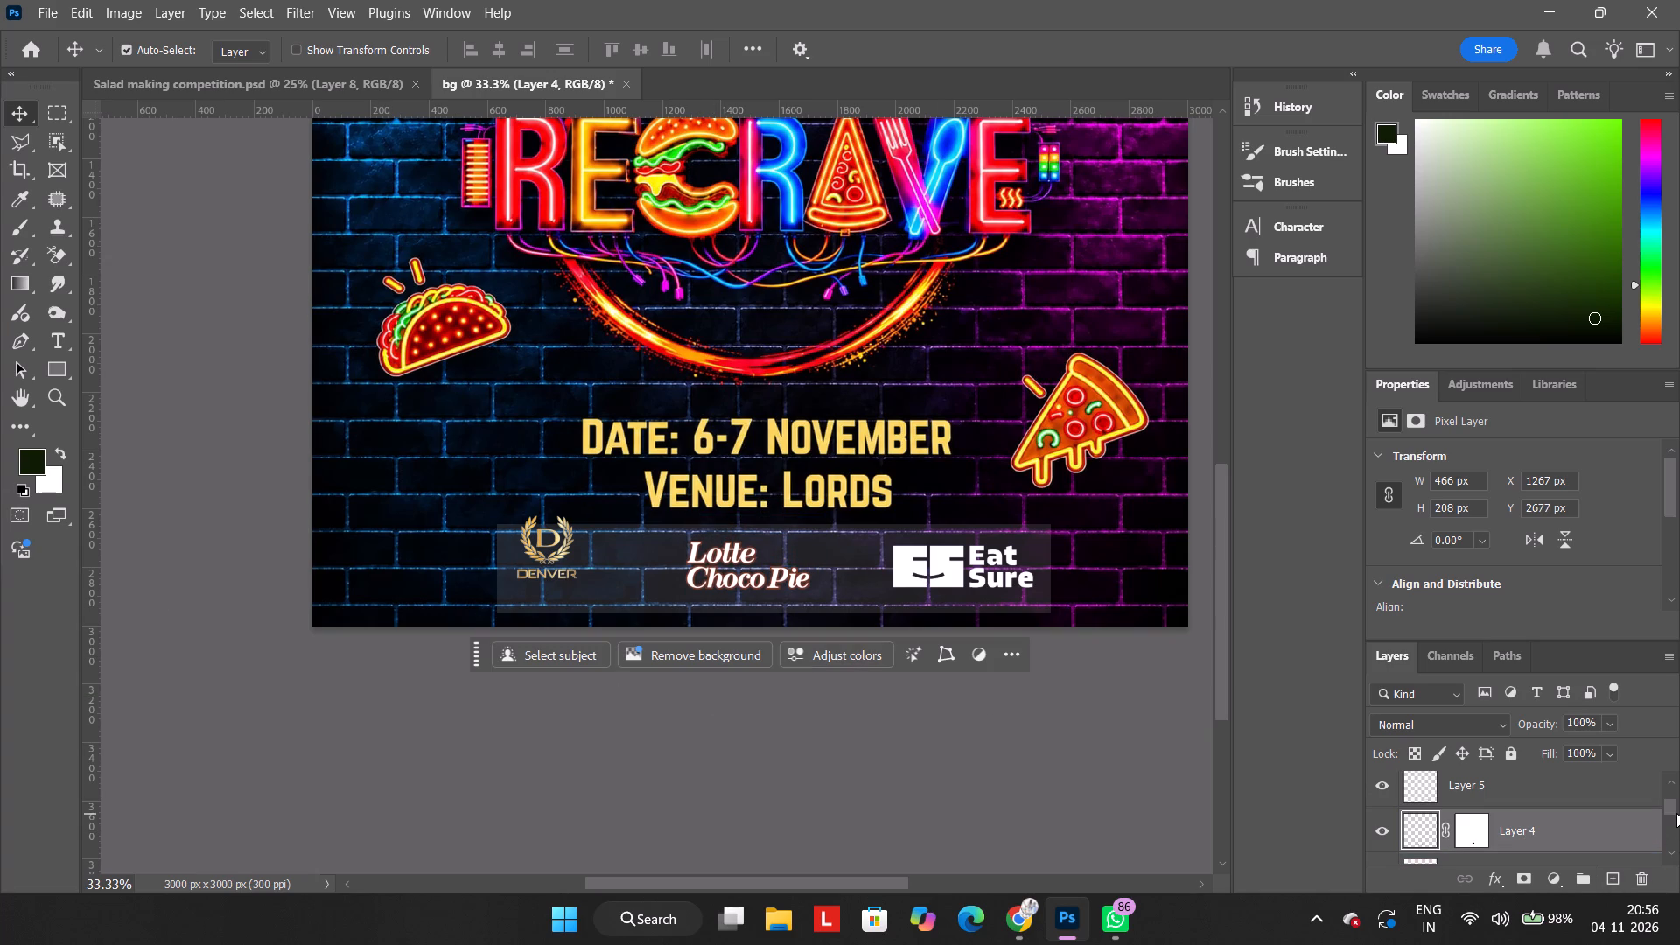
# Lower the Denver logo about 69 px so it sits inside the backing rectangle, and leave no layer selected.
pyautogui.moveTo(1676, 812); pyautogui.dragTo(1672, 823)
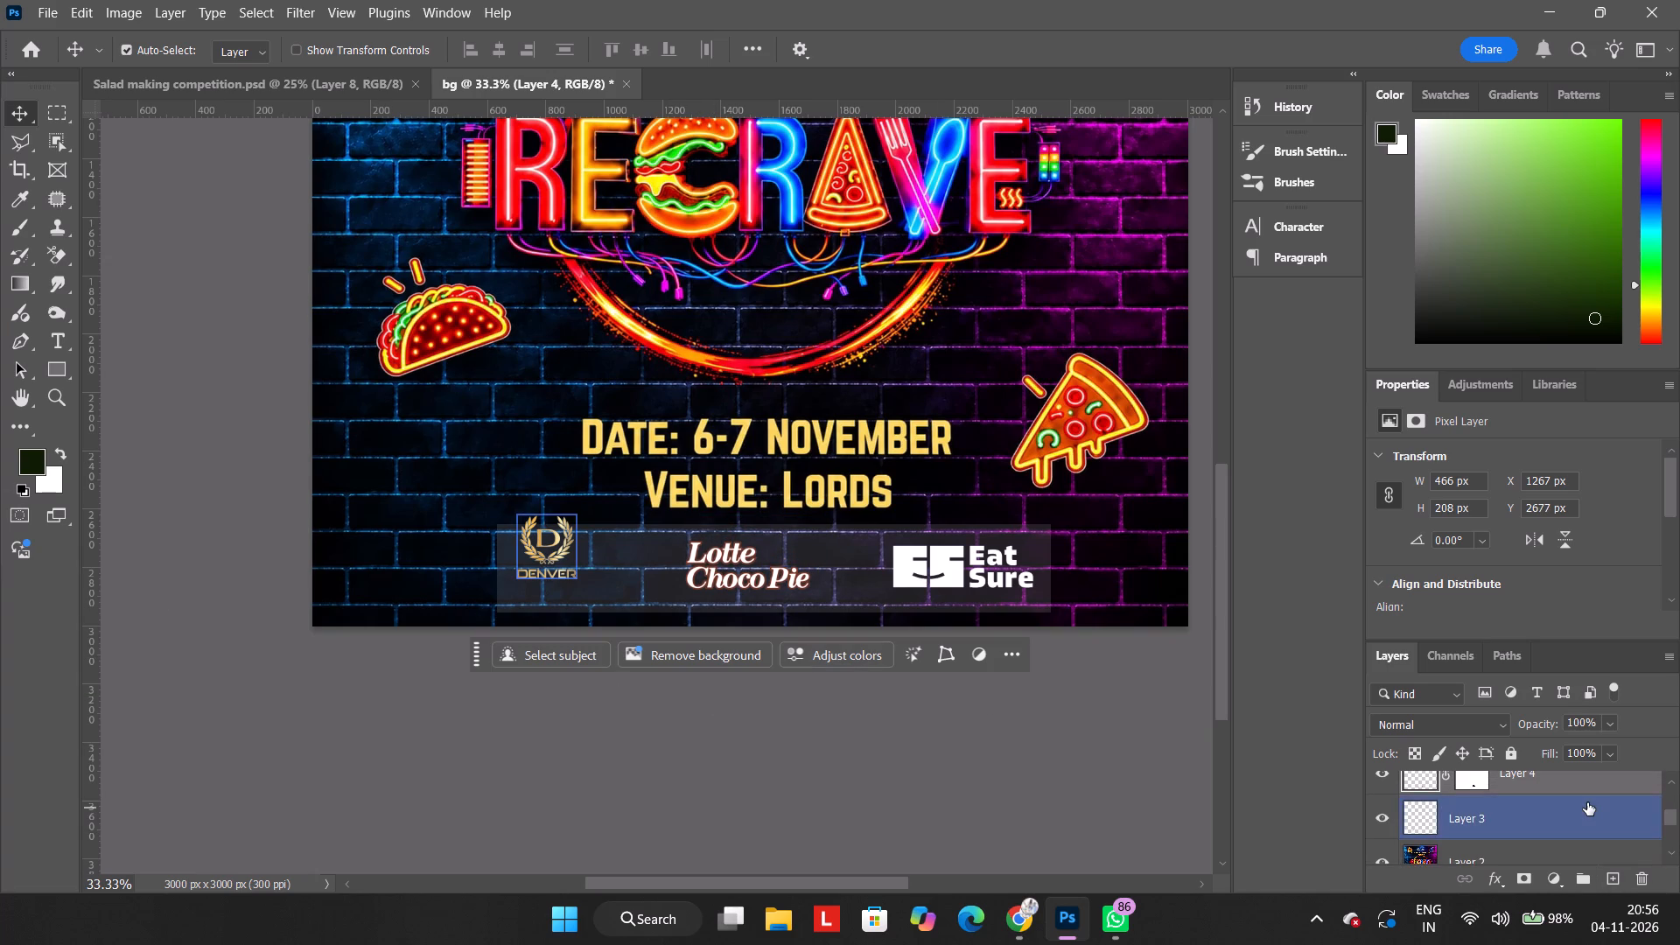
pyautogui.click(1587, 802)
pyautogui.hotkey('ctrl', 't')
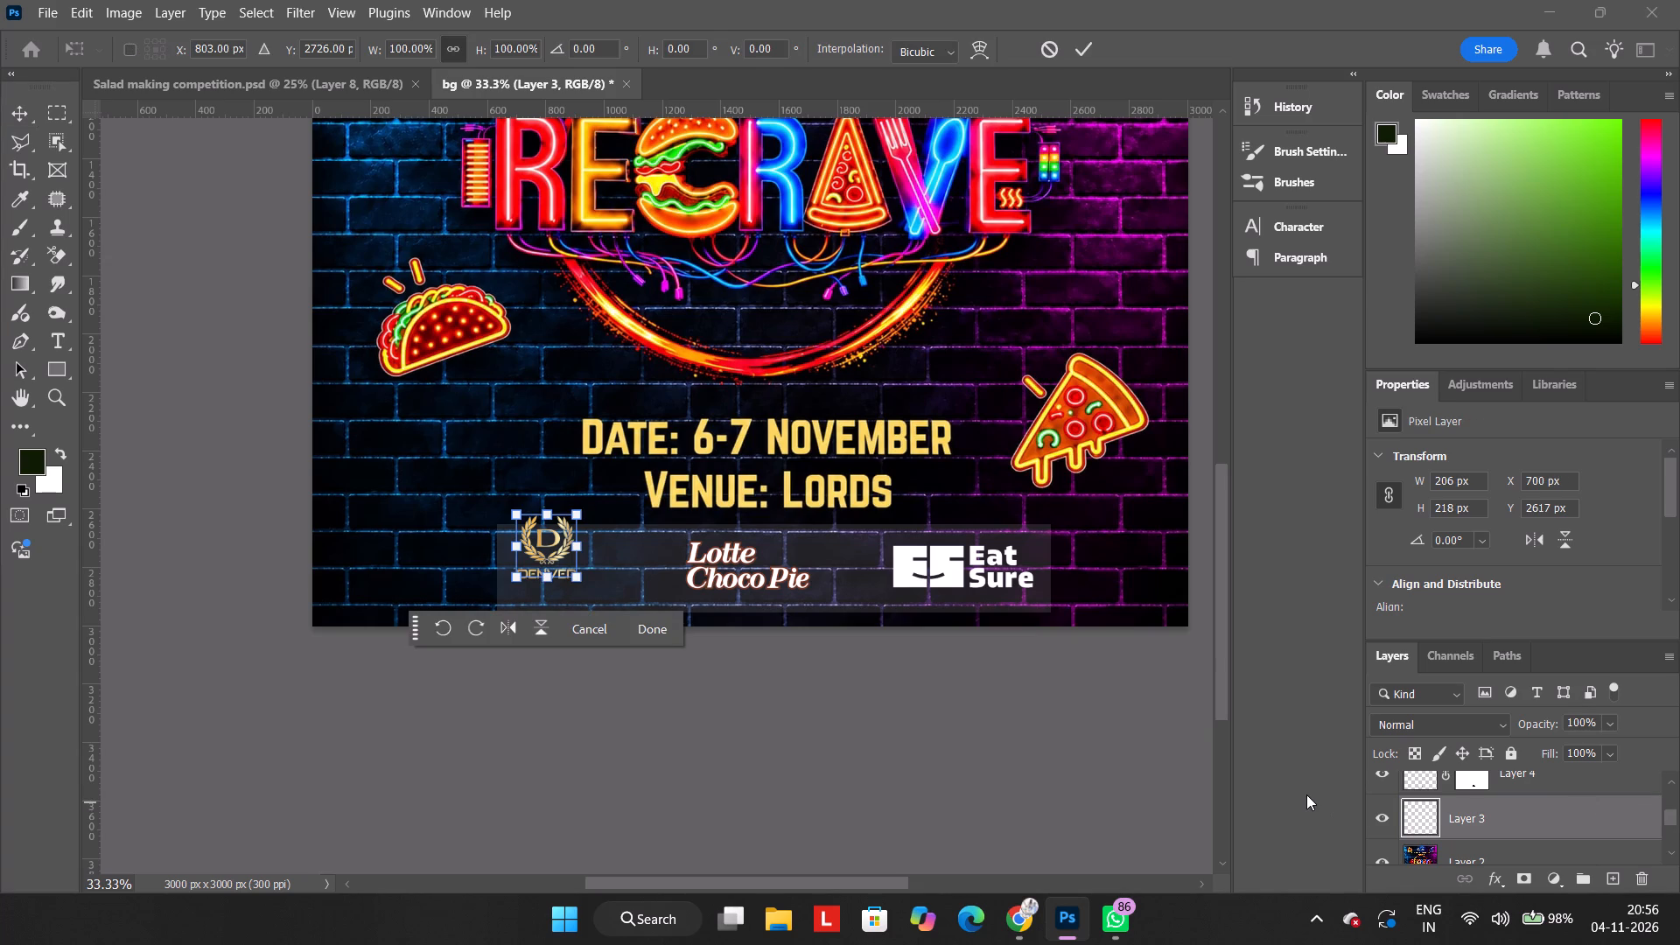
pyautogui.press('Down')
pyautogui.press('Down')
pyautogui.press('Down')
pyautogui.press('Down')
pyautogui.press('Down')
pyautogui.press('Down')
pyautogui.press('Down')
pyautogui.press('Down')
pyautogui.press('Down')
pyautogui.press('Down')
pyautogui.press('Down')
pyautogui.press('Down')
pyautogui.press('Down')
pyautogui.press('Down')
pyautogui.press('Down')
pyautogui.press('Down')
pyautogui.press('Down')
pyautogui.press('Down')
pyautogui.press('Down')
pyautogui.press('Down')
pyautogui.press('Down')
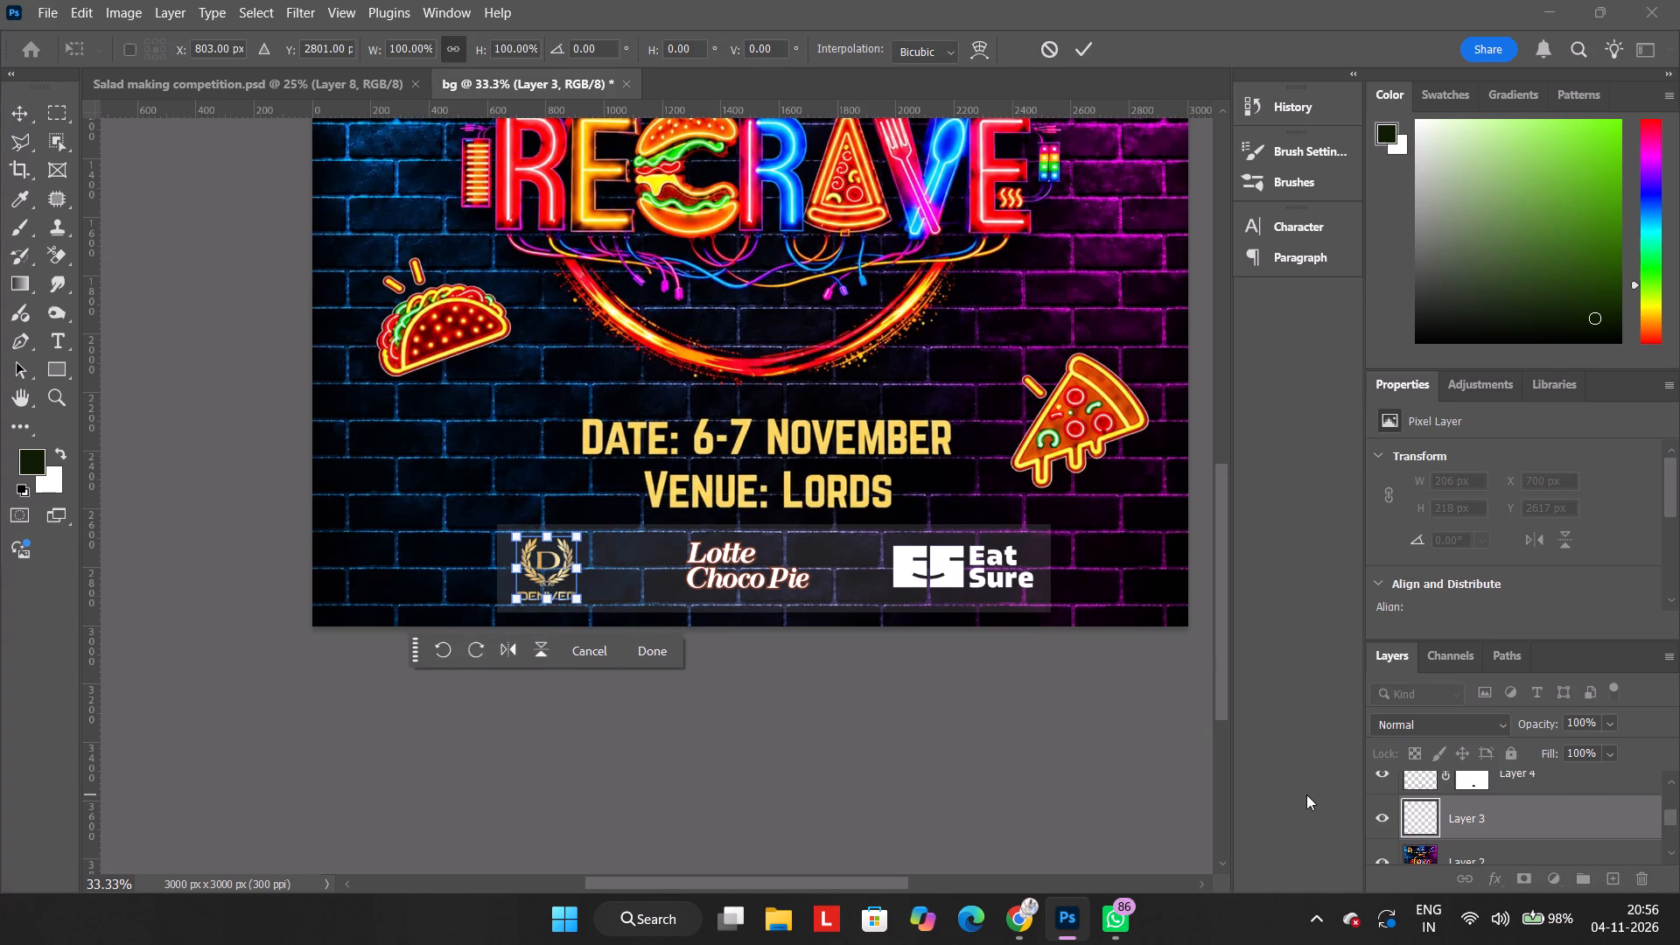
pyautogui.press('Up')
pyautogui.press('Up')
pyautogui.press('Up')
pyautogui.press('Down')
pyautogui.press('Down')
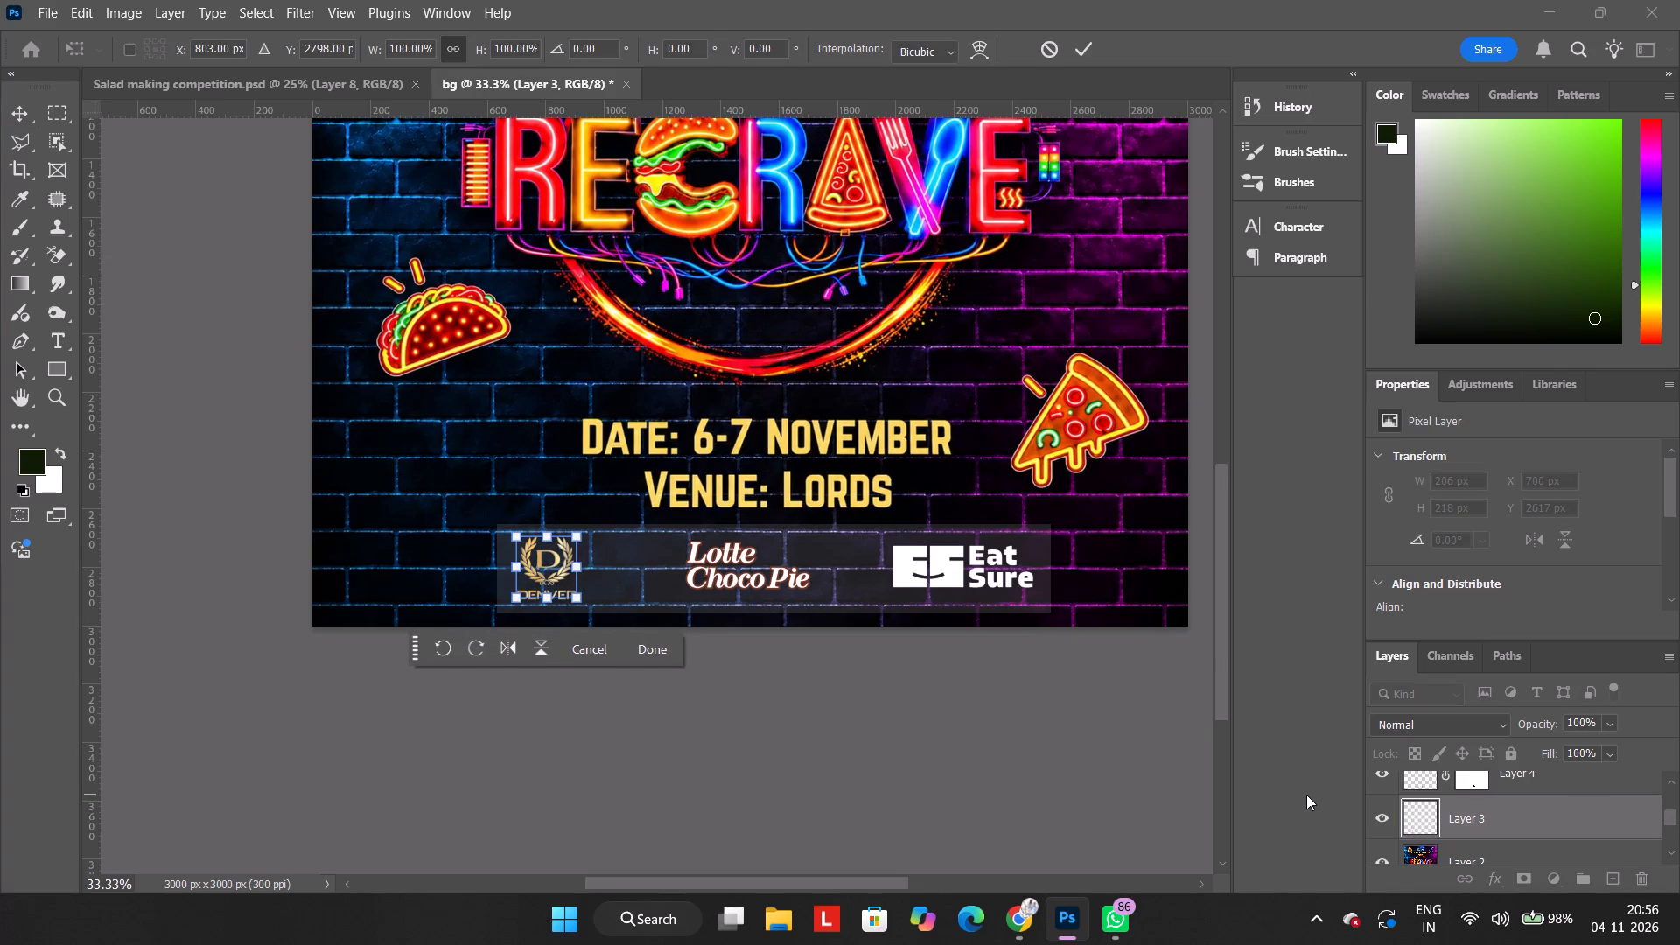
pyautogui.press('Up')
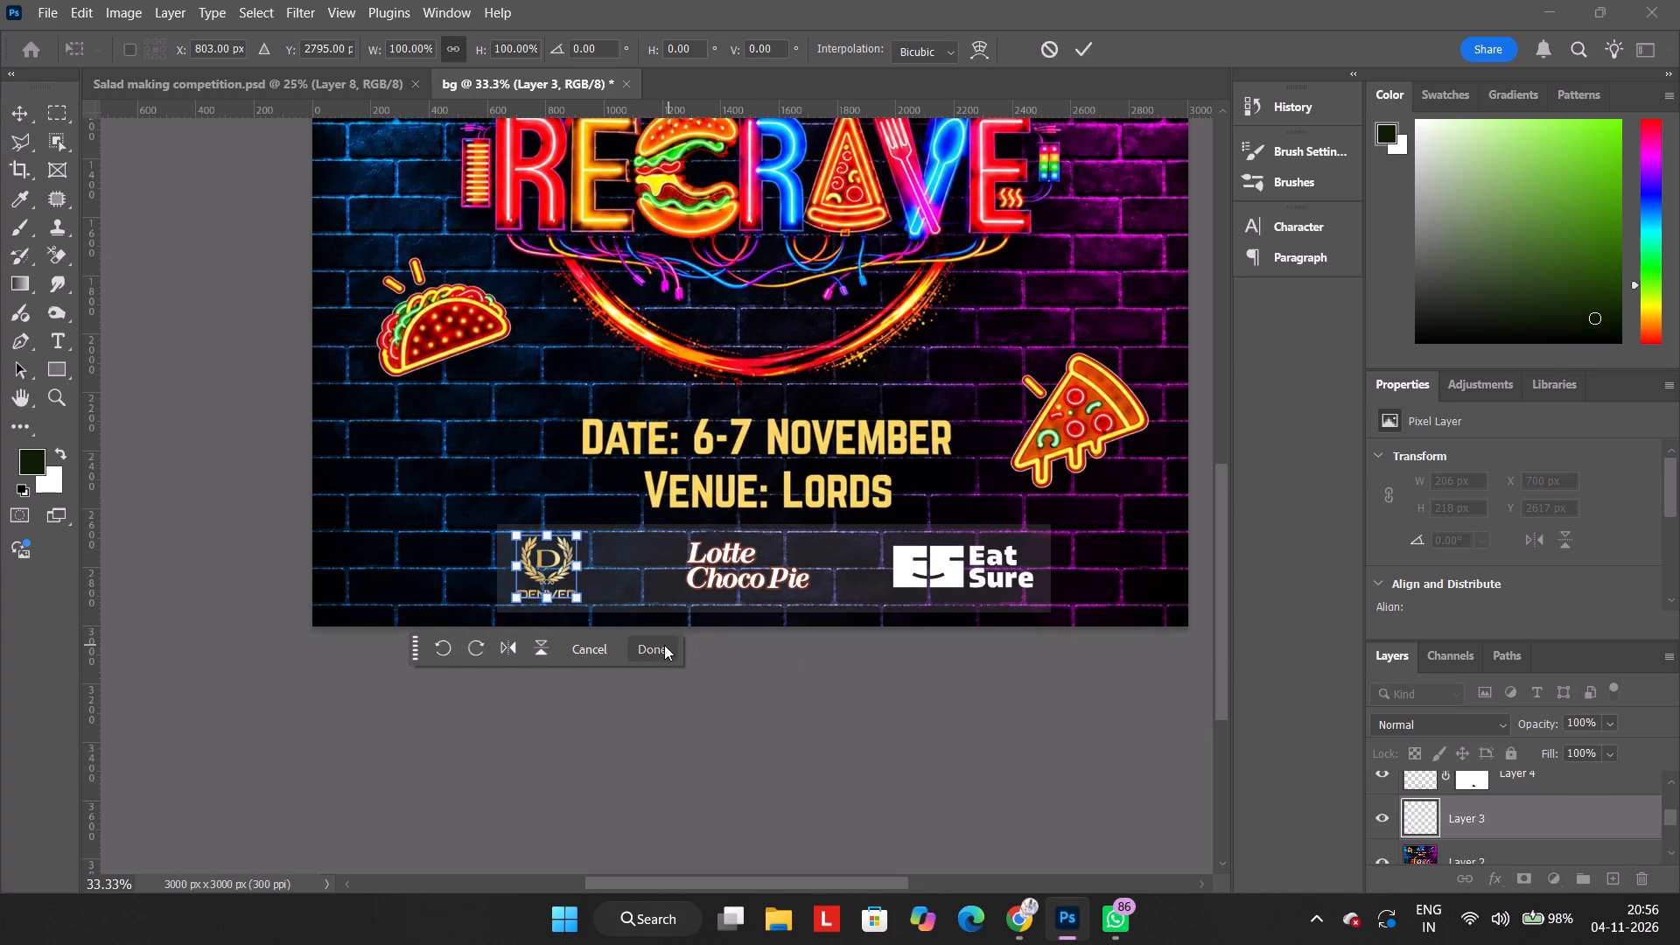
pyautogui.click(658, 646)
pyautogui.click(248, 451)
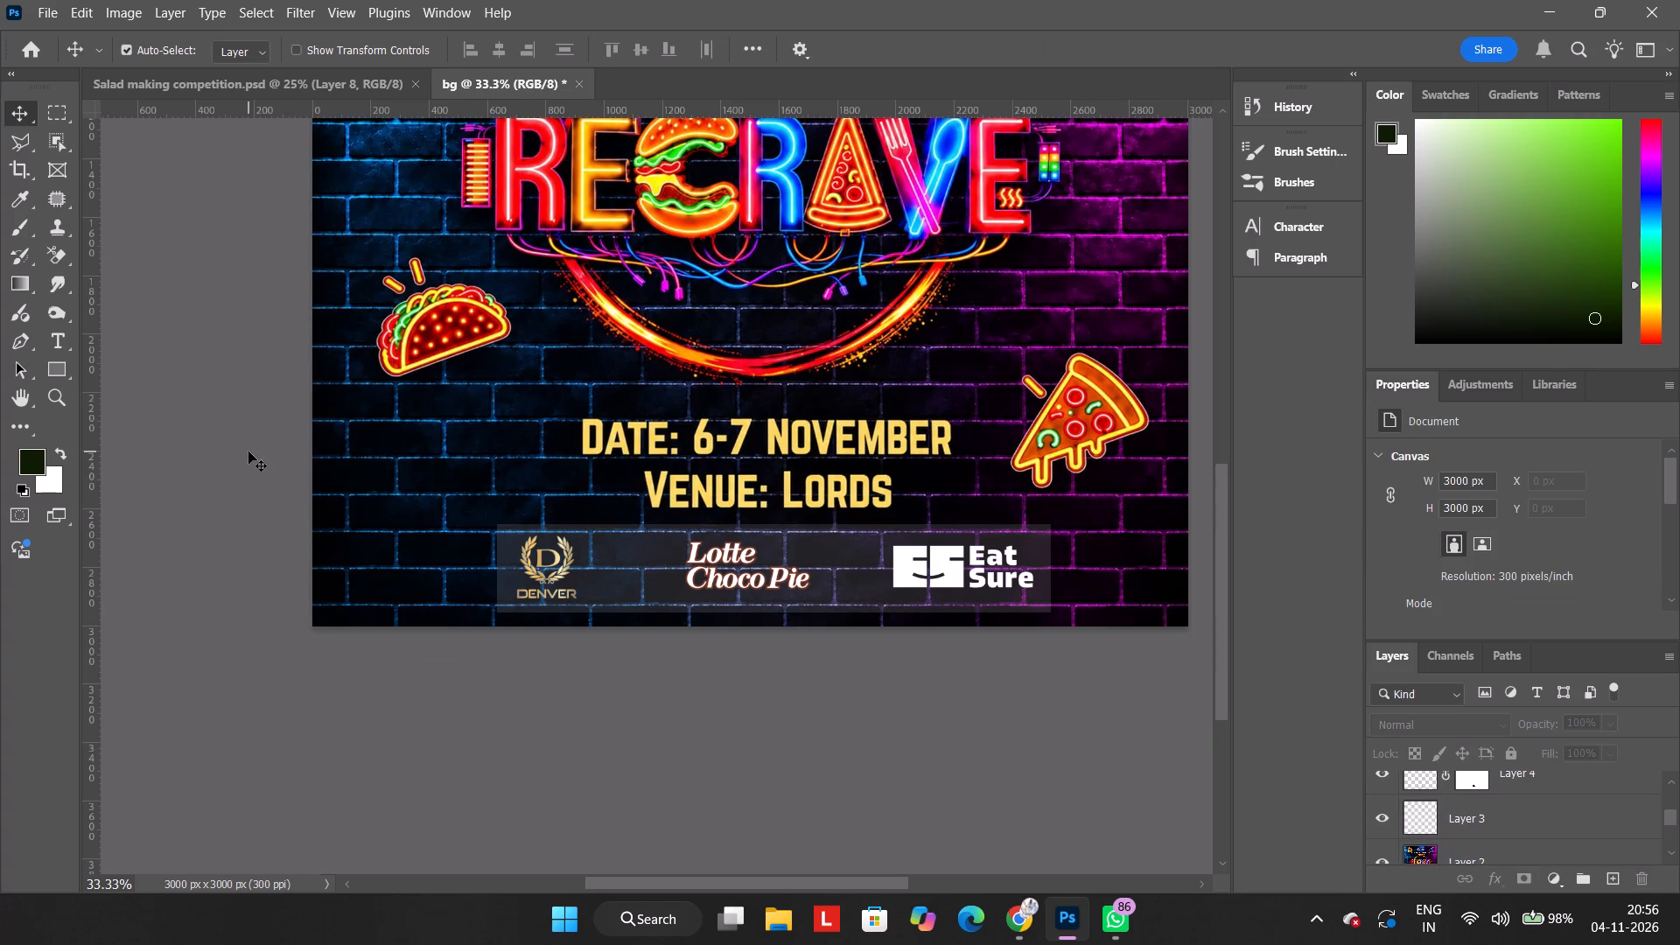
# Hide the backing rectangle and swap the Eat Sure and Lotte Choco Pie logos, placing Eat Sure in the middle with about 328 px gaps.
pyautogui.click(638, 593)
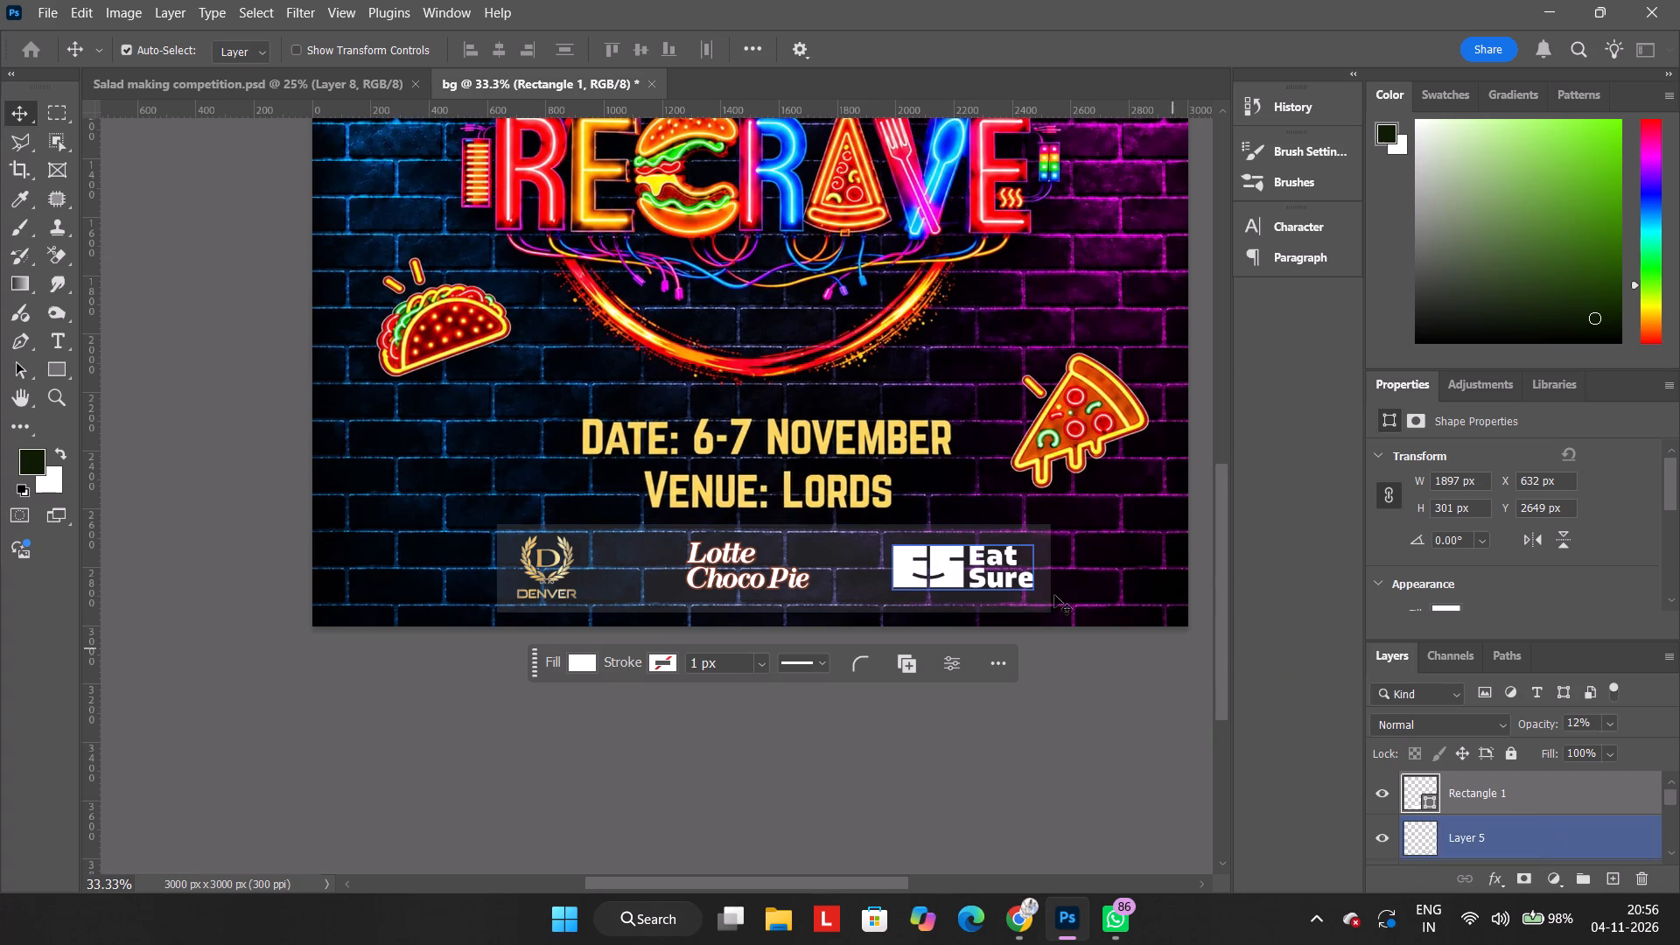
pyautogui.click(839, 594)
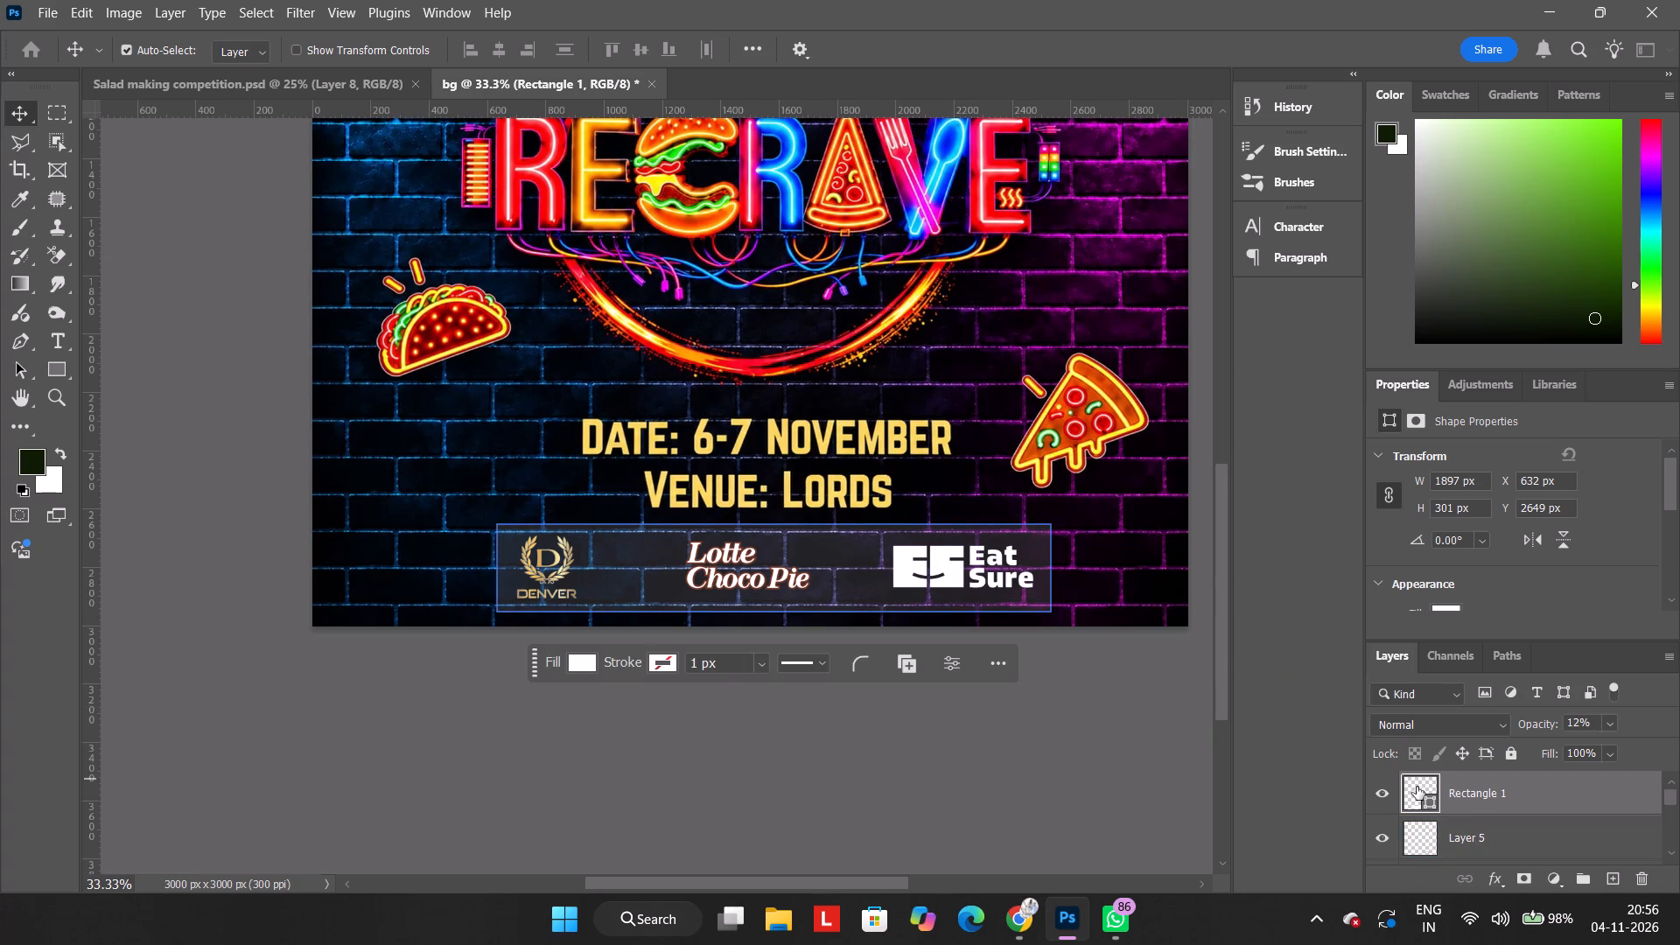
pyautogui.click(1387, 797)
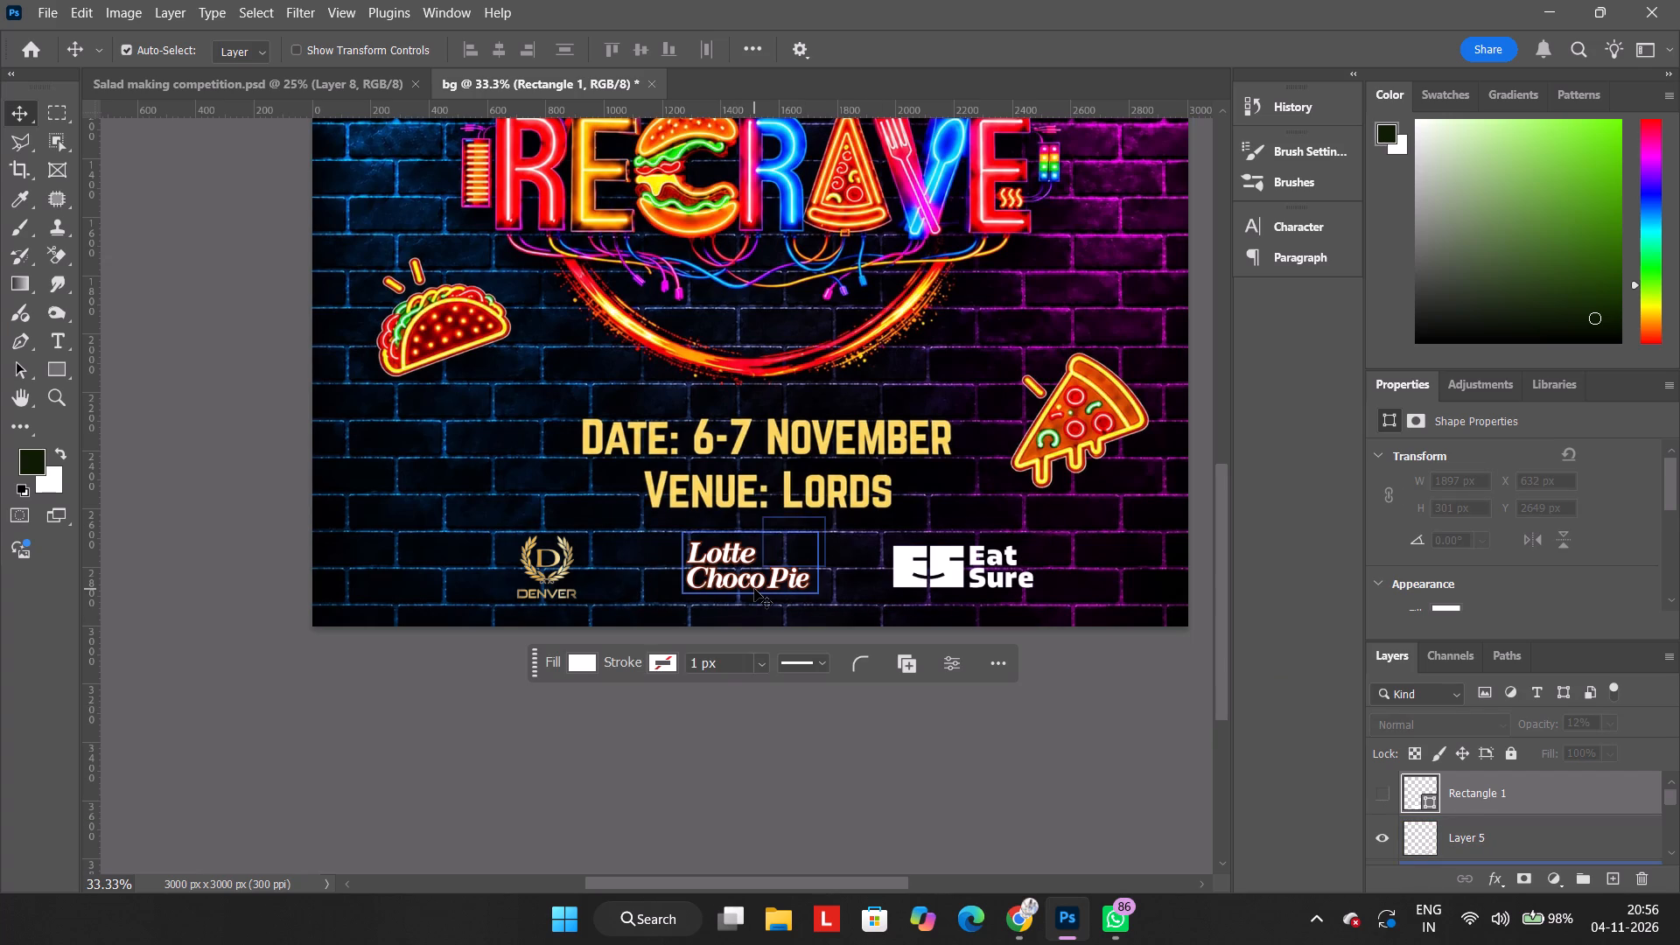
pyautogui.click(754, 589)
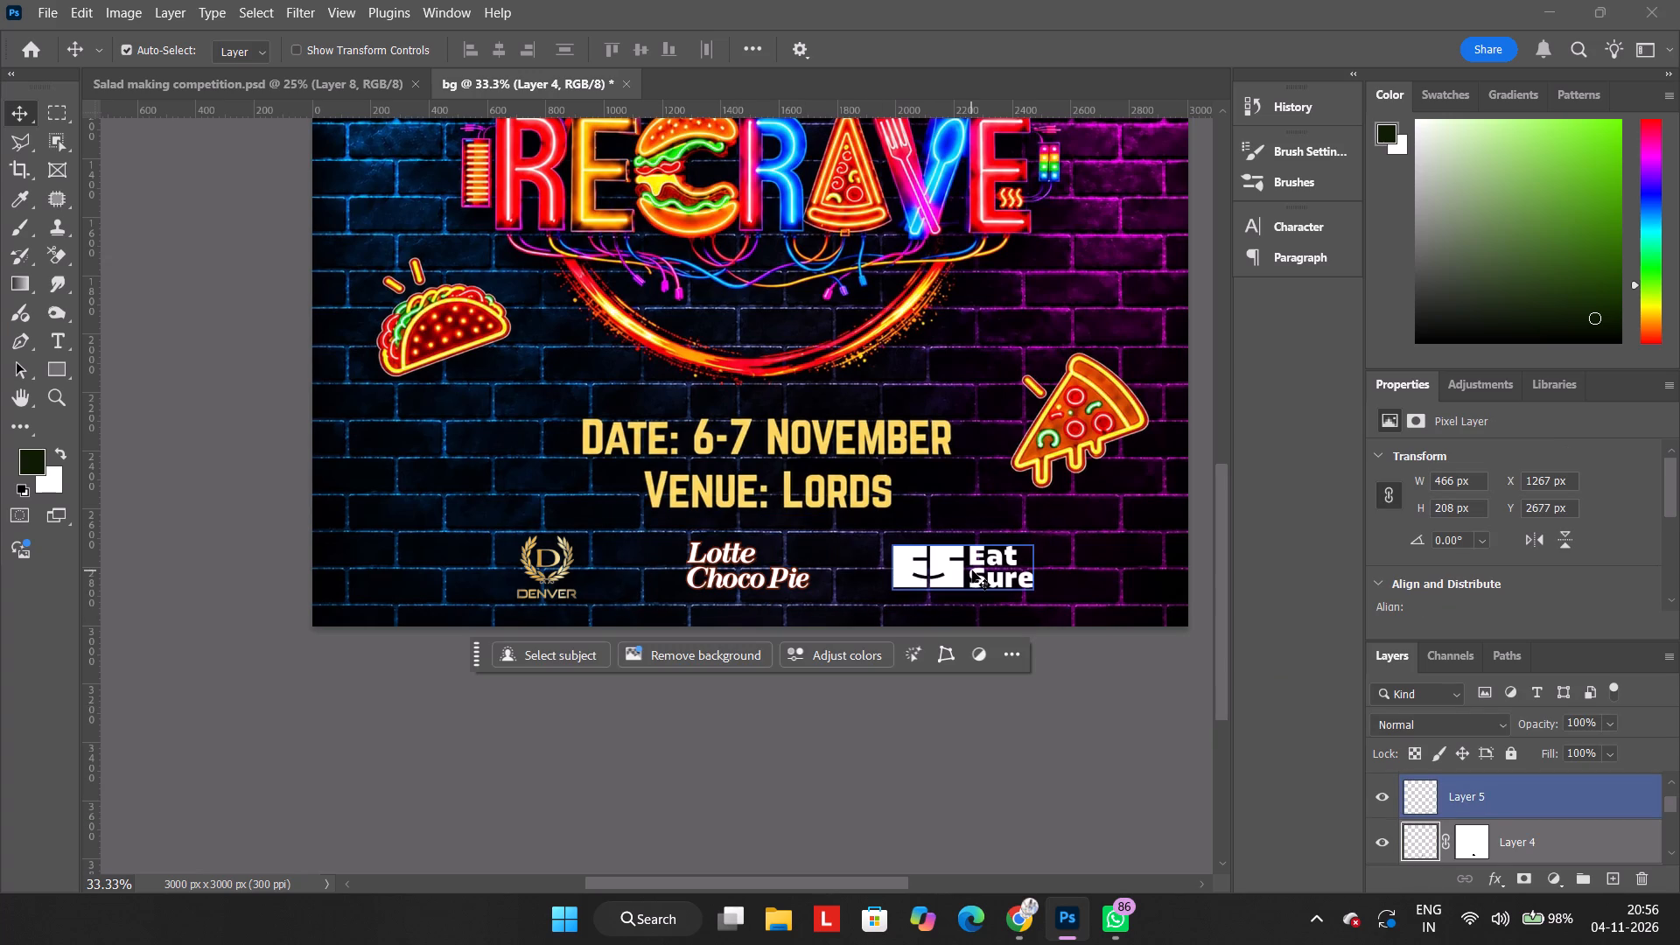
pyautogui.moveTo(972, 570); pyautogui.dragTo(703, 565)
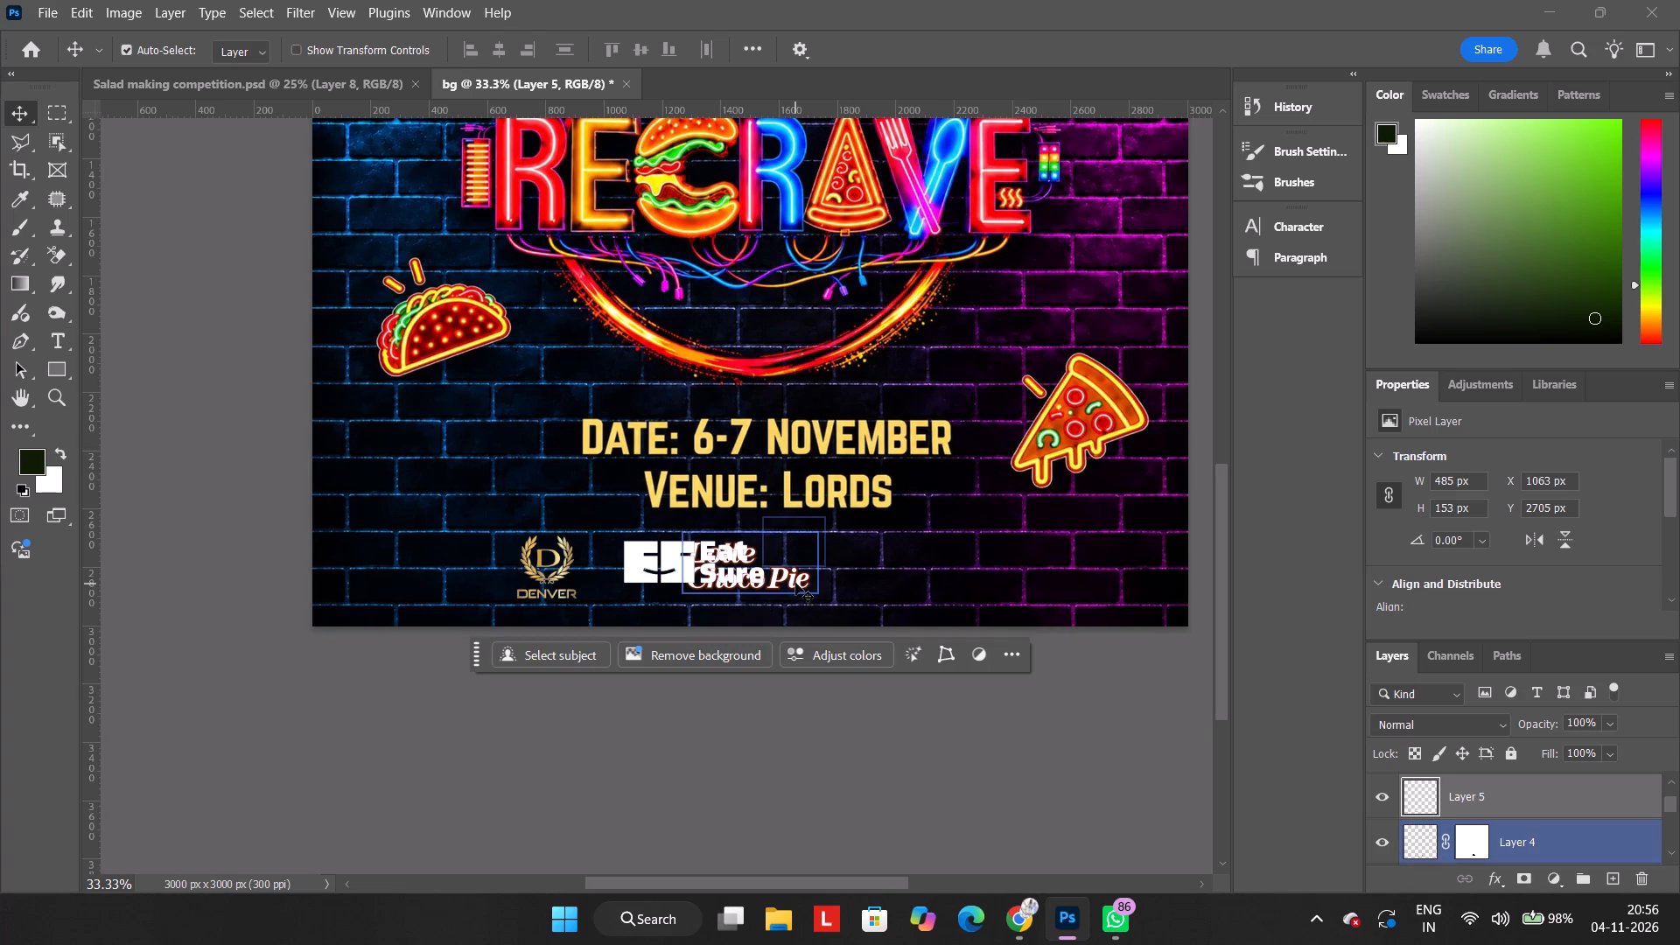
pyautogui.moveTo(795, 583); pyautogui.dragTo(1023, 579)
pyautogui.moveTo(732, 559); pyautogui.dragTo(789, 559)
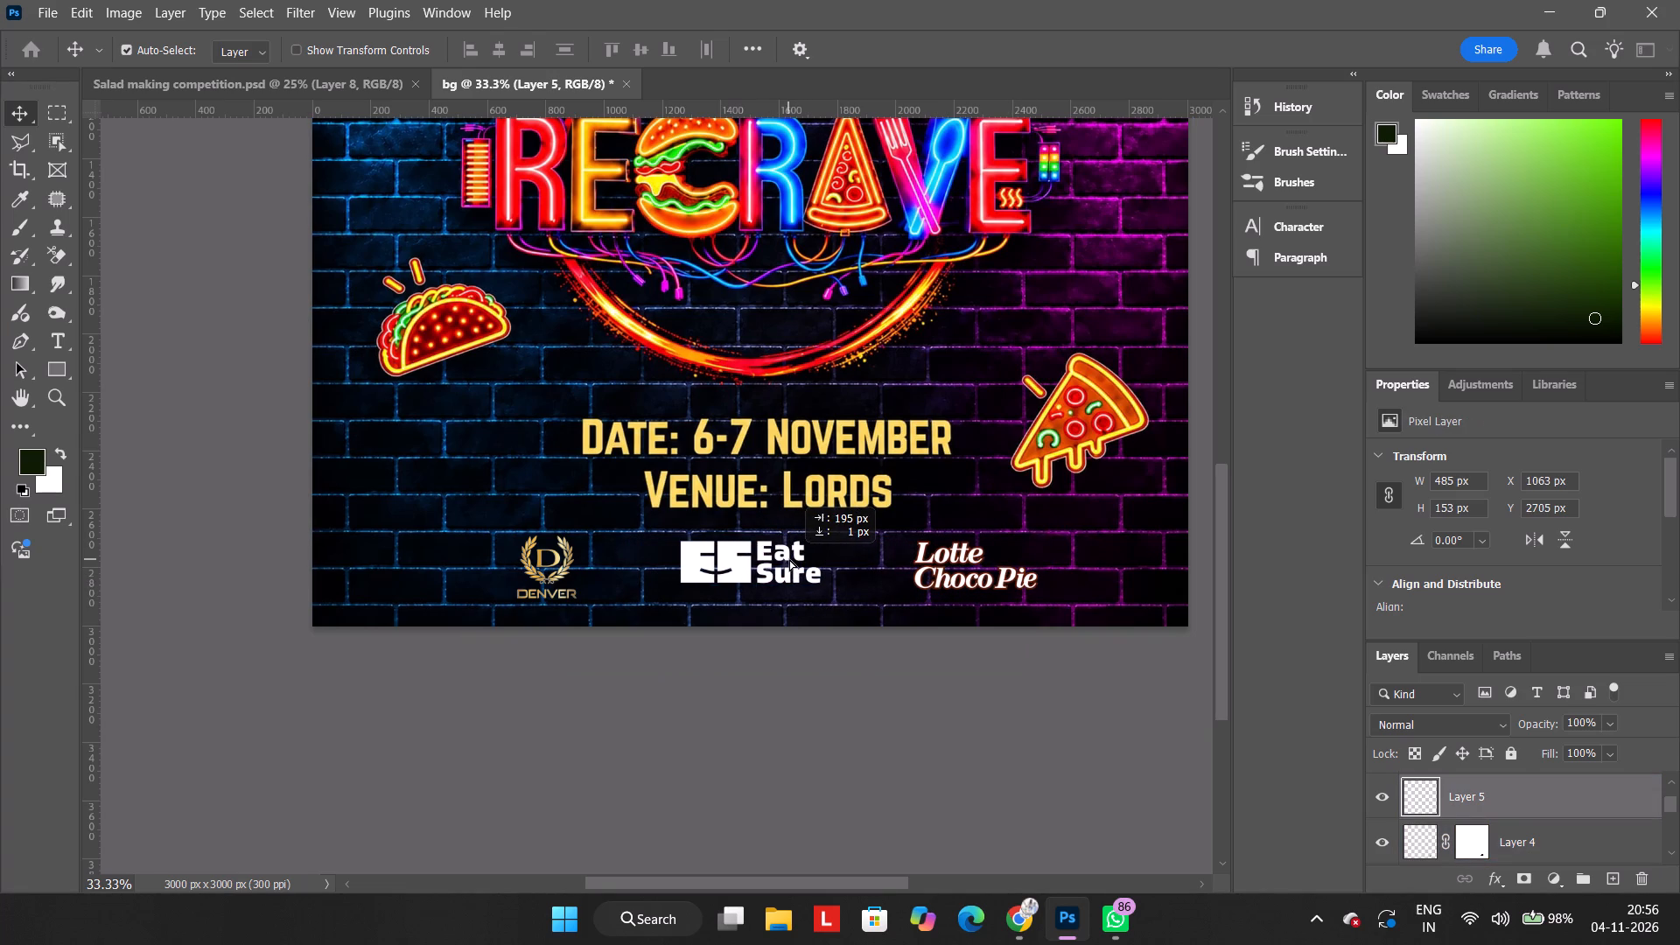
pyautogui.moveTo(789, 559); pyautogui.dragTo(785, 559)
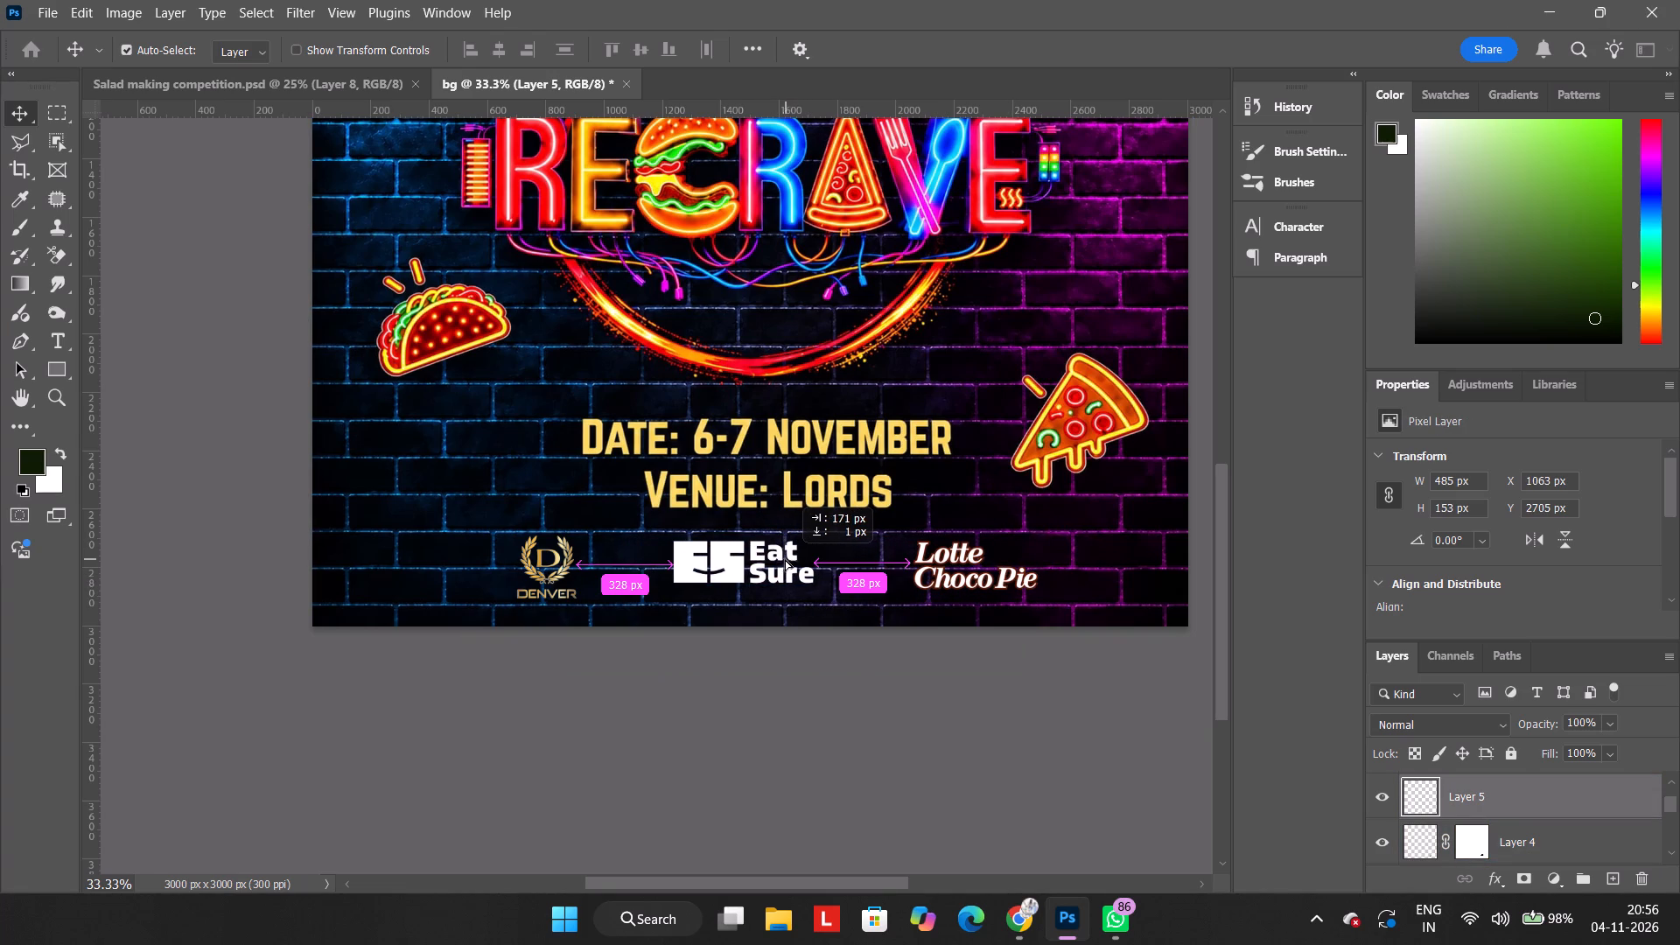
pyautogui.moveTo(785, 559); pyautogui.dragTo(782, 559)
# Raise the Denver logo slightly to Y 2668 px, in line with the other two logos, and deselect it.
pyautogui.click(561, 574)
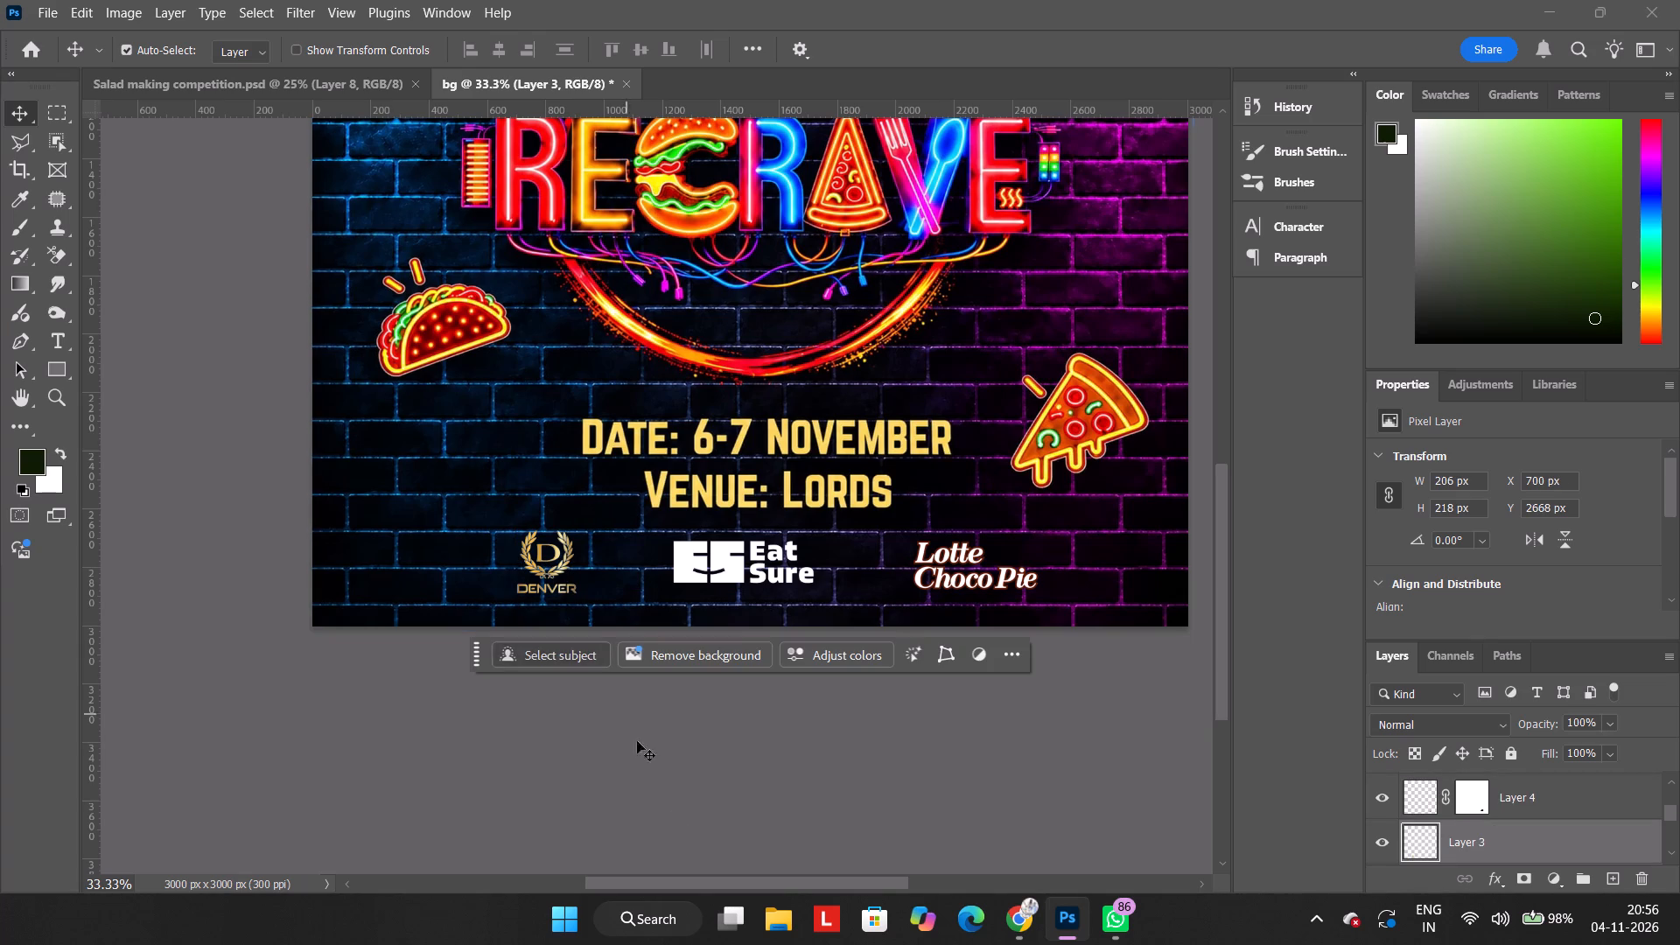
pyautogui.click(669, 816)
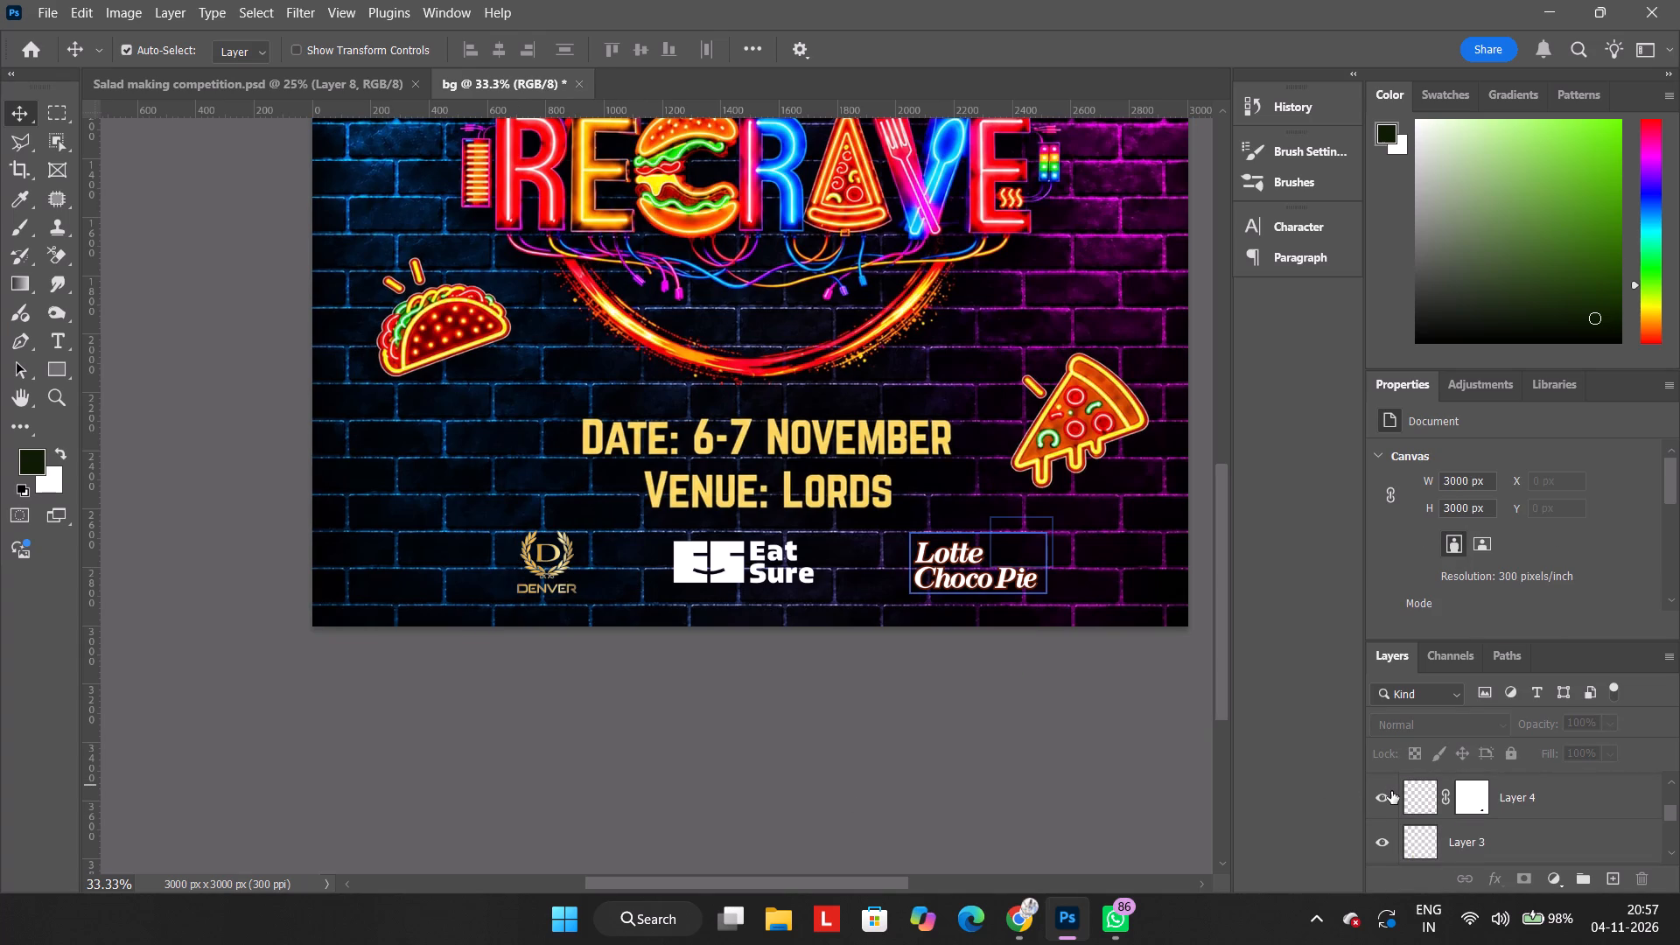
# Show the backing rectangle behind the sponsor logos again and select its layer.
pyautogui.scroll(3, 1391, 791)
pyautogui.click(1375, 791)
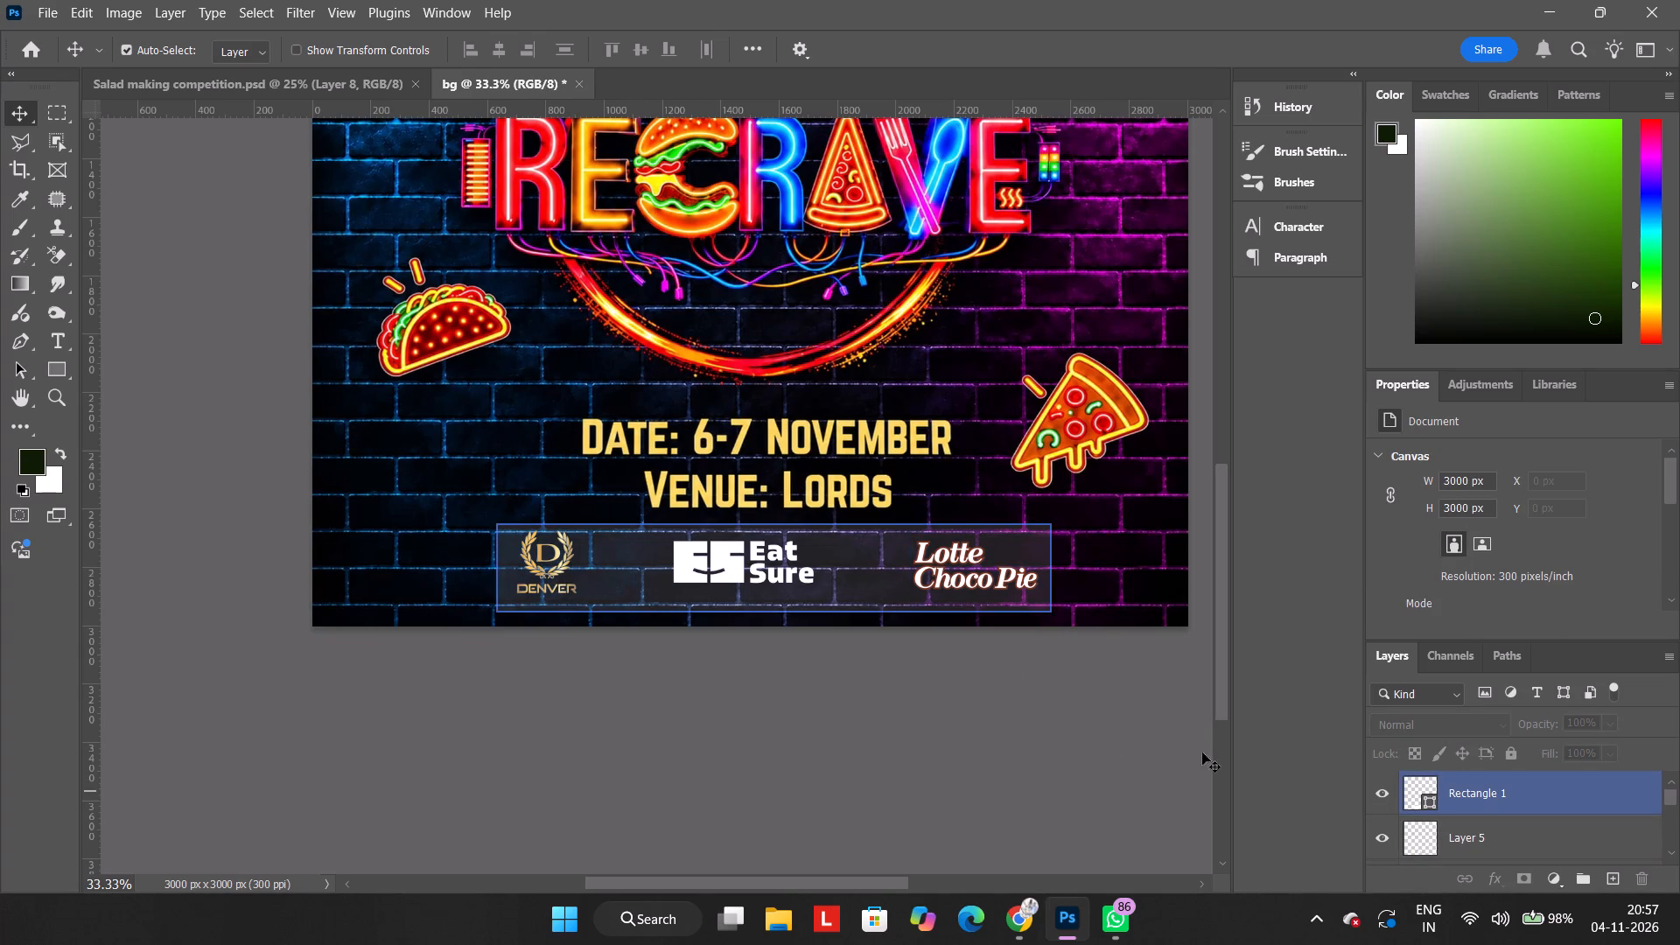
pyautogui.click(1469, 789)
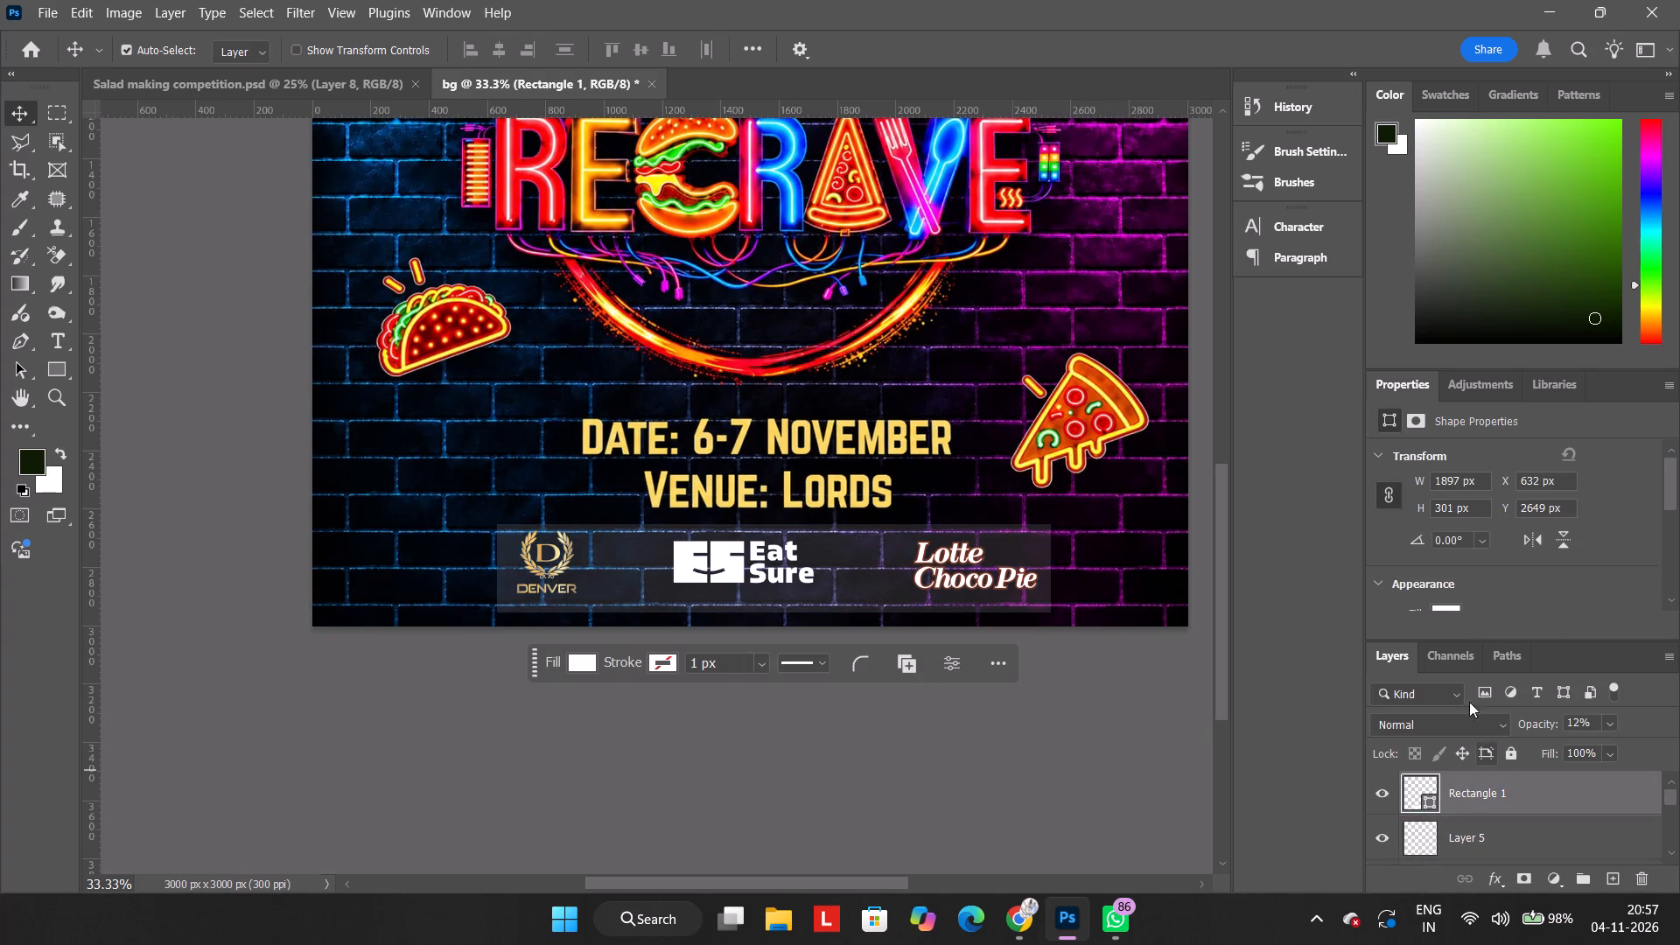
# Round all four corners of the backing rectangle behind the sponsor logos with a 56 px radius.
pyautogui.click(862, 672)
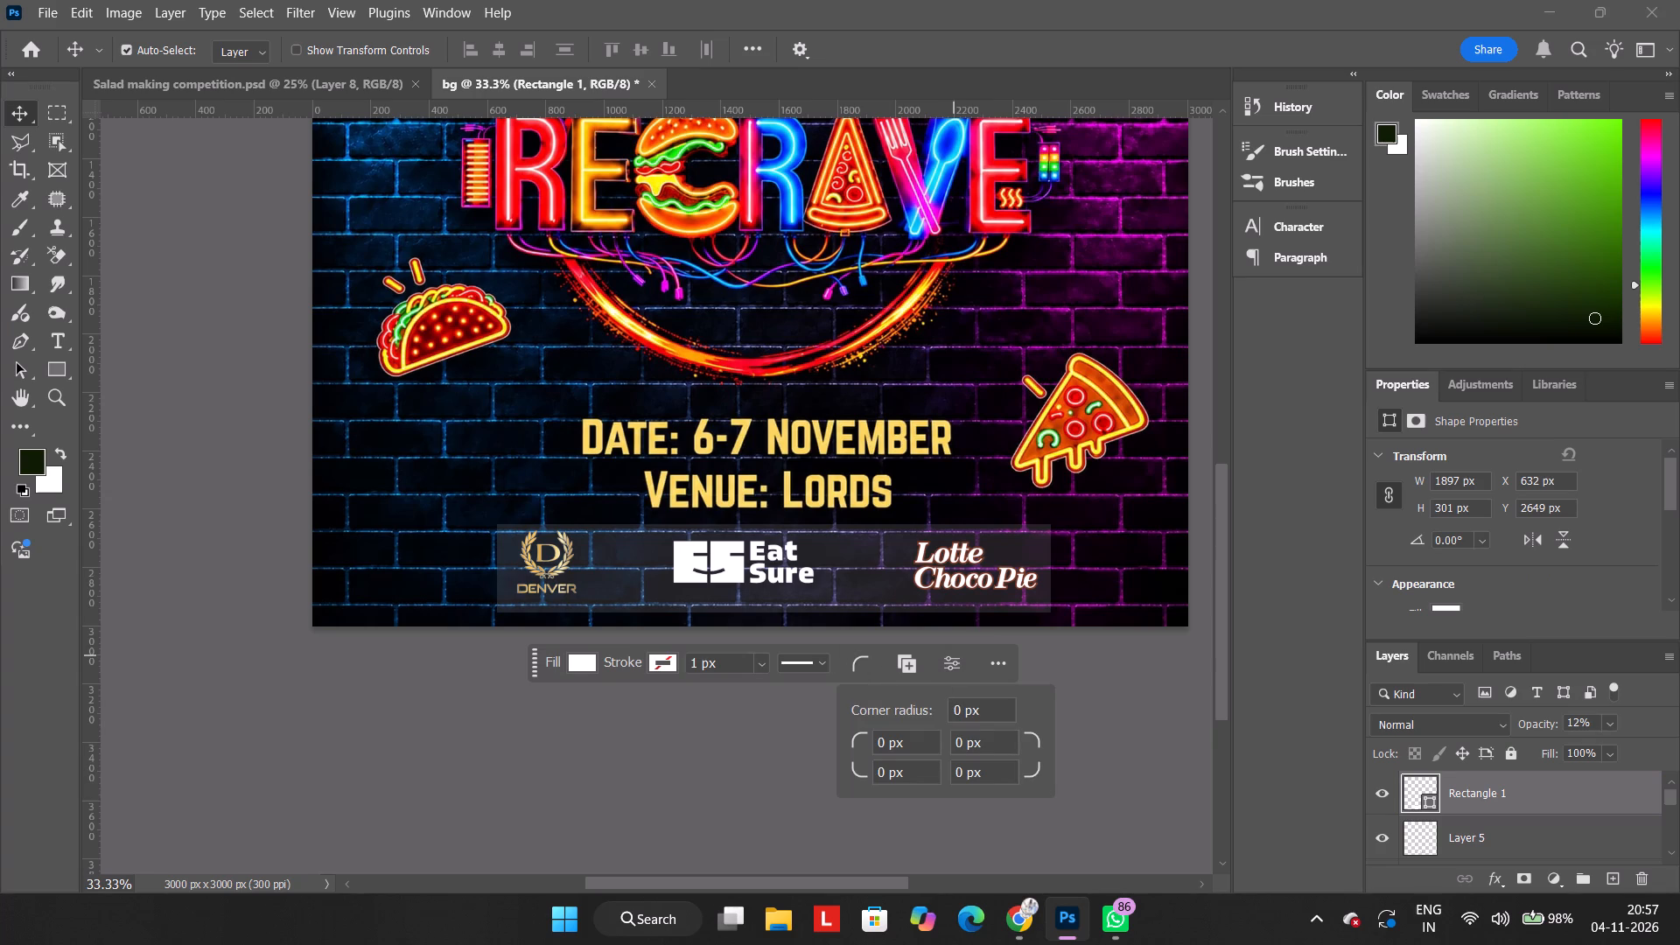
pyautogui.click(962, 707)
pyautogui.press('BackSpace')
pyautogui.press('BackSpace')
pyautogui.write('56')
pyautogui.press('Return')
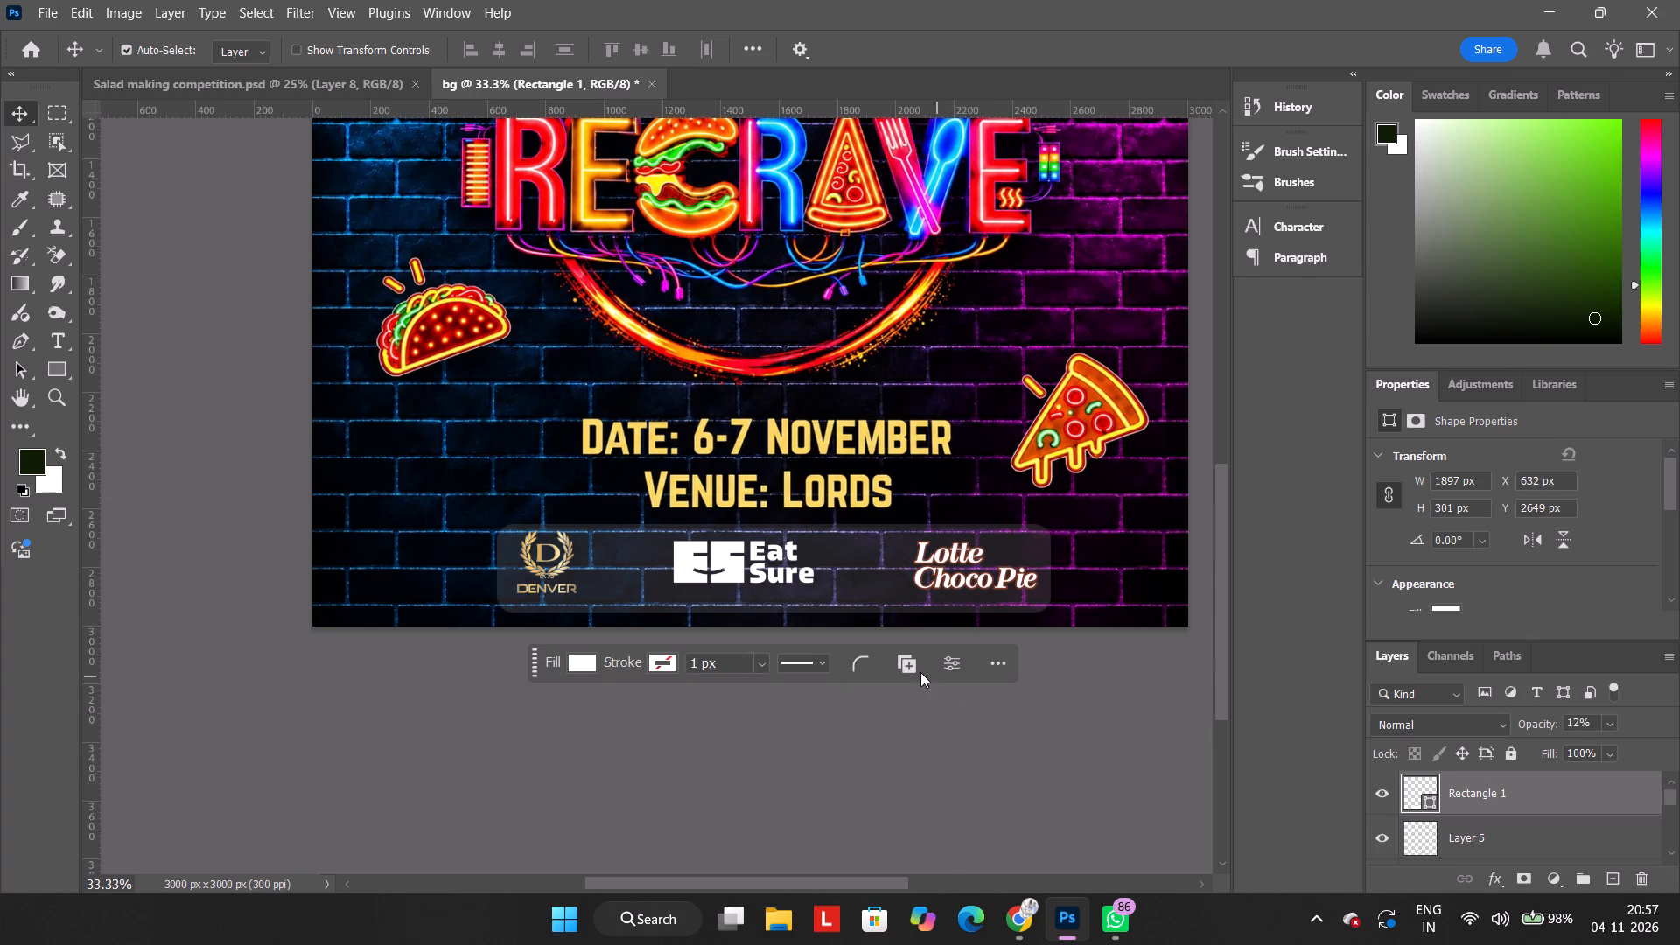
pyautogui.click(847, 666)
pyautogui.click(775, 715)
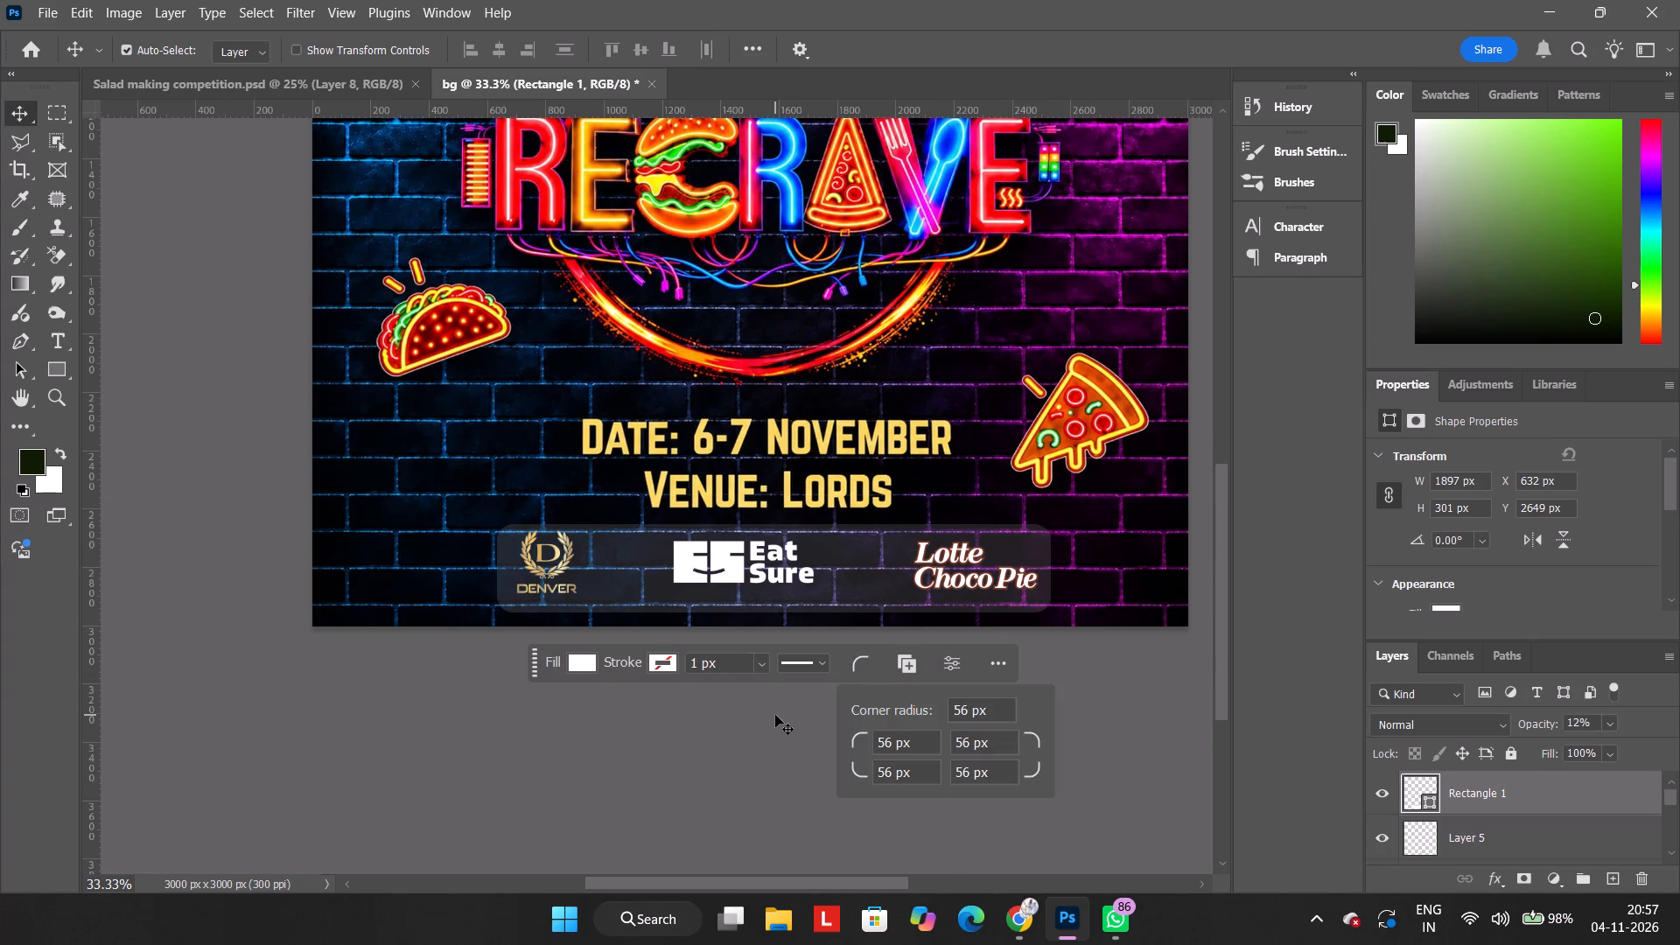
pyautogui.click(862, 566)
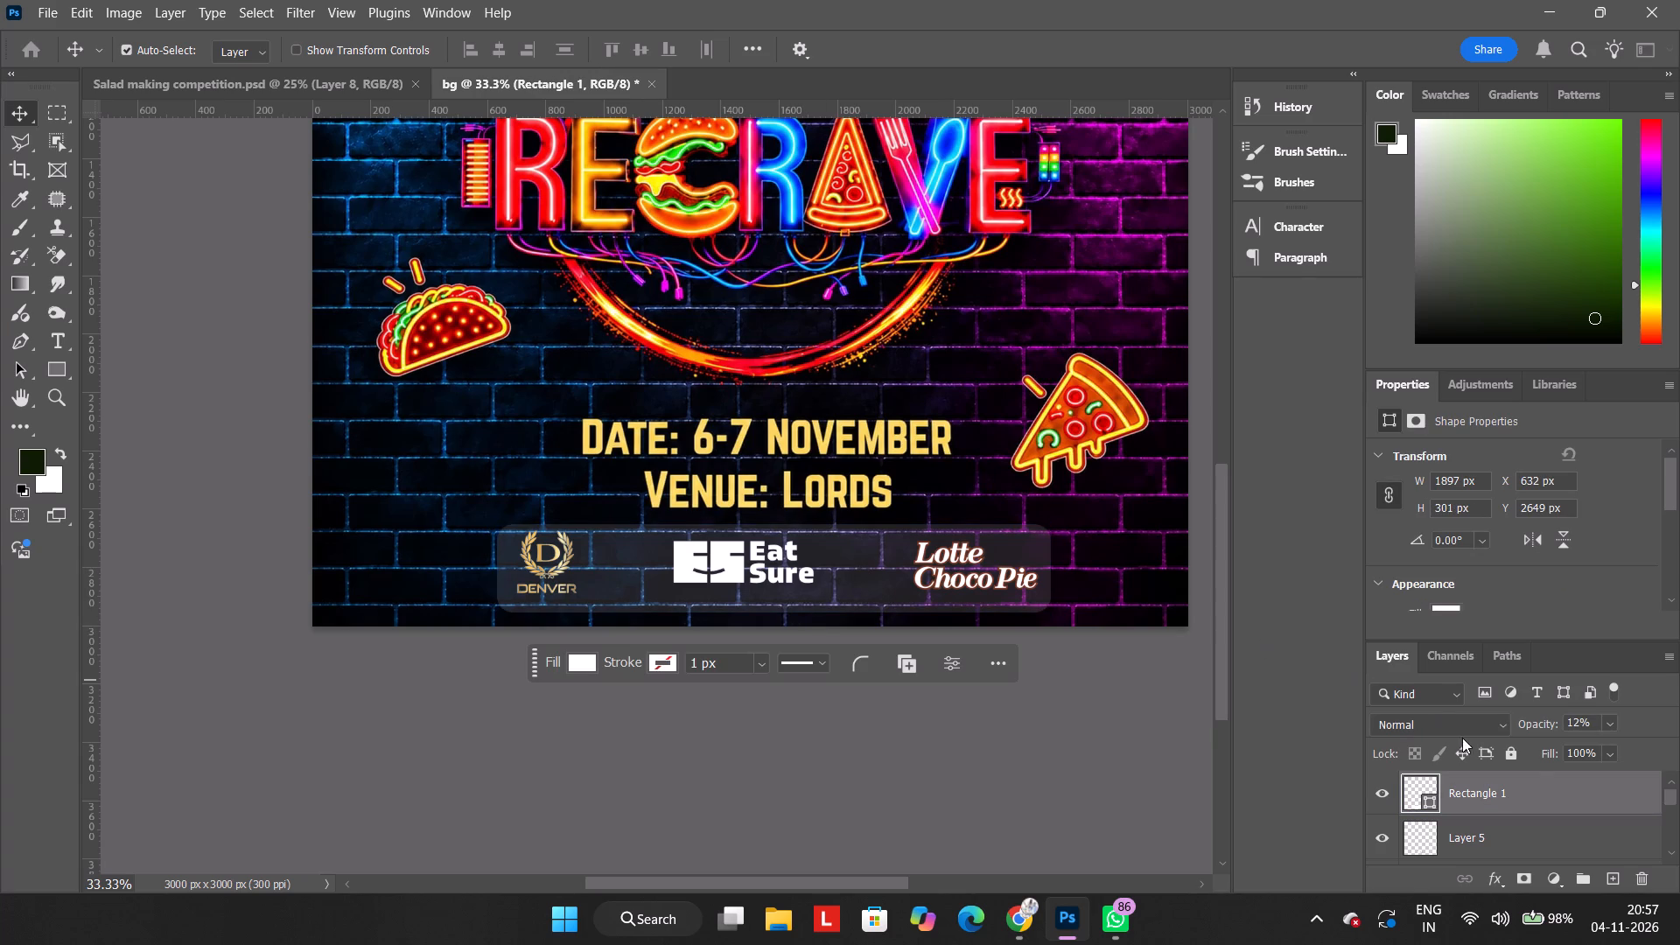
pyautogui.click(864, 671)
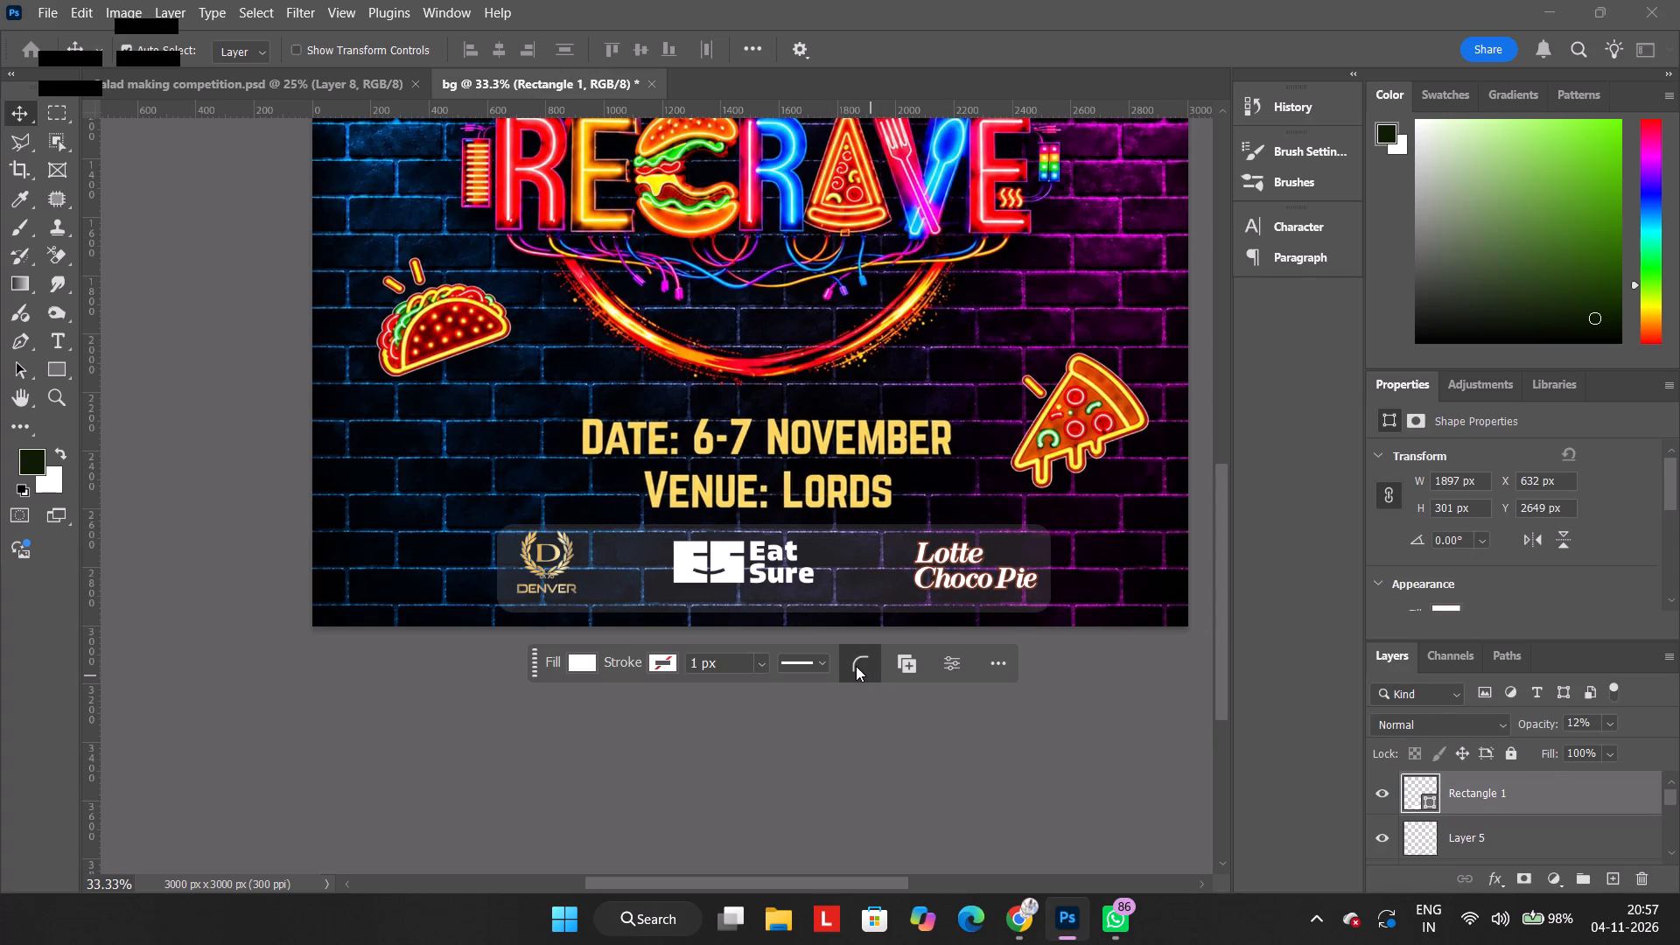
pyautogui.click(856, 666)
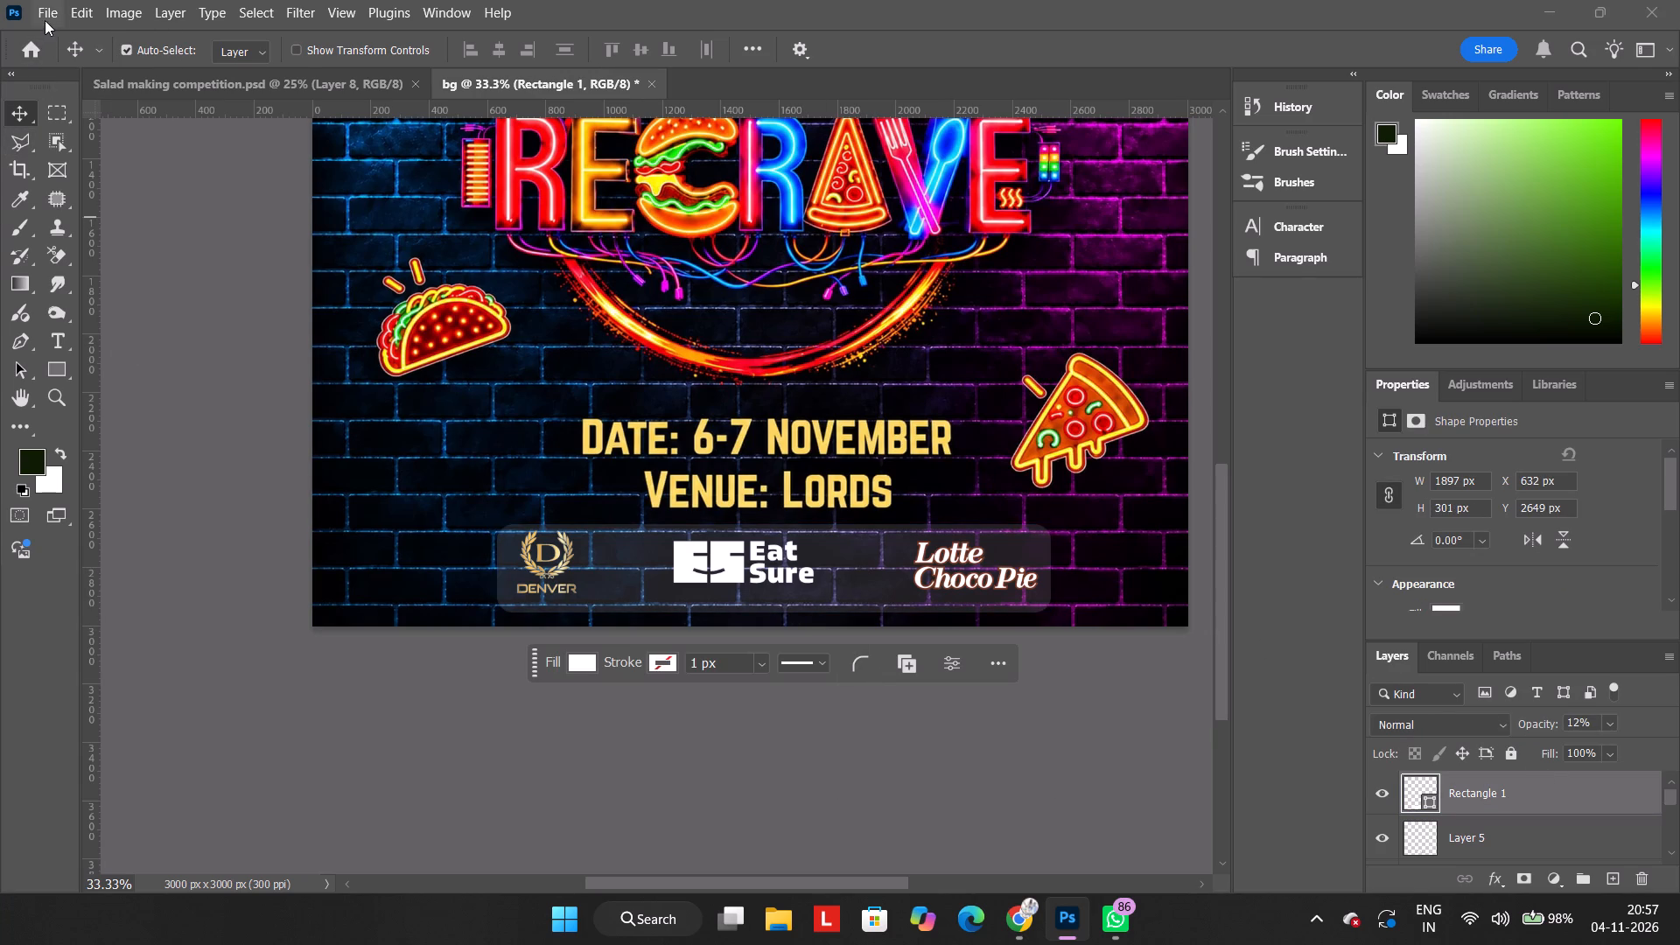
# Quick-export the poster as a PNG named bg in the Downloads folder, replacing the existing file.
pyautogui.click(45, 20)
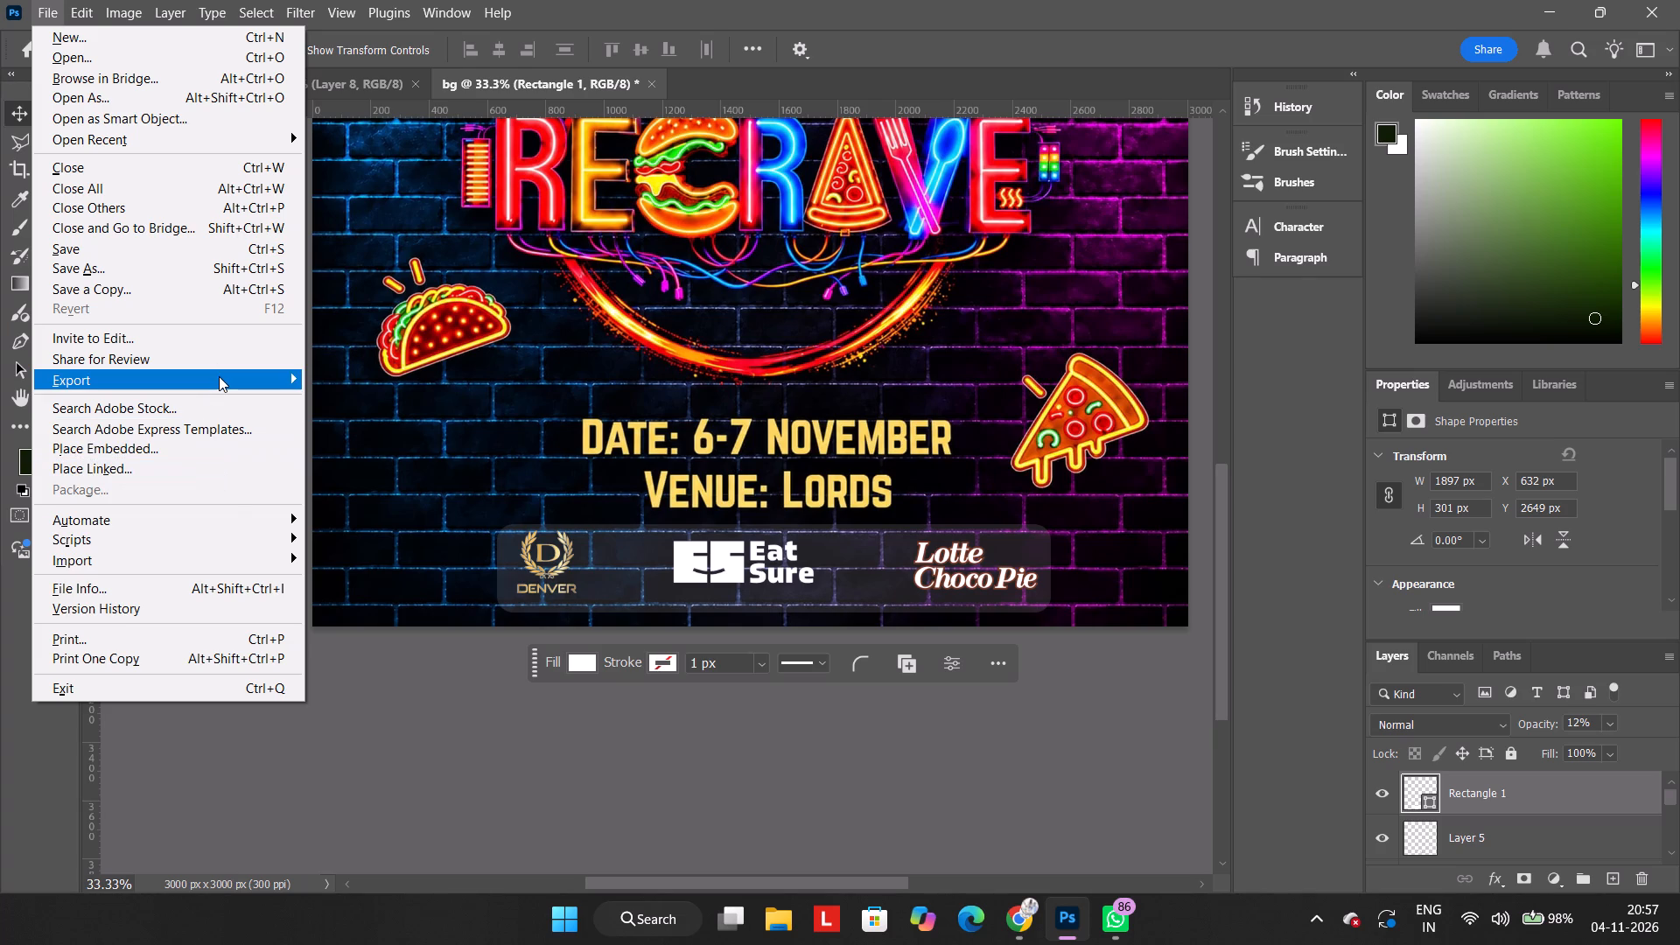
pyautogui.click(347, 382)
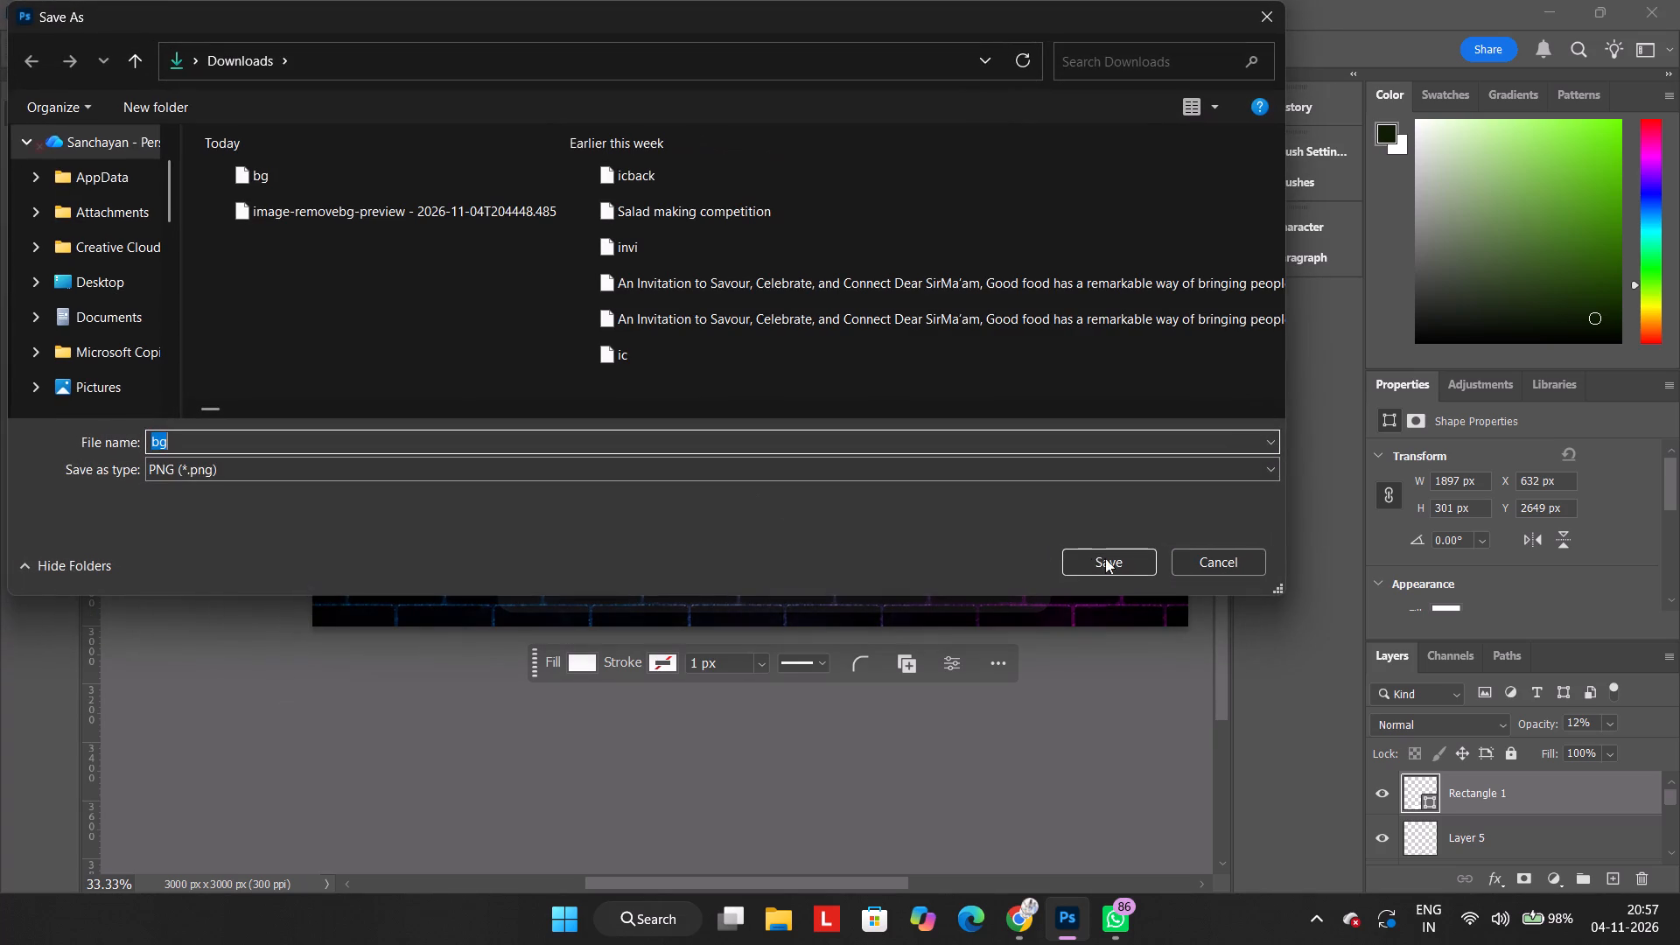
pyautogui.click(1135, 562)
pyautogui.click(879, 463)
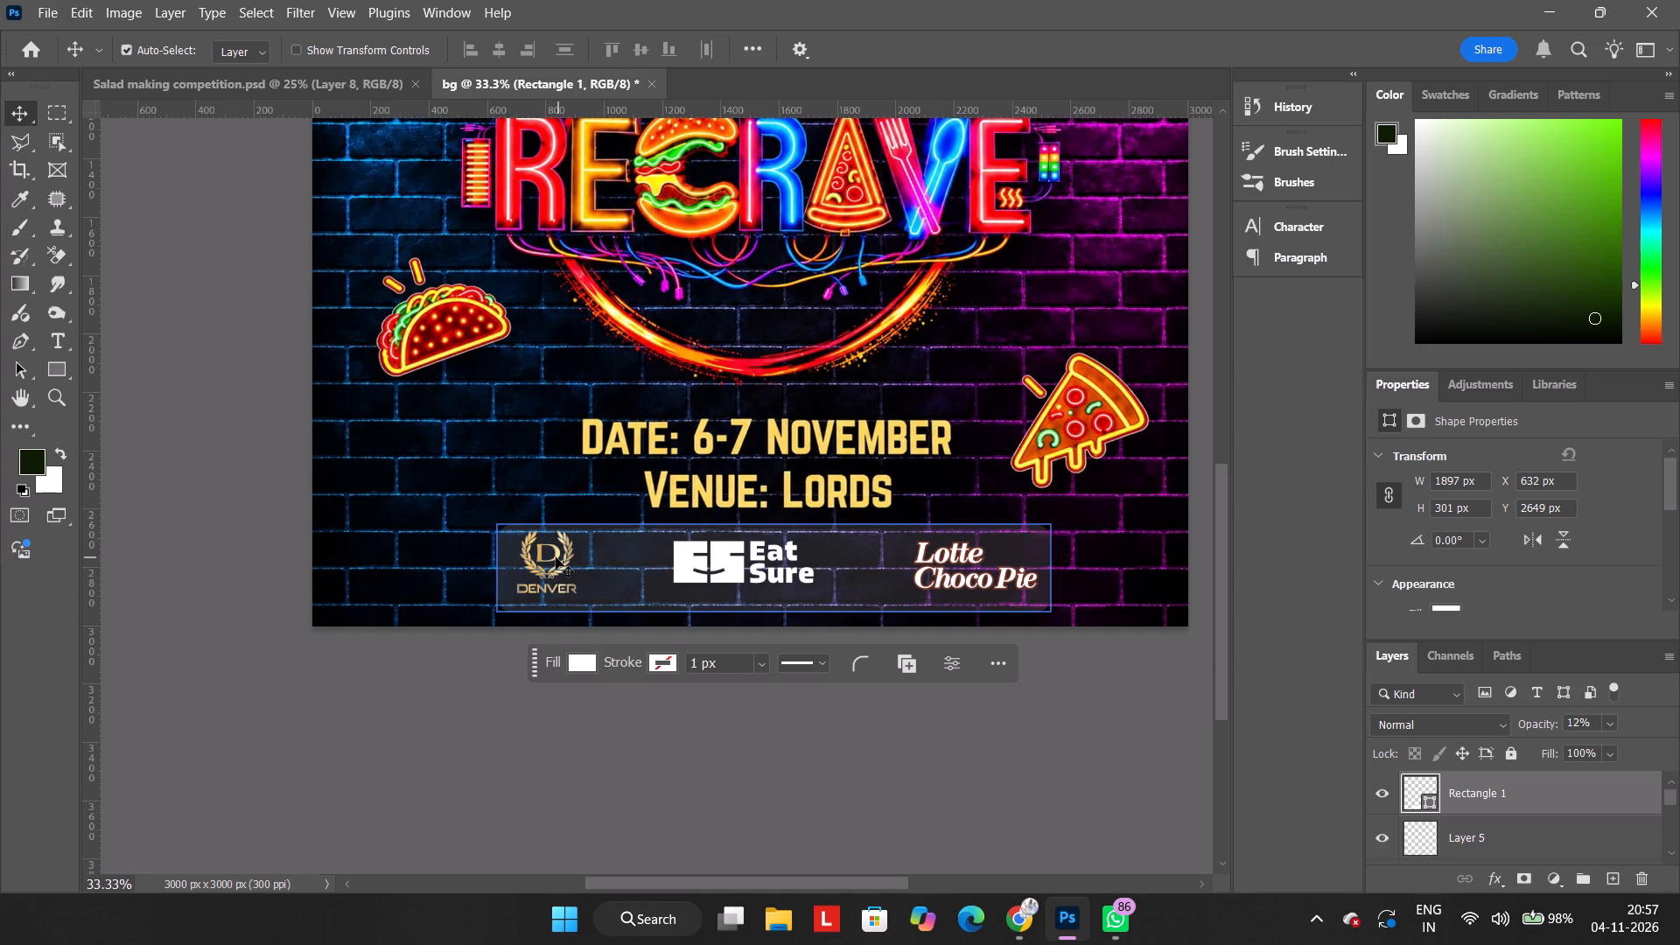
# Nudge the backing rectangle up to Y 2629 px so the three sponsor logos sit vertically centred within it.
pyautogui.click(640, 565)
pyautogui.press('Up')
pyautogui.press('Up')
pyautogui.press('Up')
pyautogui.press('Up')
pyautogui.press('Up')
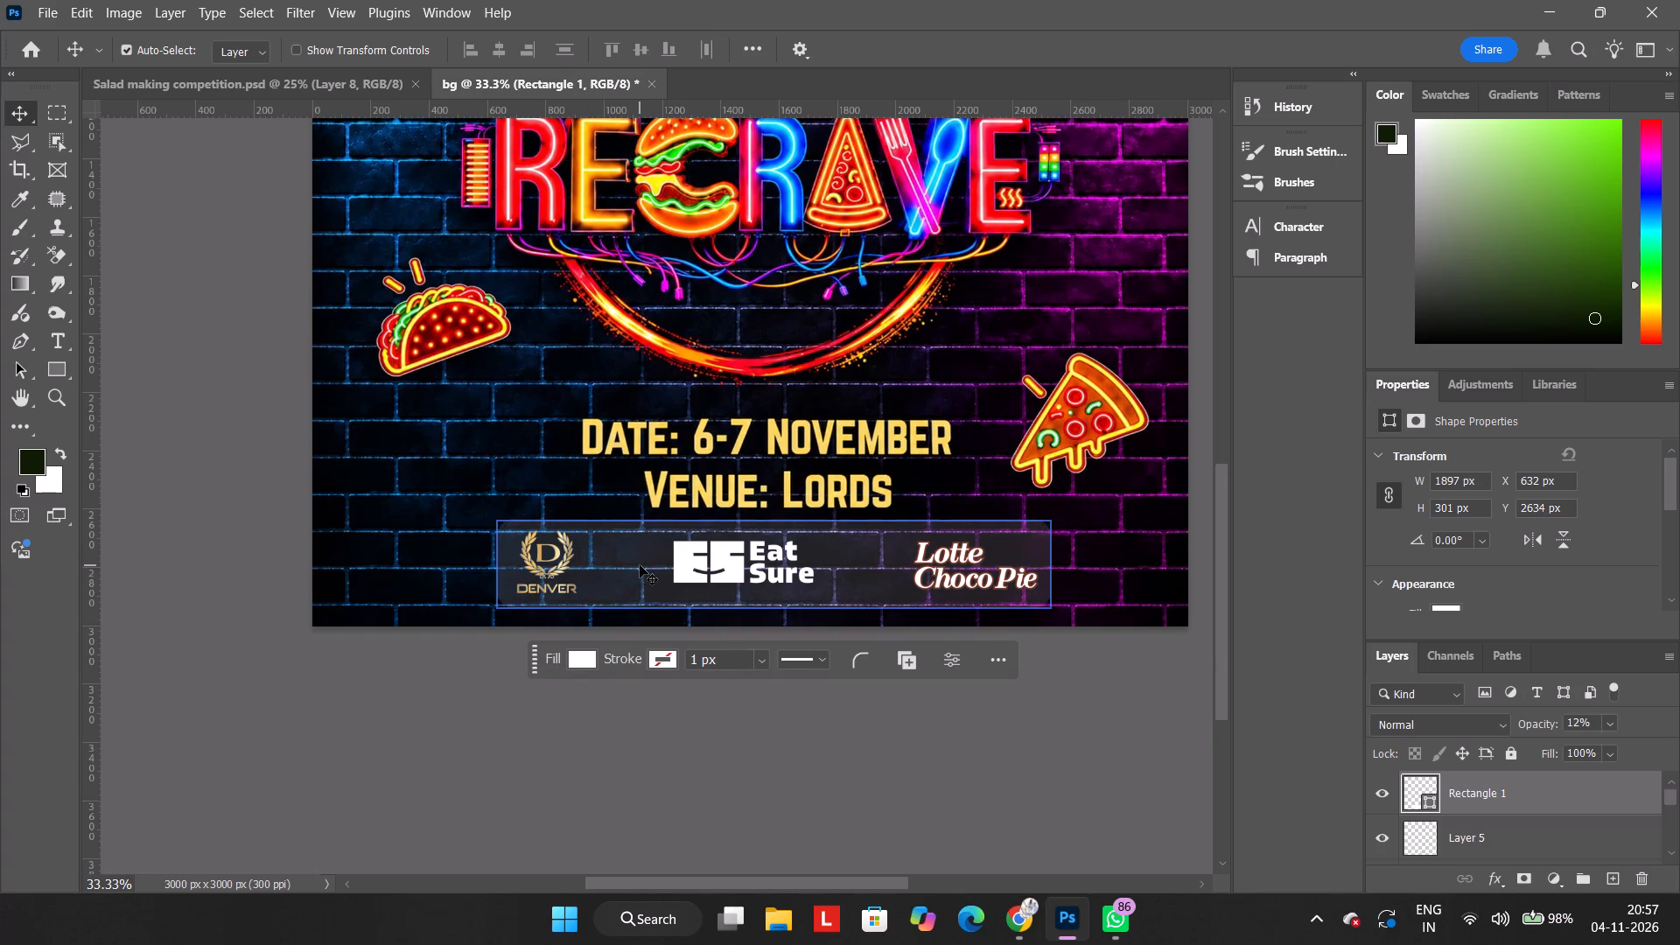
pyautogui.press('Up')
pyautogui.press('Down')
pyautogui.press('Down')
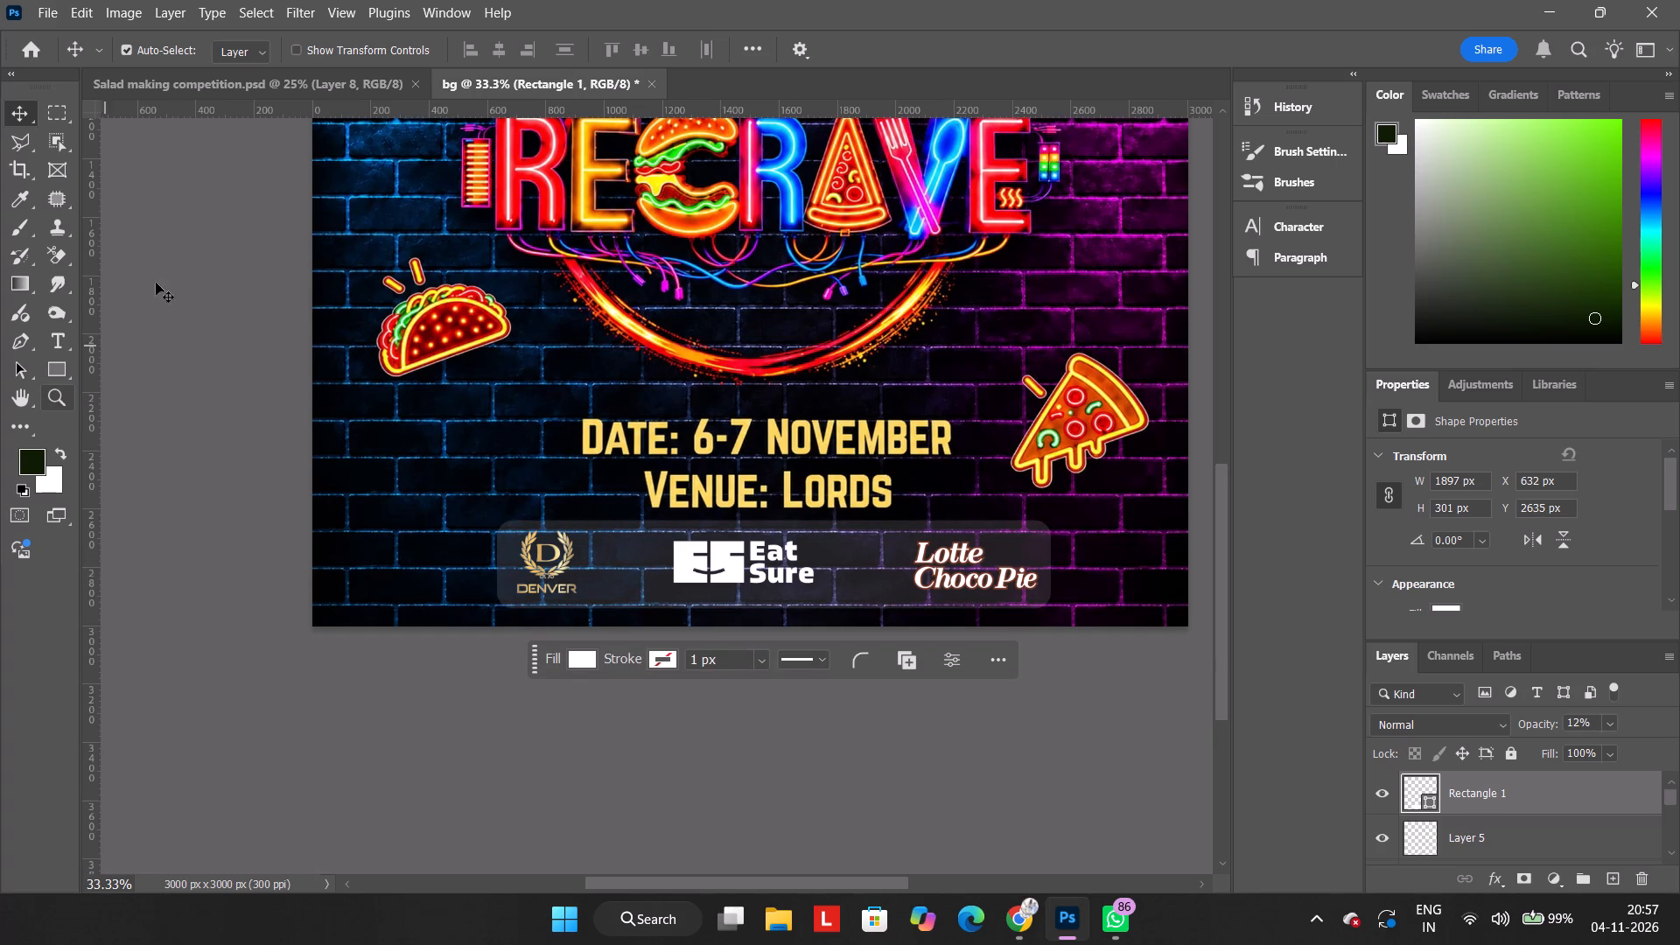
pyautogui.click(633, 565)
pyautogui.press('Up')
pyautogui.press('Up')
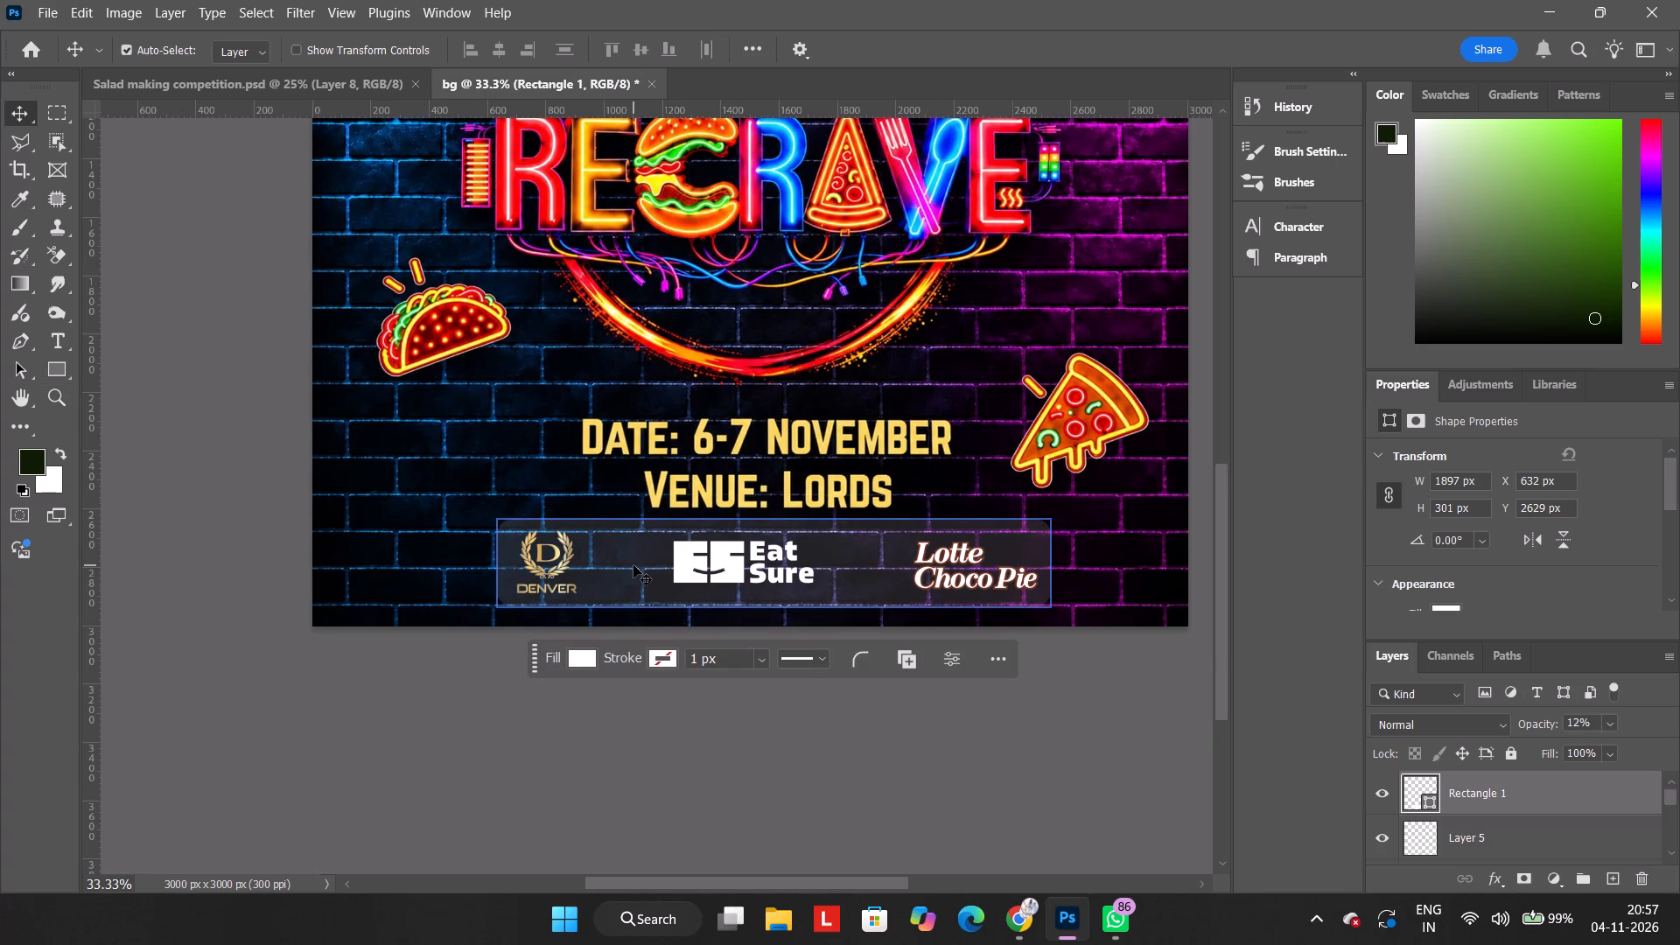
# Quick-export the adjusted poster as PNG to the Downloads folder under the name bg, overwriting the existing file.
pyautogui.click(50, 0)
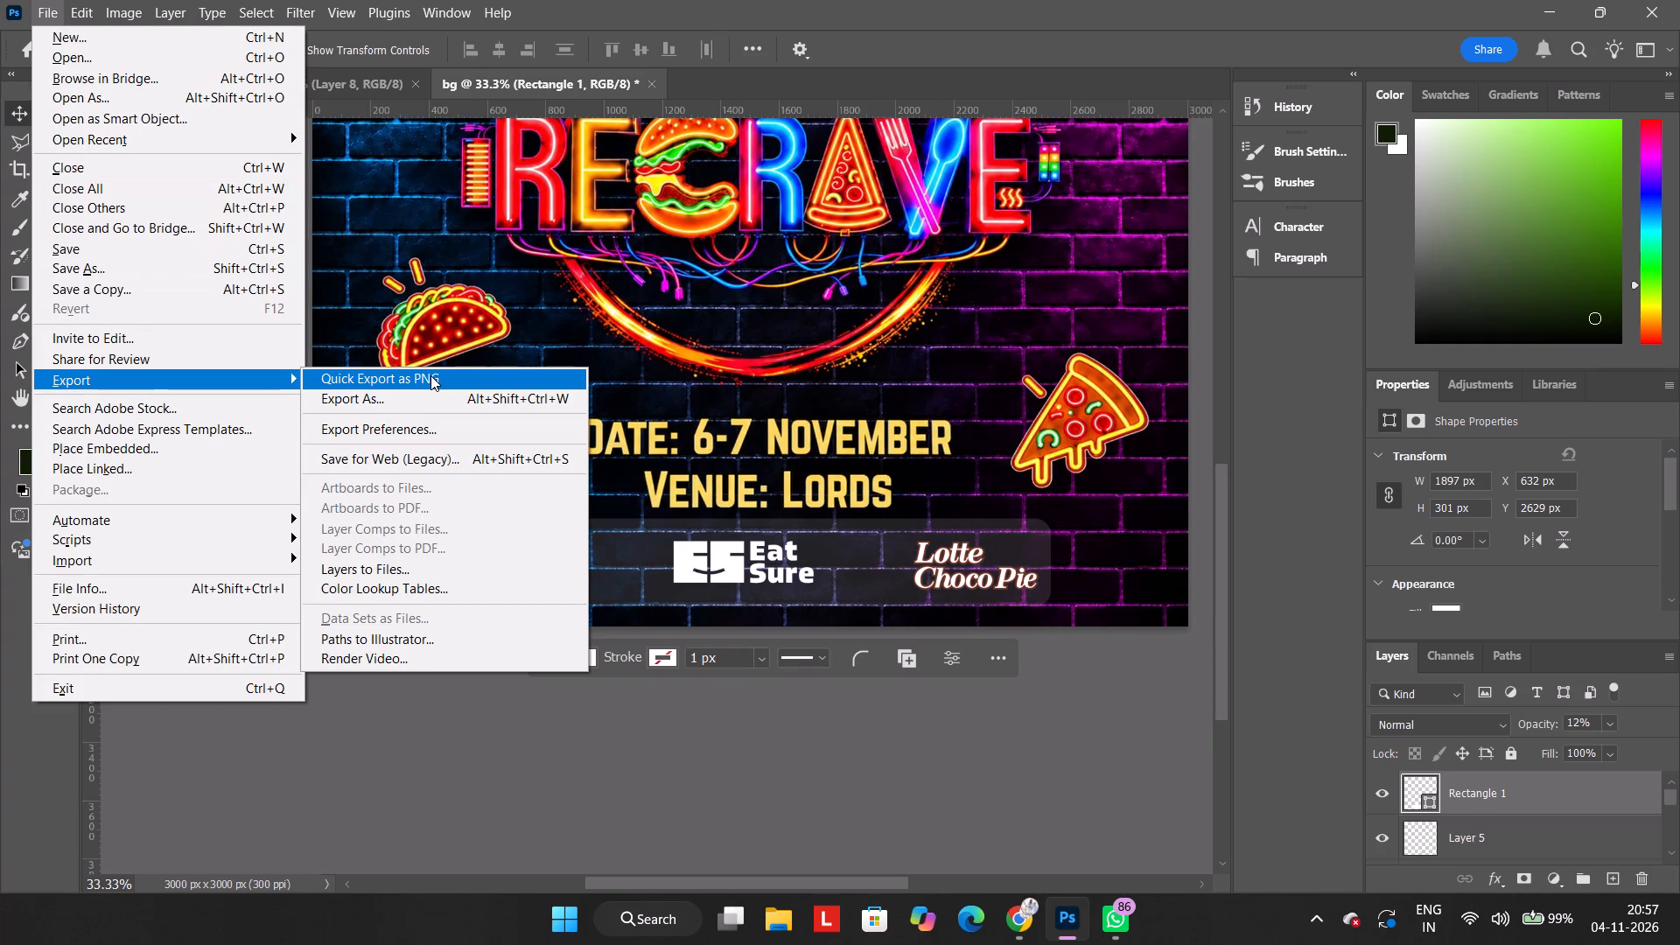
pyautogui.click(430, 375)
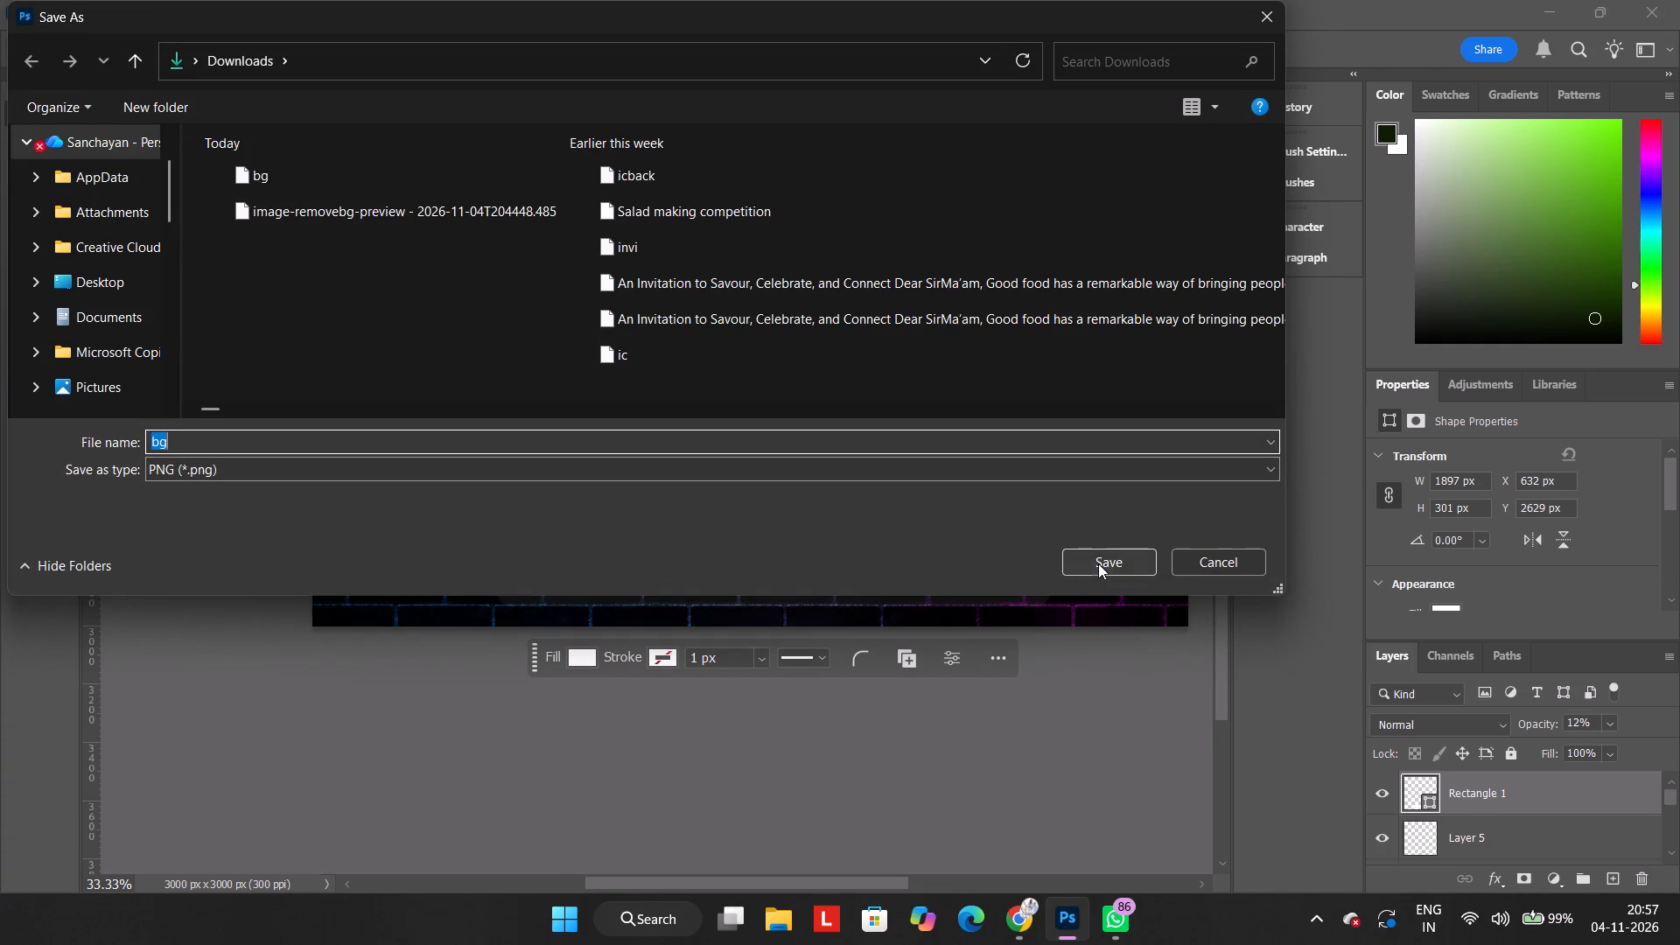
pyautogui.click(1098, 563)
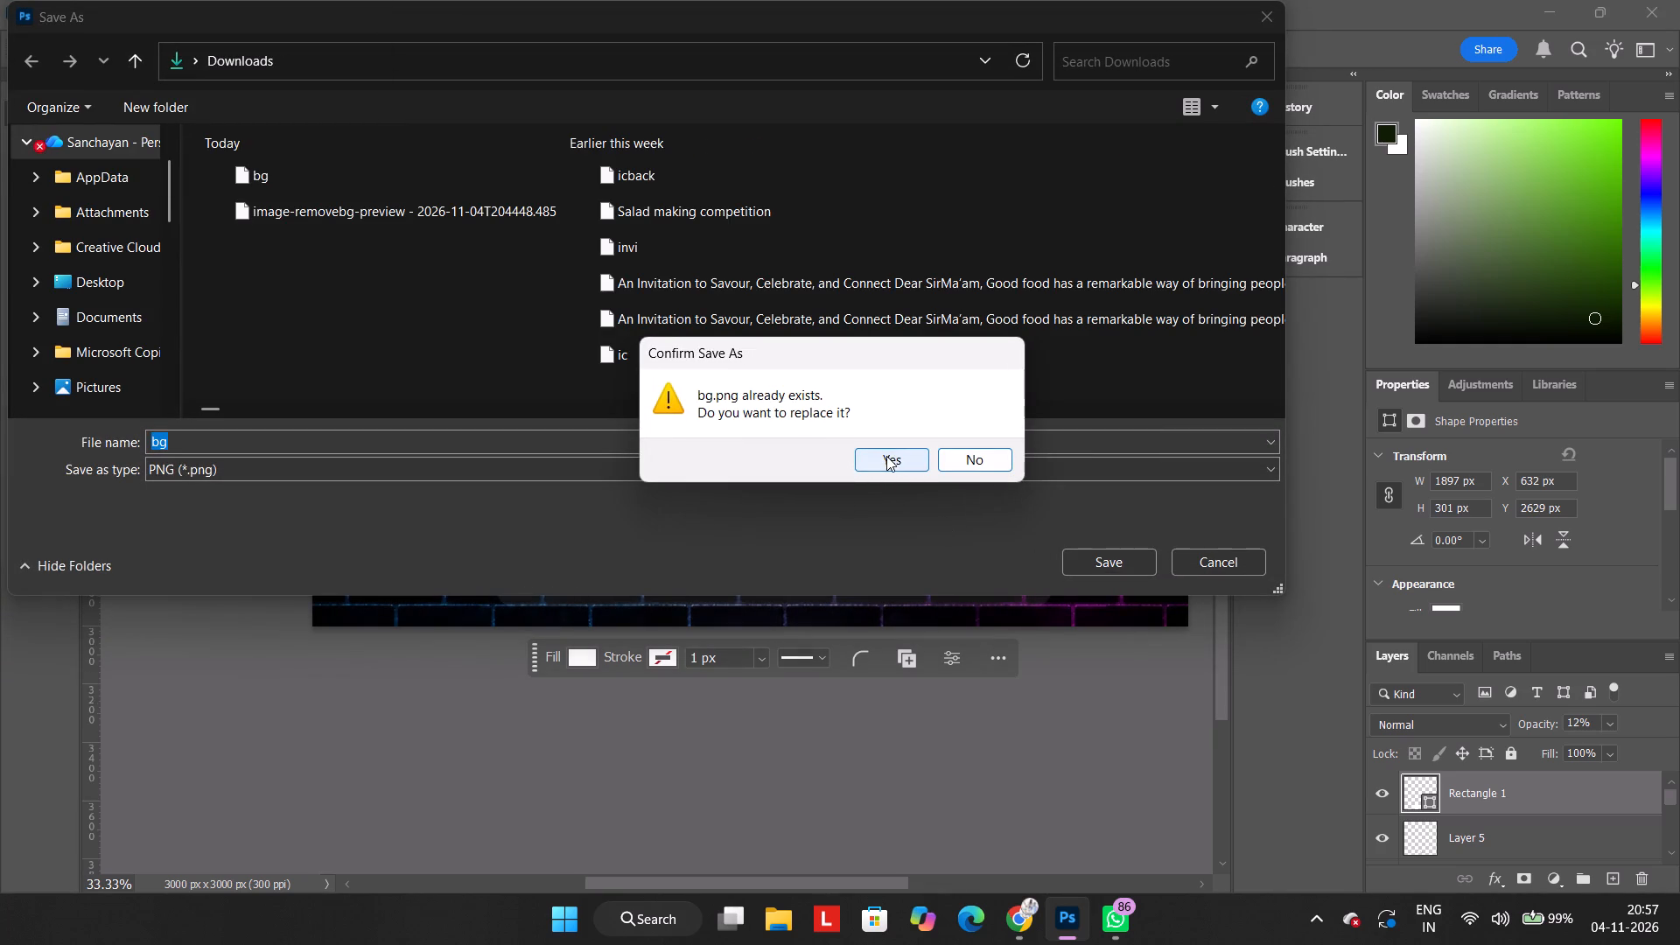
pyautogui.click(886, 456)
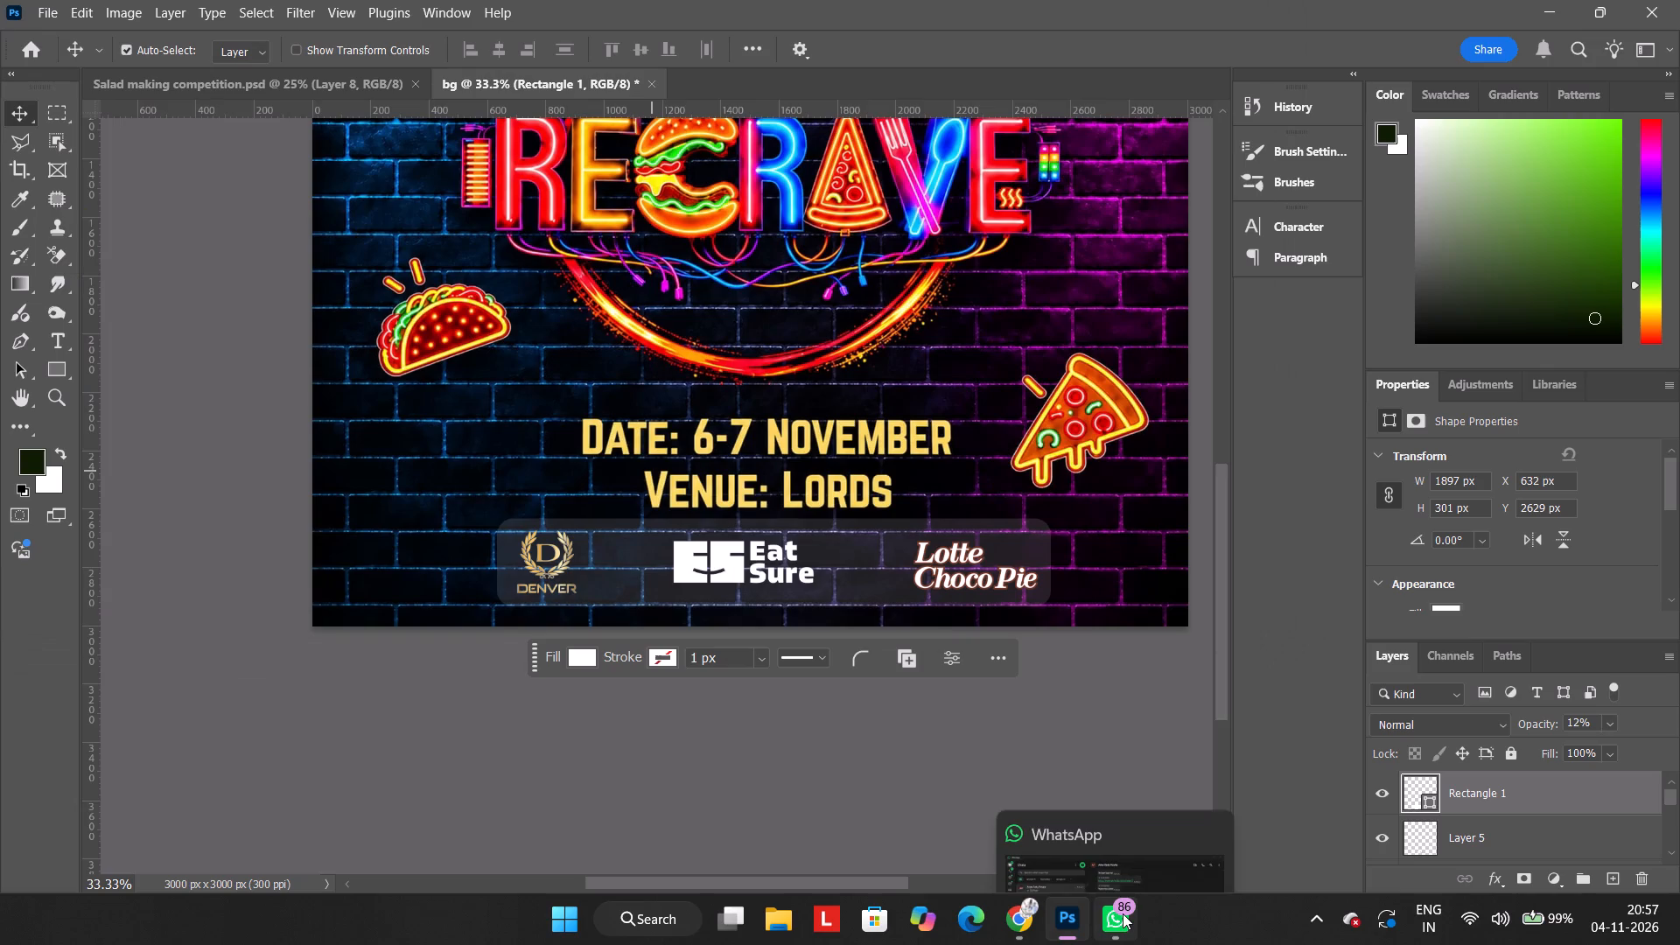
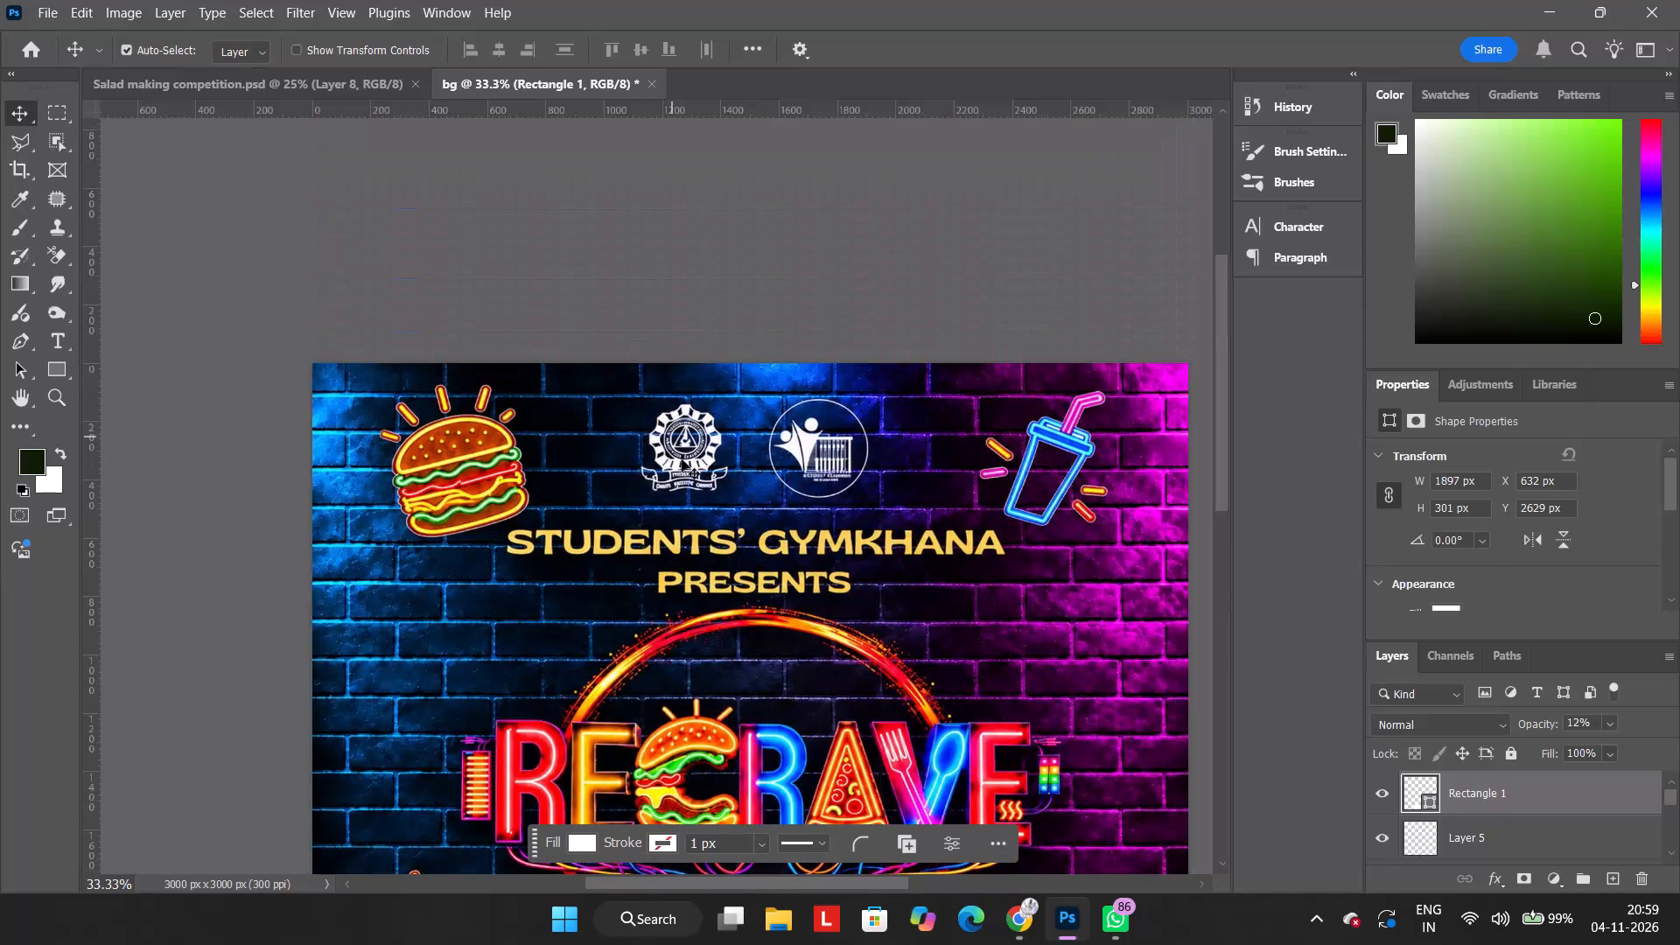
# Scale the Eat Sure logo up proportionally to about 729 × 230 px, keeping its bottom edge in place.
pyautogui.scroll(-1, 697, 481)
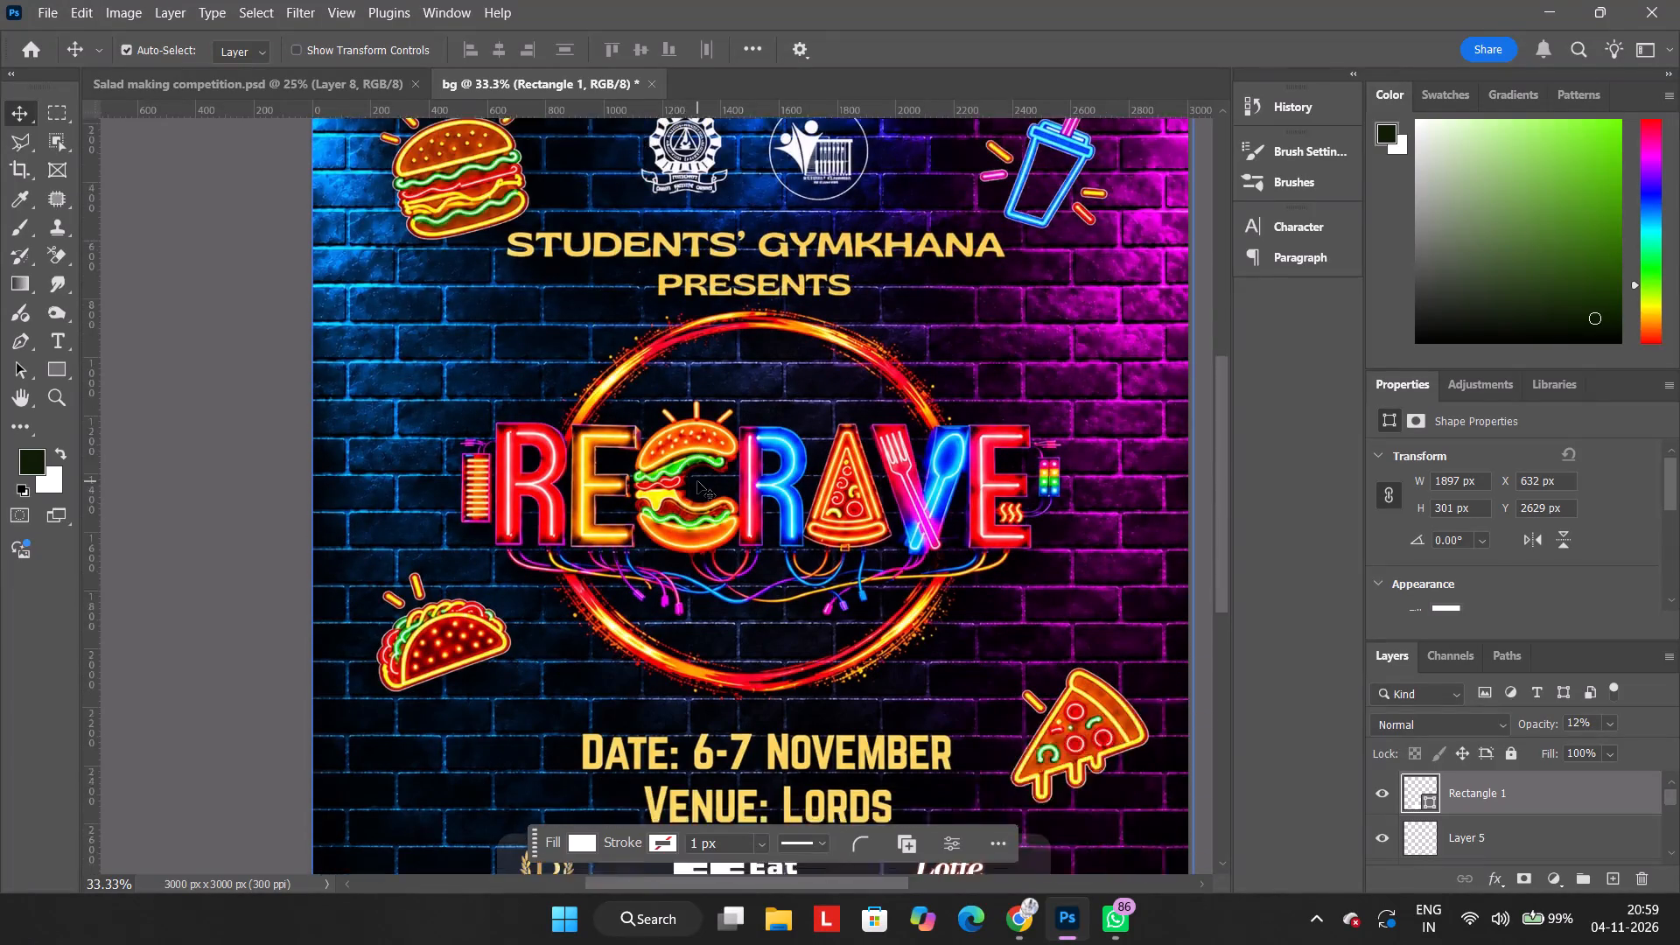
pyautogui.scroll(-3, 697, 481)
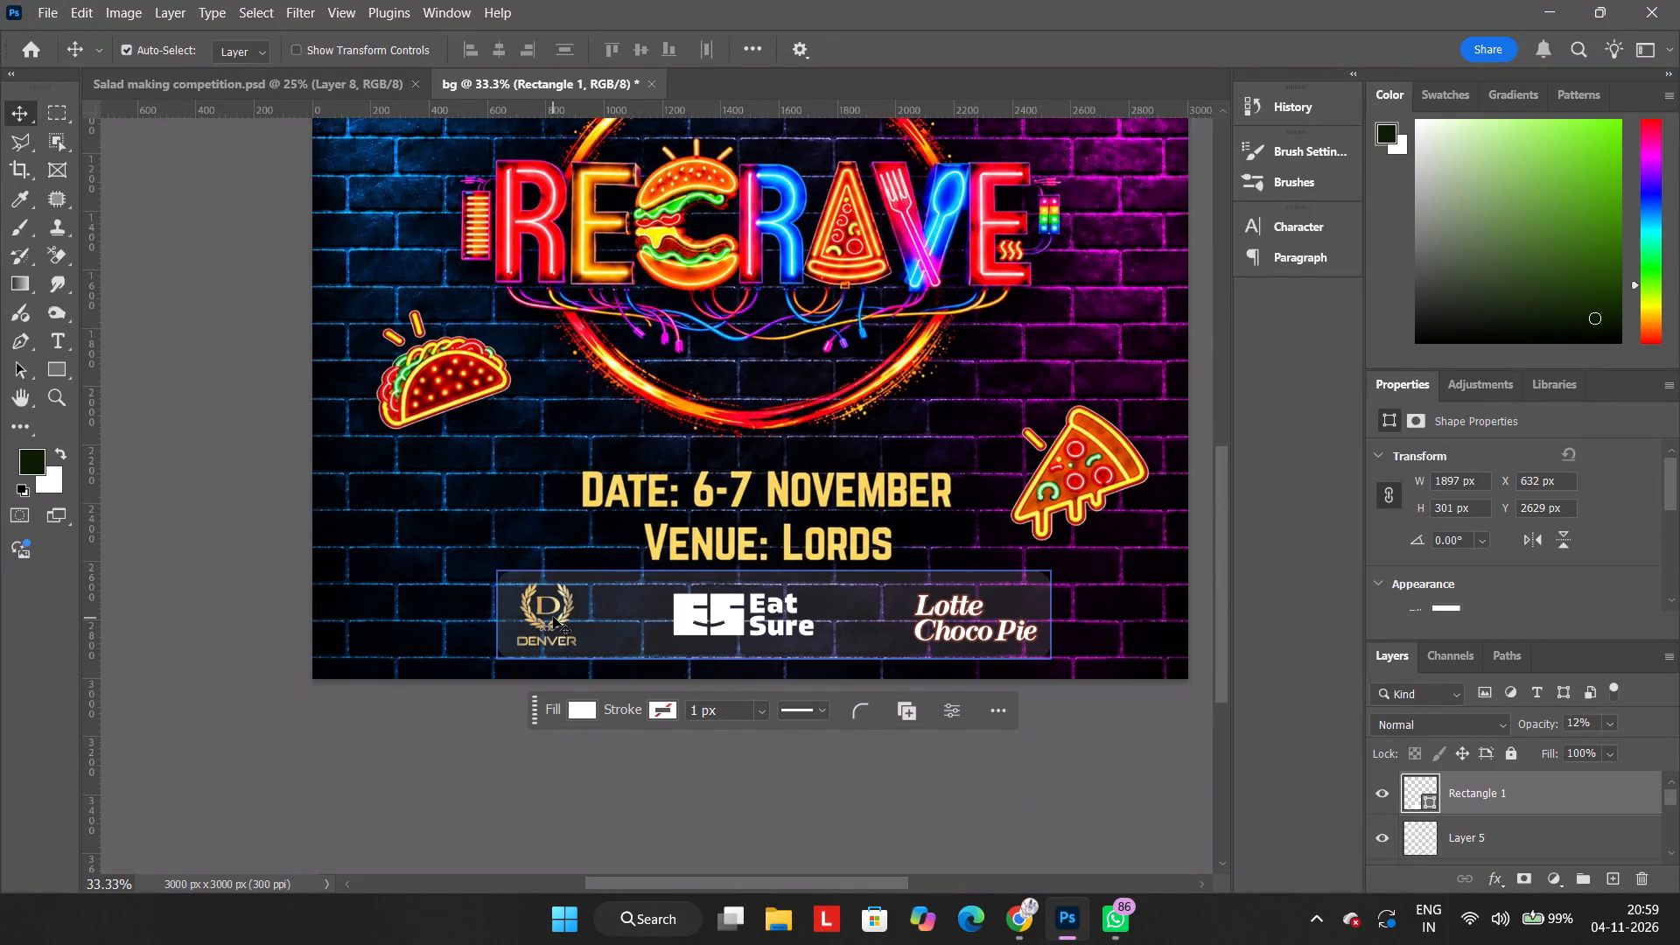
pyautogui.click(613, 616)
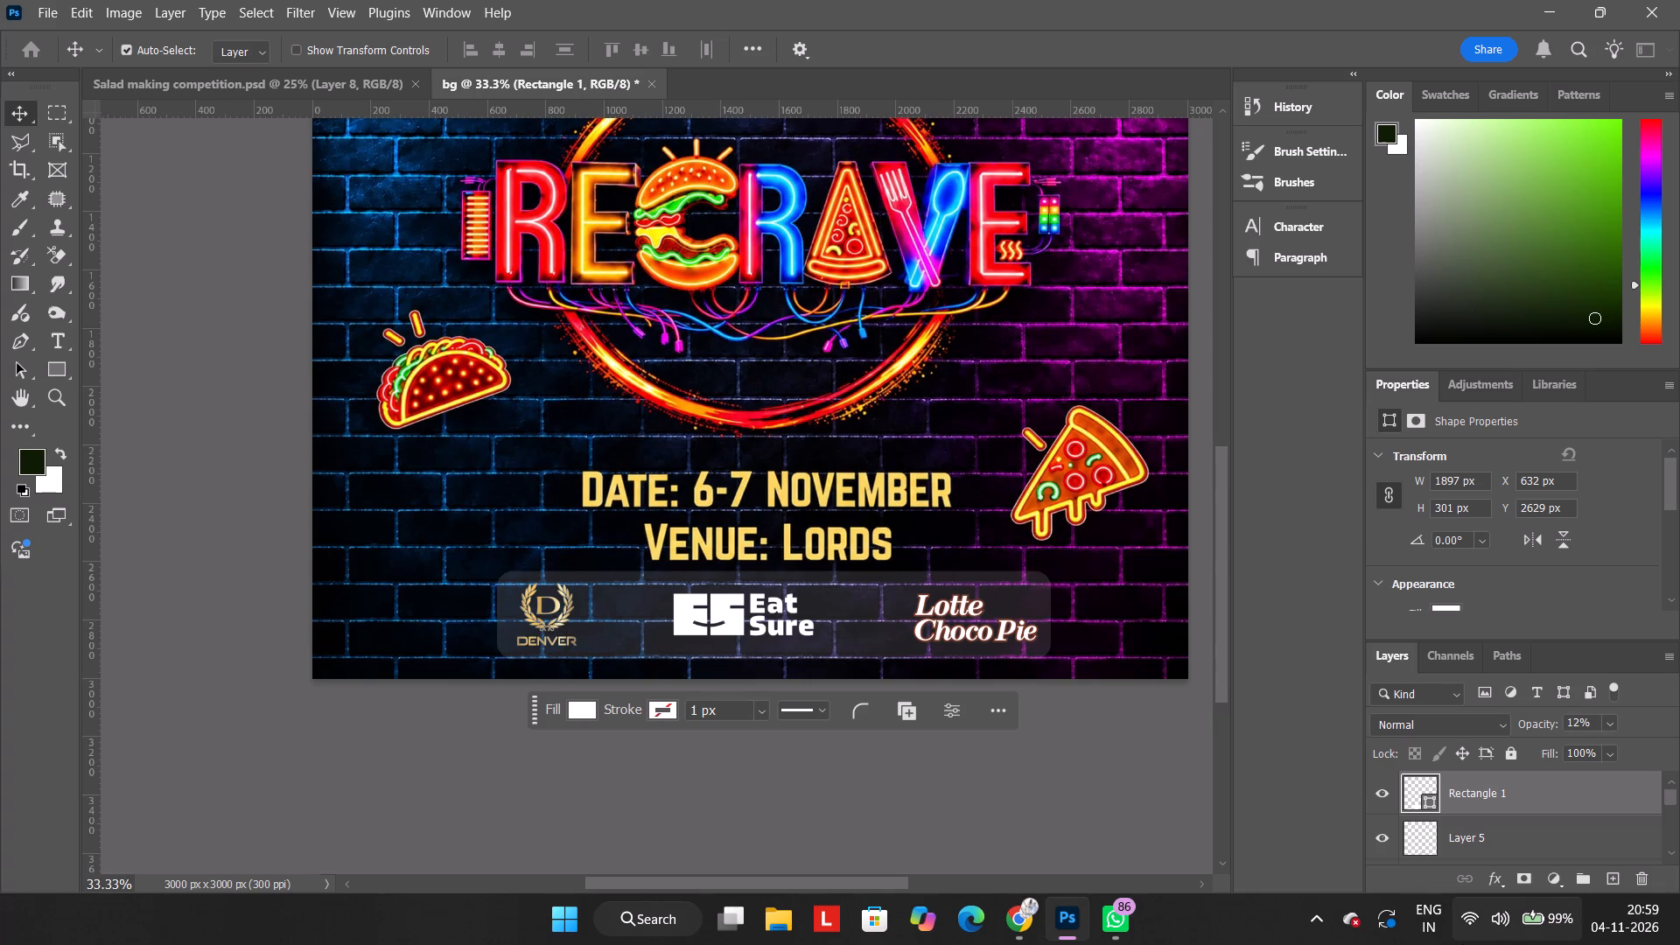
pyautogui.click(1495, 836)
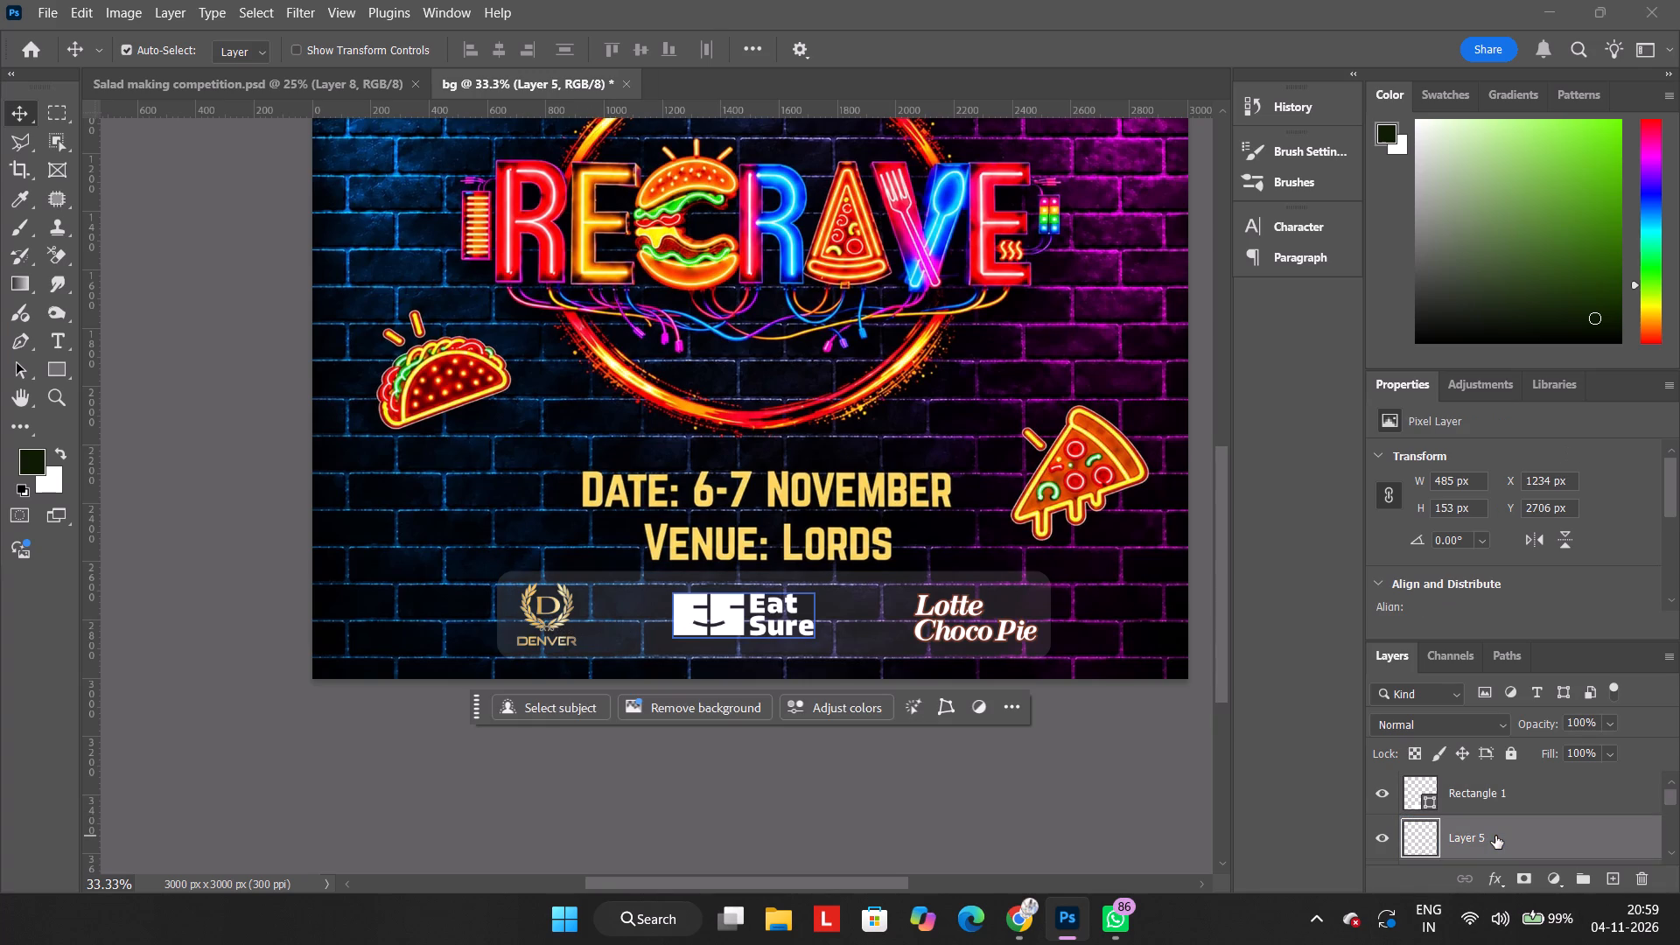
pyautogui.hotkey('ctrl', 't')
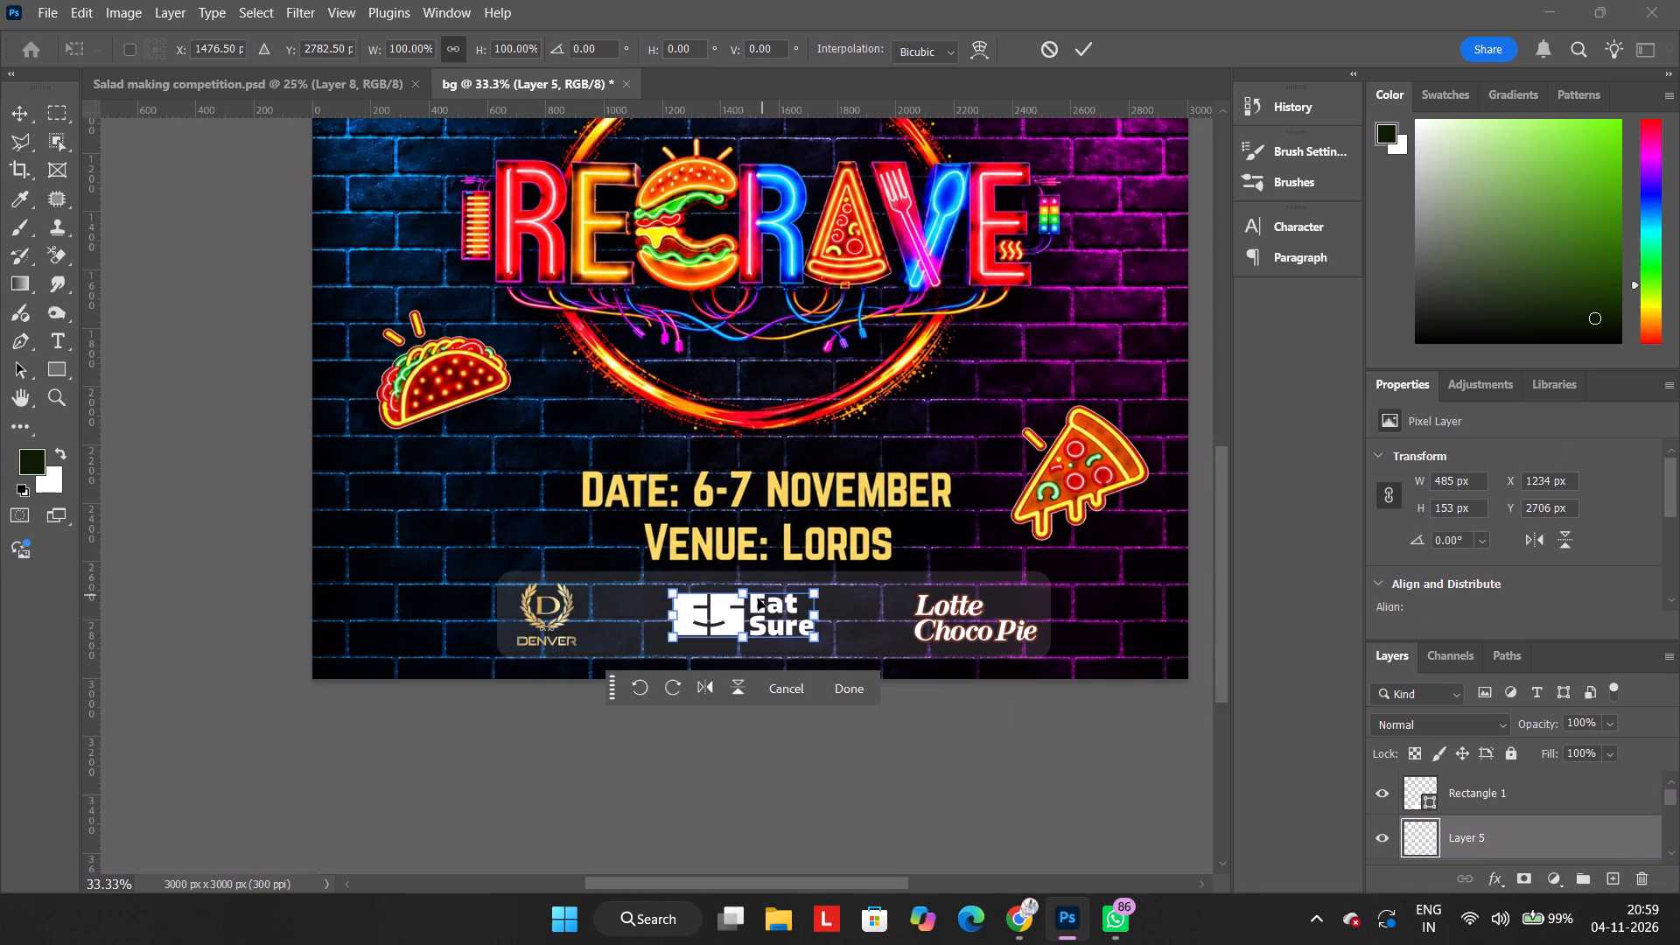
pyautogui.moveTo(748, 596); pyautogui.dragTo(748, 584)
pyautogui.click(748, 584)
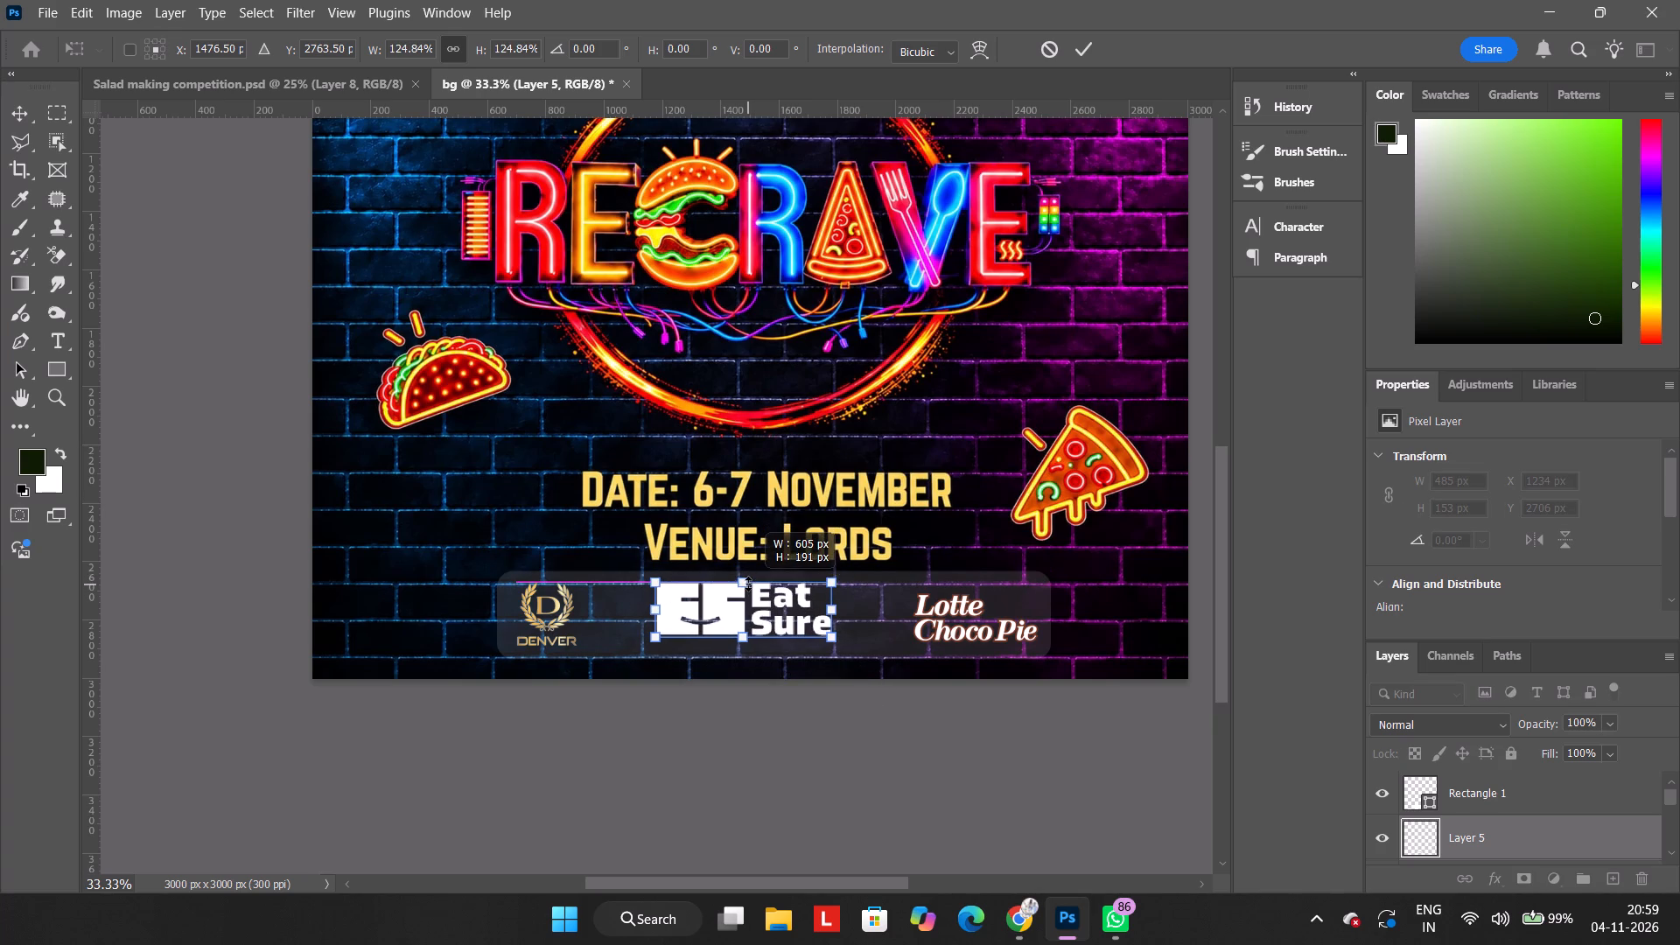
pyautogui.click(847, 685)
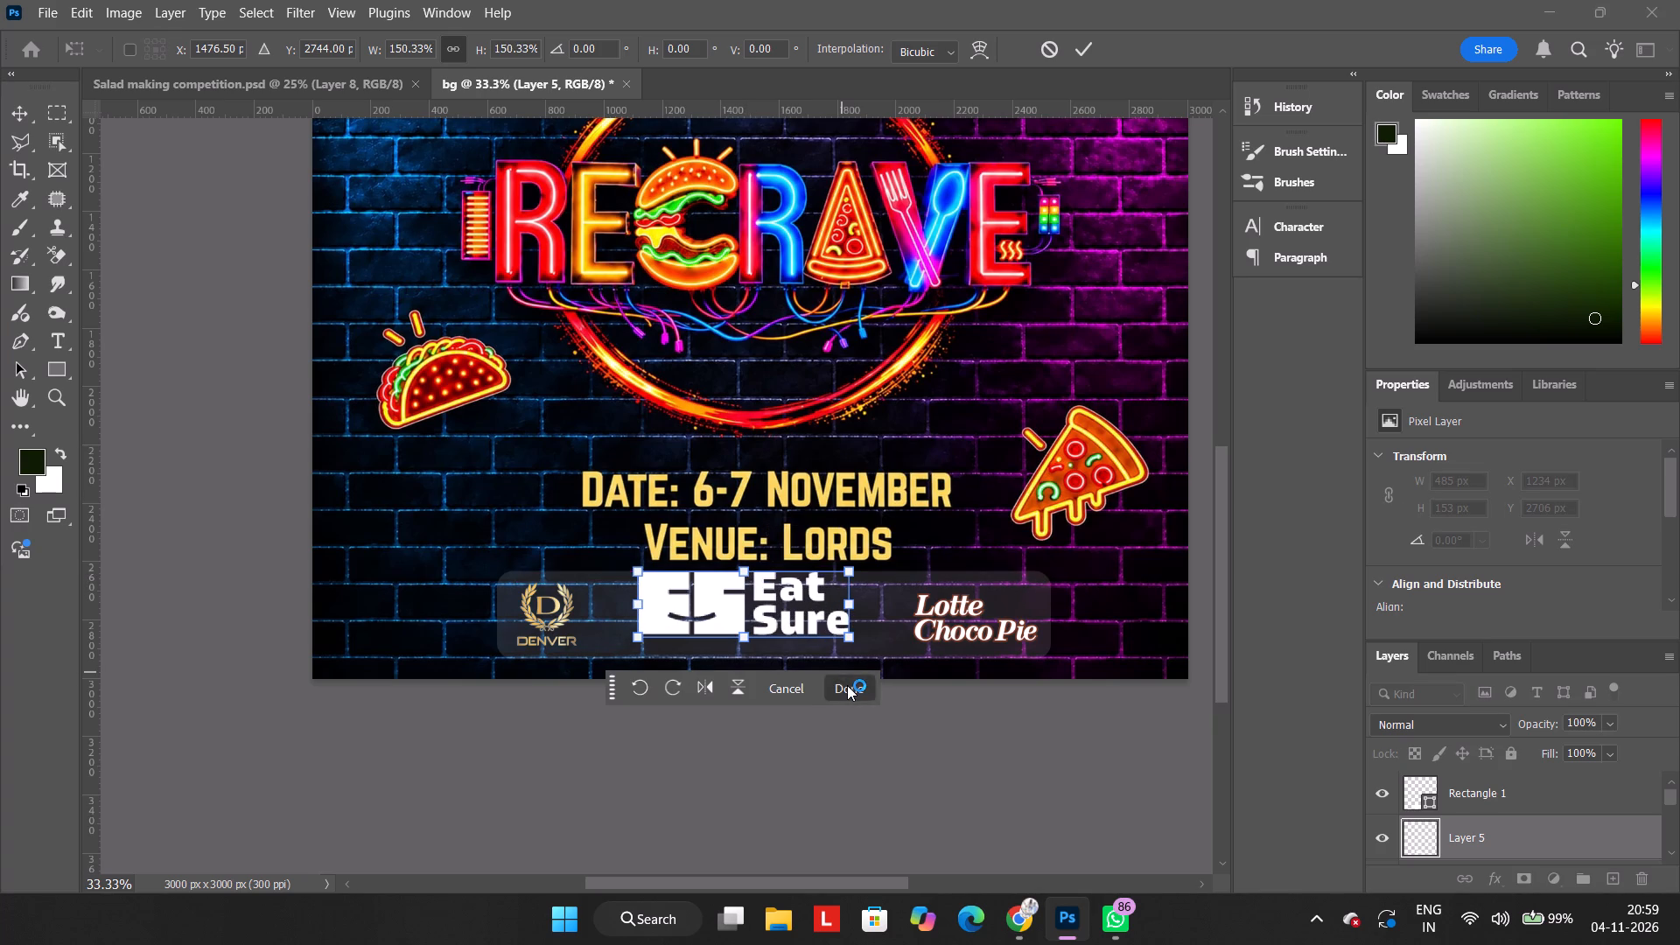
# Nudge the enlarged Eat Sure logo down to Y 2668 px so it sits vertically centred in the backing rectangle.
pyautogui.click(808, 607)
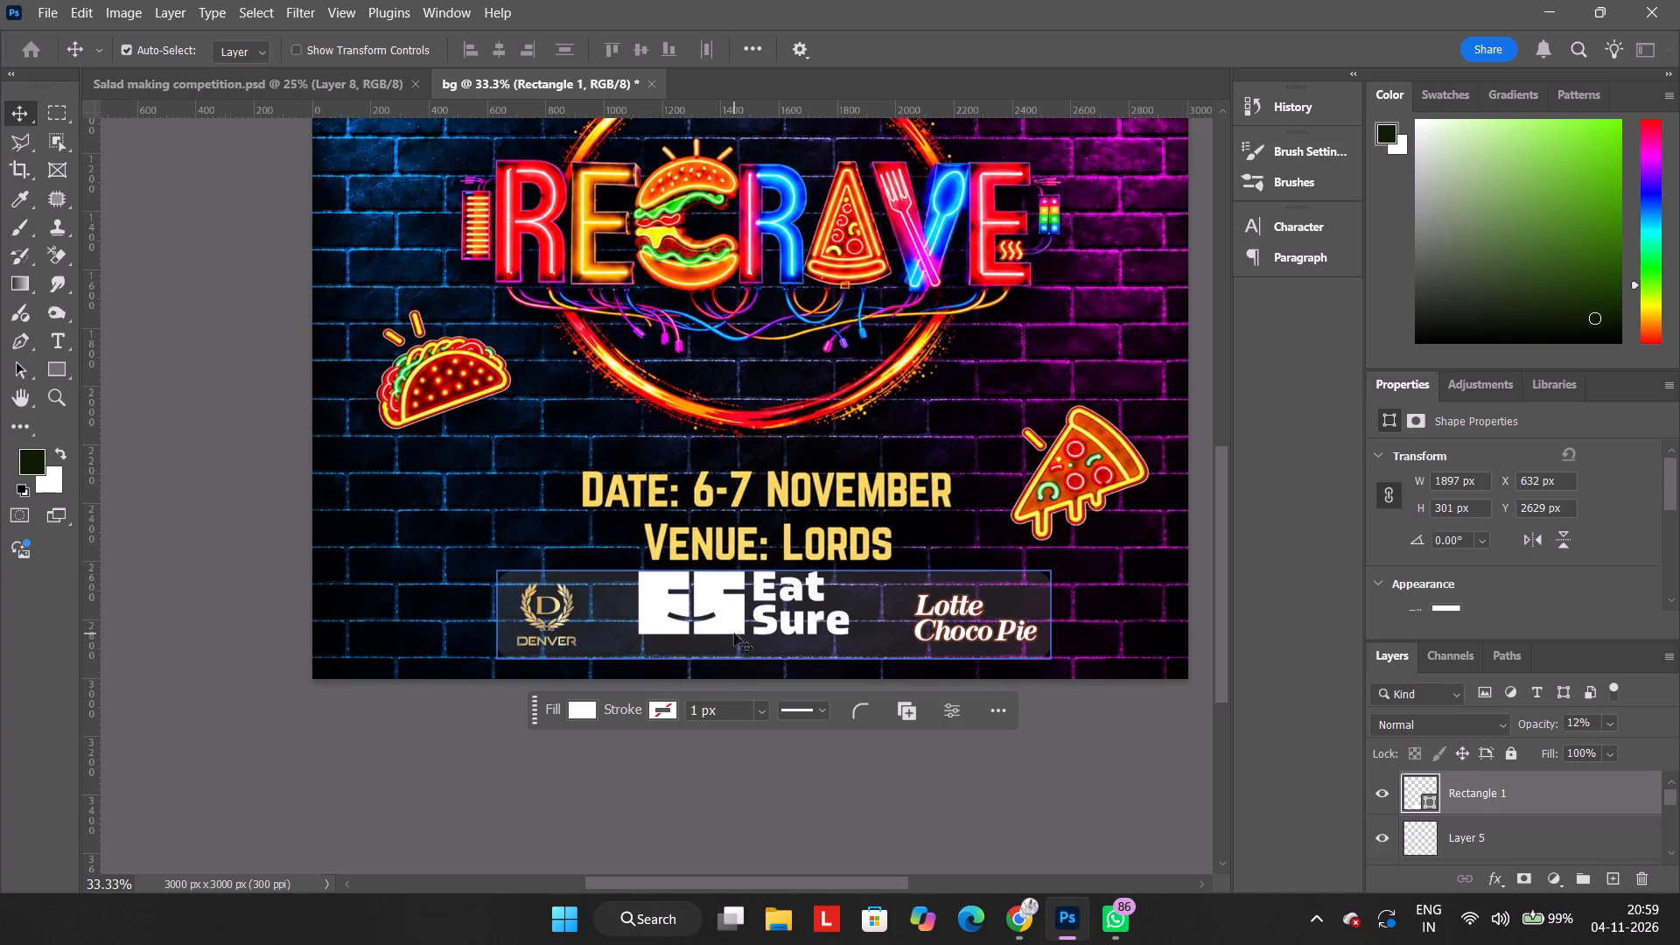
pyautogui.click(1503, 840)
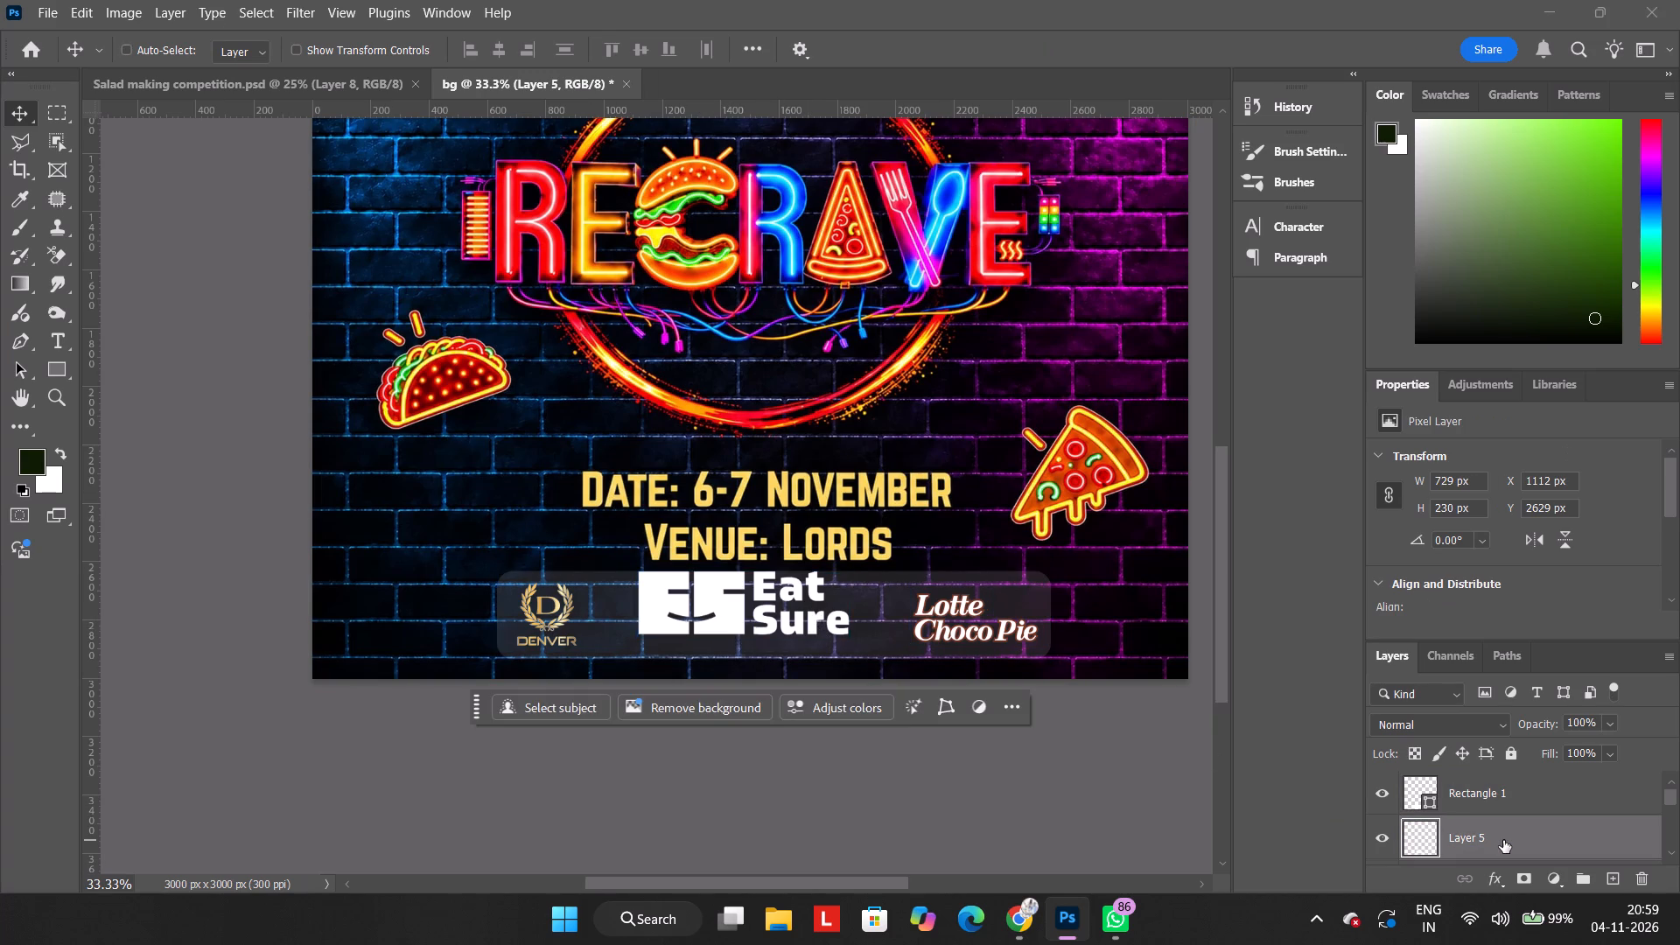
pyautogui.hotkey('ctrl', 't')
pyautogui.press('Down')
pyautogui.press('Down')
pyautogui.press('Down')
pyautogui.press('Down')
pyautogui.press('Down')
pyautogui.press('Down')
pyautogui.press('Down')
pyautogui.press('Down')
pyautogui.press('Down')
pyautogui.press('Down')
pyautogui.press('Down')
pyautogui.press('Down')
pyautogui.press('Down')
pyautogui.press('Down')
pyautogui.press('Down')
pyautogui.press('Down')
pyautogui.press('Down')
pyautogui.press('Down')
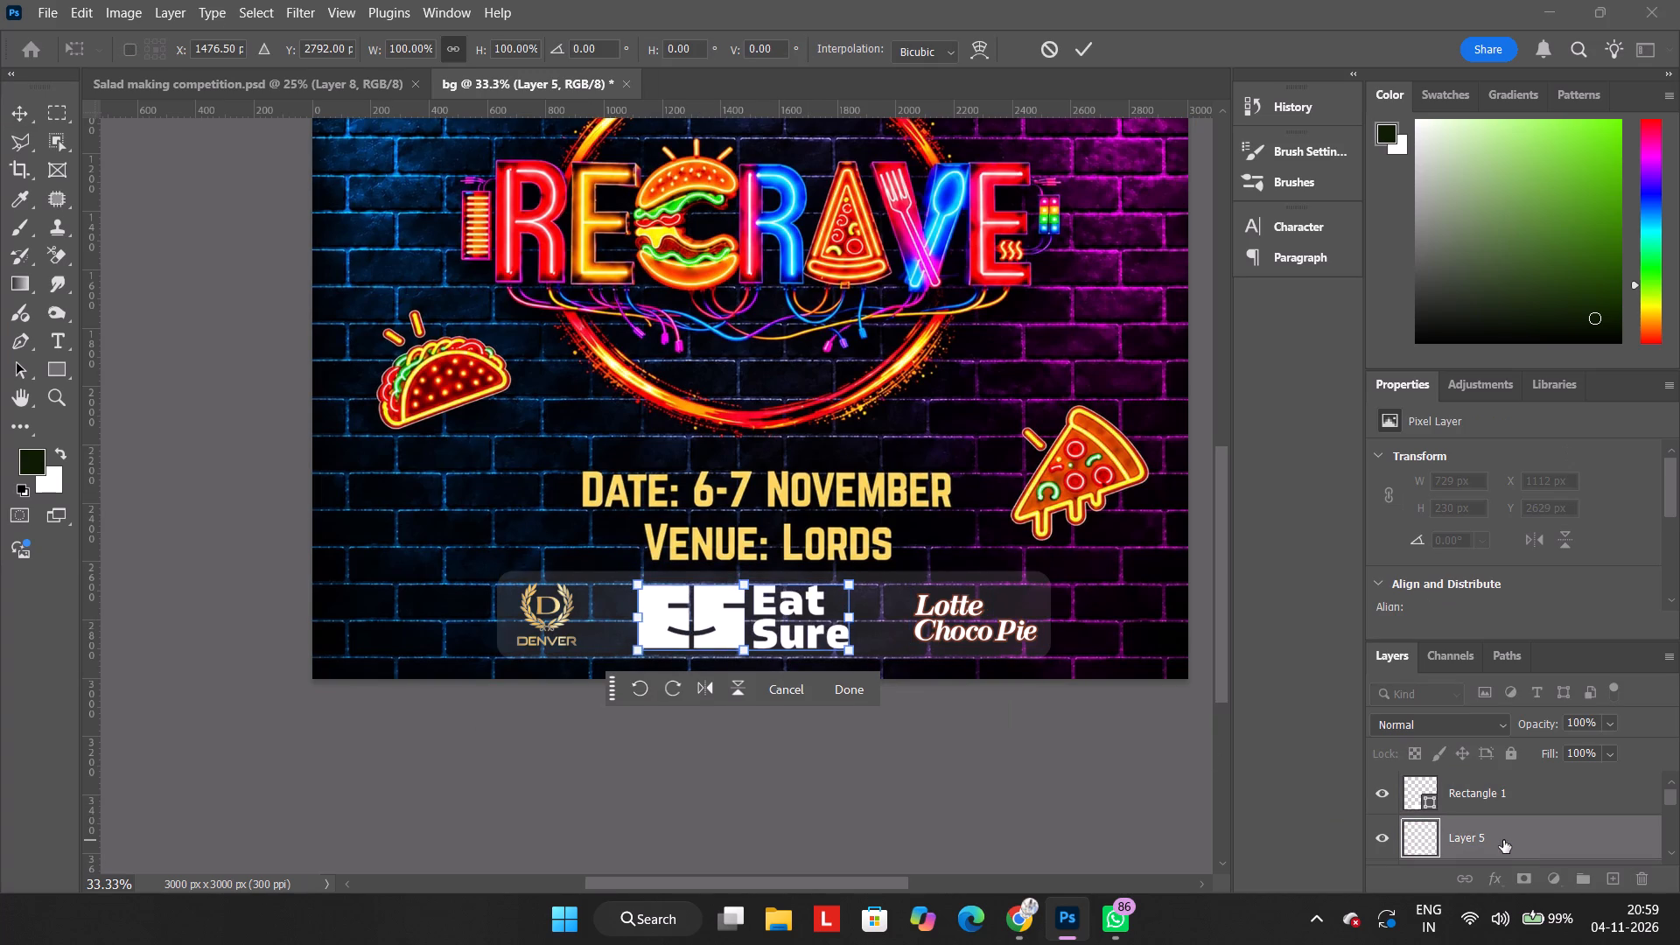
pyautogui.press('Up')
pyautogui.press('Up')
pyautogui.press('Up')
pyautogui.press('Up')
pyautogui.press('Down')
pyautogui.press('Down')
pyautogui.press('Up')
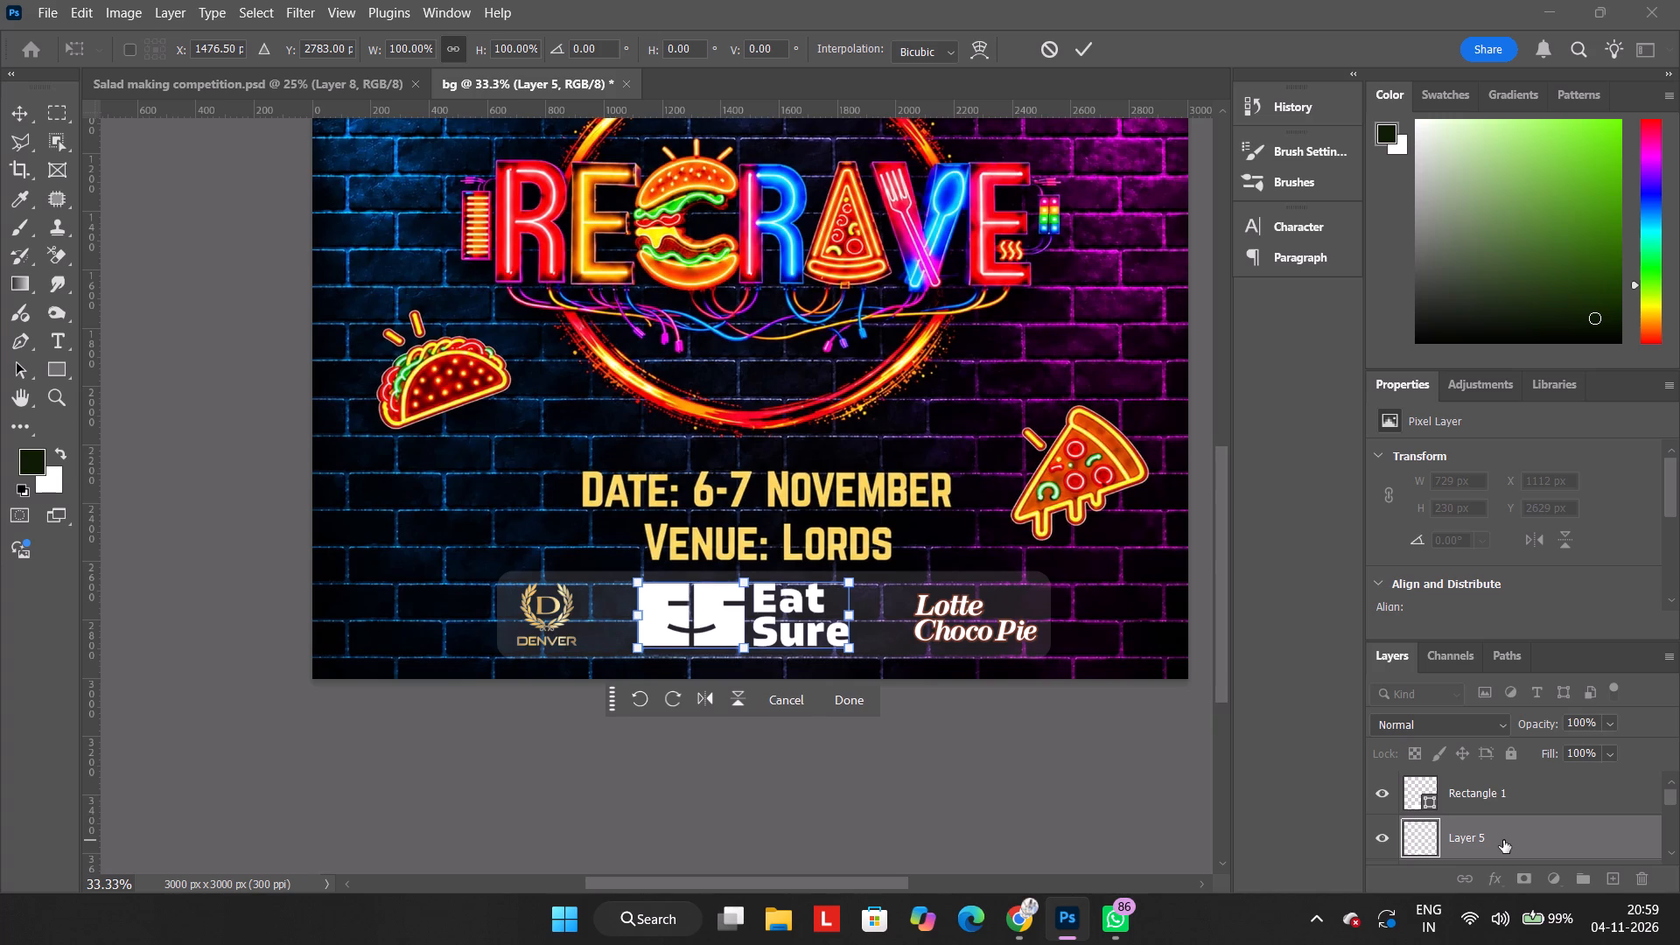
pyautogui.click(855, 700)
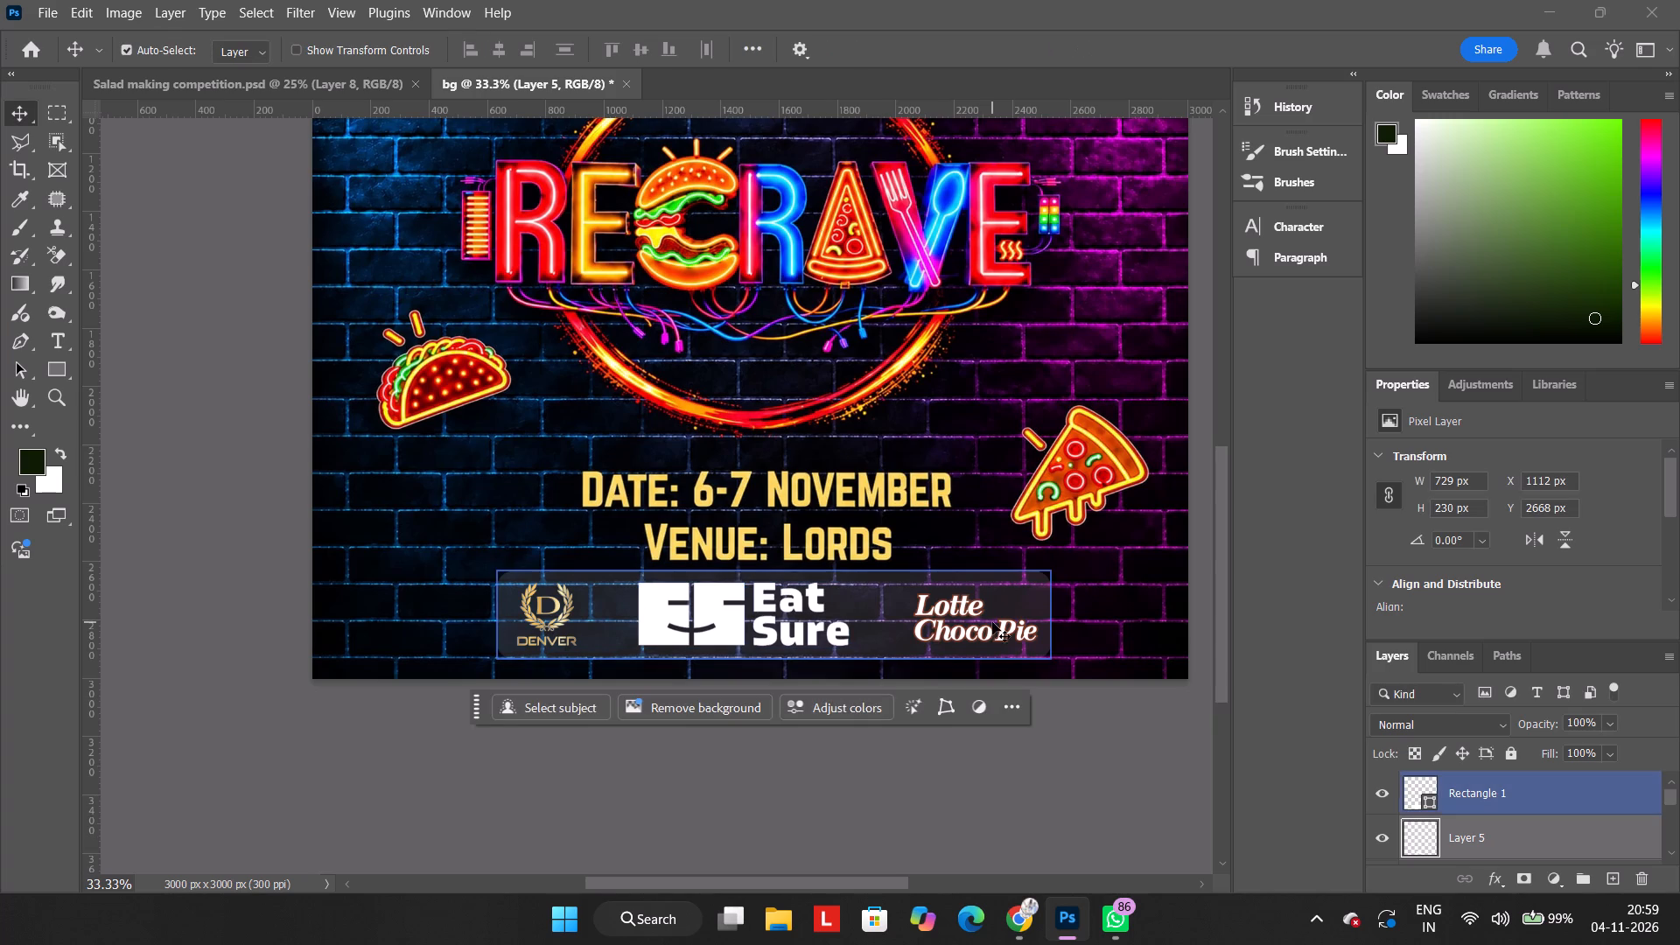
# Widen the backing rectangle on both sides to about 2317 px, starting at X 323 px, keeping its height.
pyautogui.click(1012, 605)
pyautogui.hotkey('ctrl', 't')
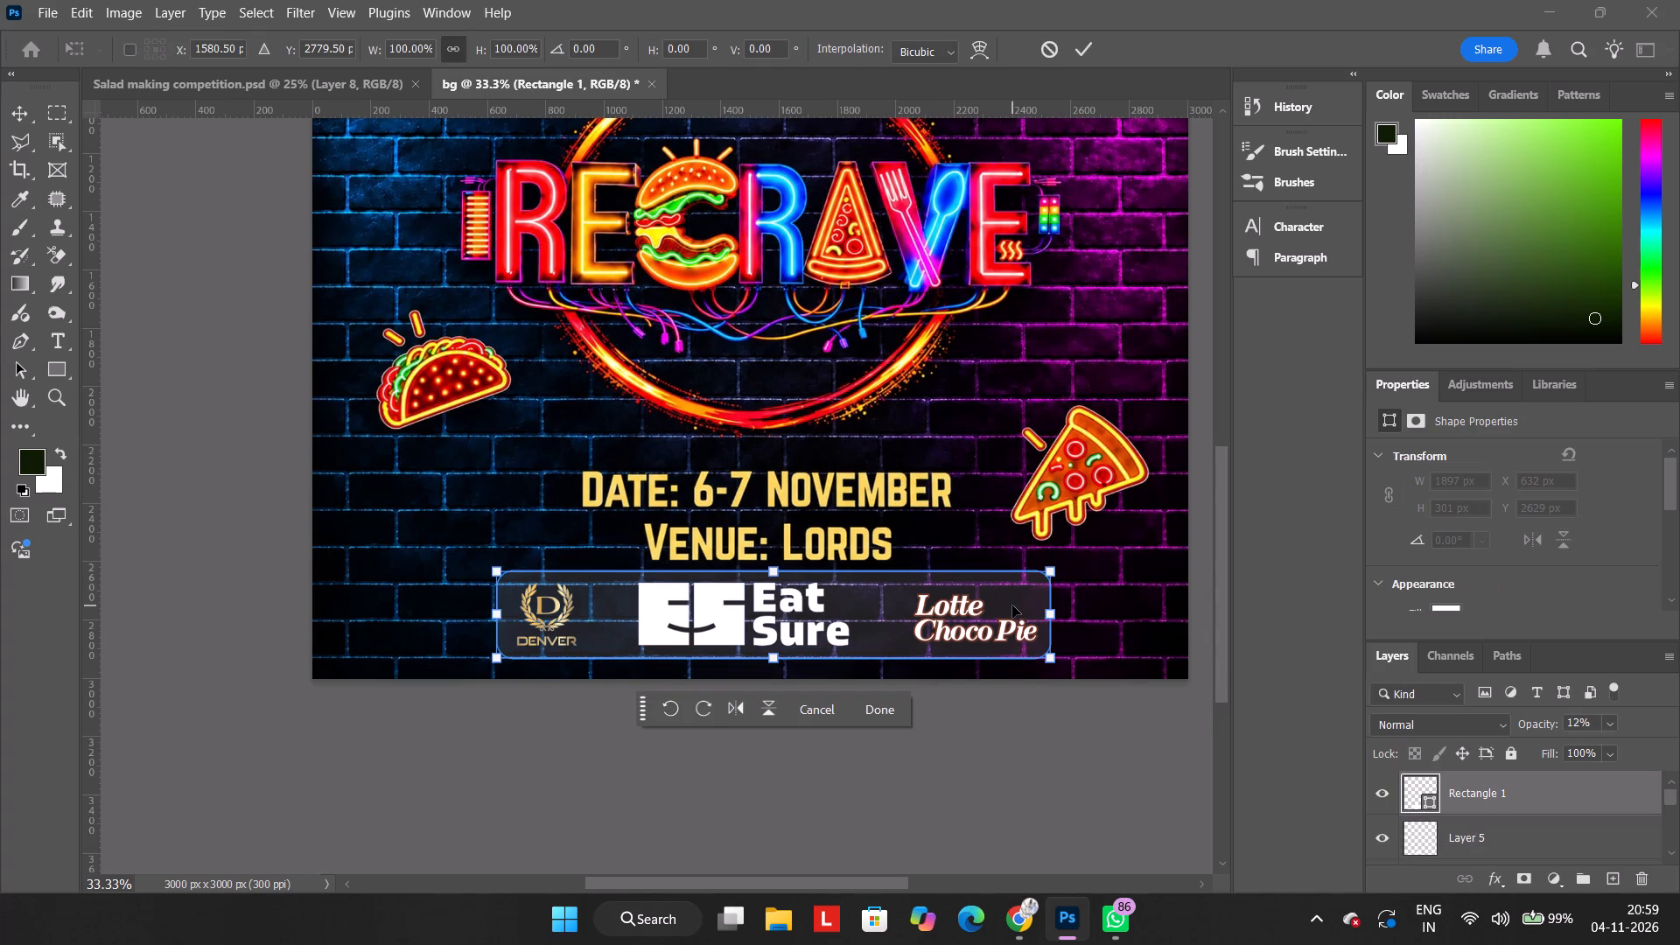
pyautogui.click(441, 54)
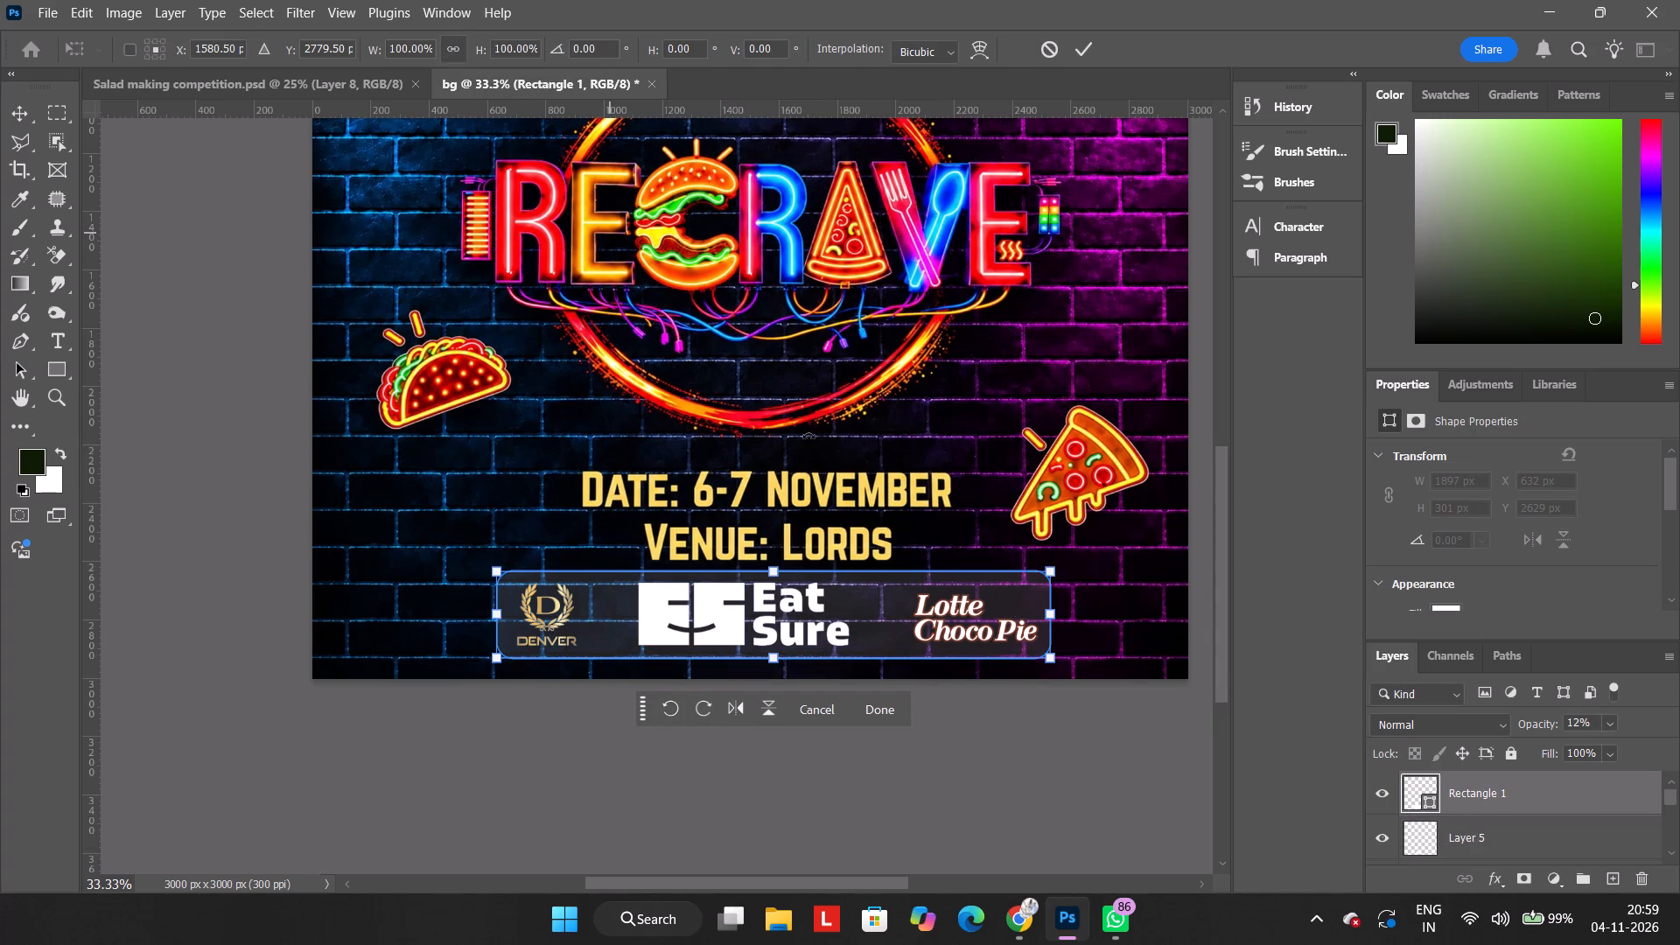
pyautogui.click(1064, 620)
pyautogui.click(1064, 620)
pyautogui.moveTo(1054, 617); pyautogui.dragTo(1087, 620)
pyautogui.moveTo(500, 612); pyautogui.dragTo(410, 604)
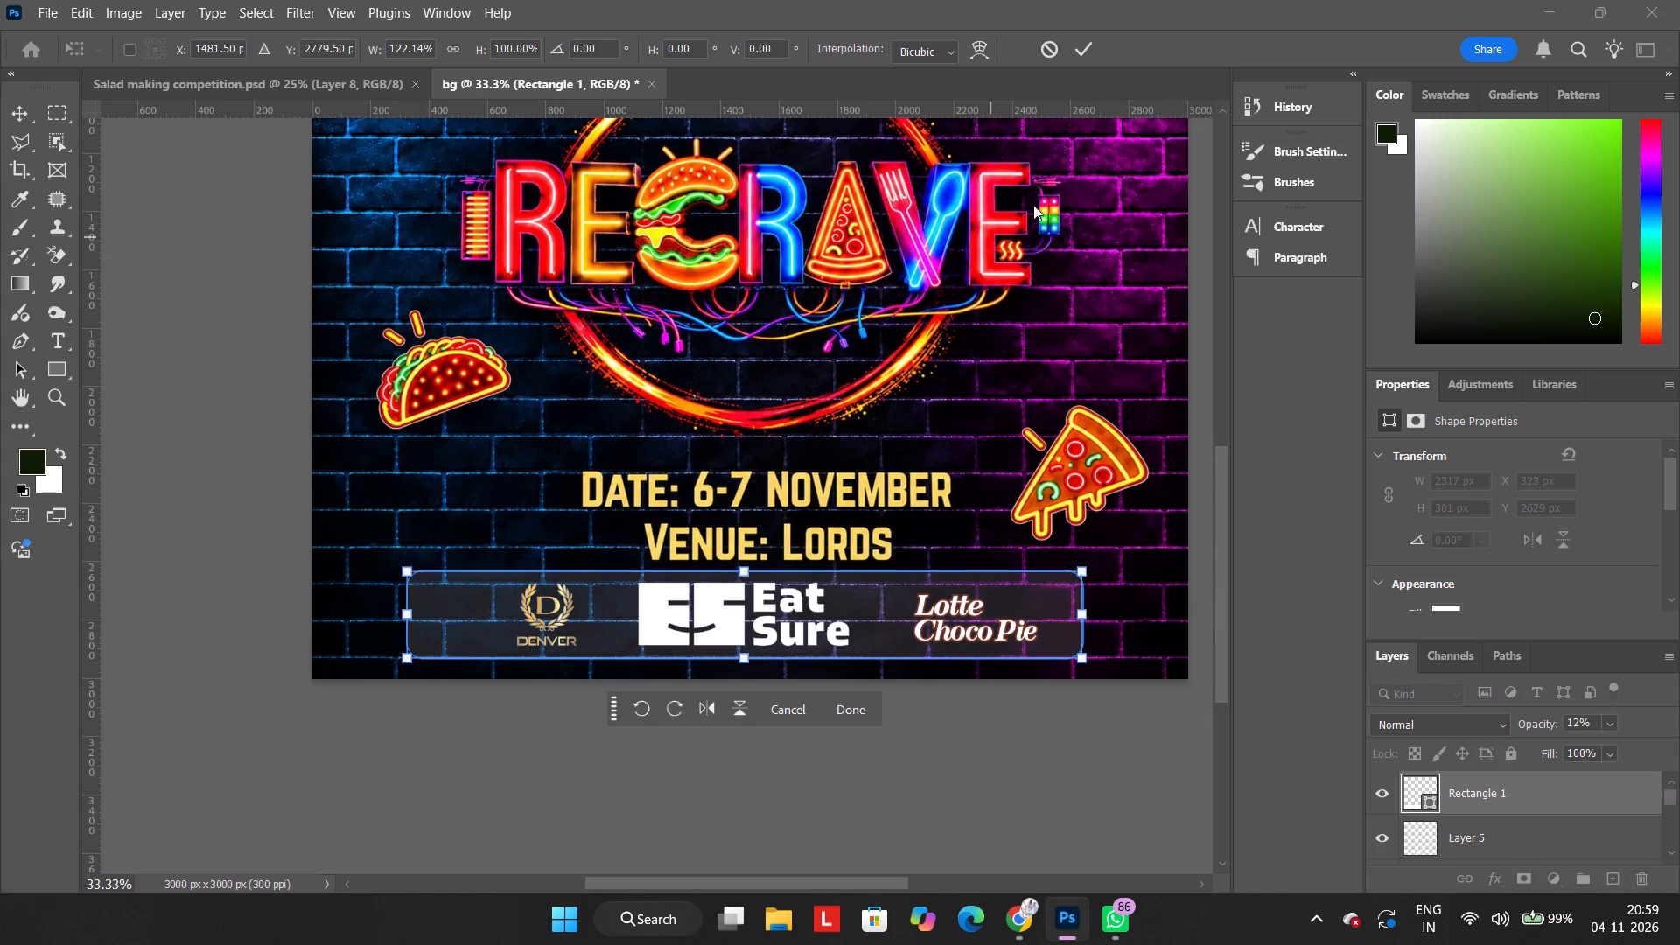
pyautogui.click(1092, 47)
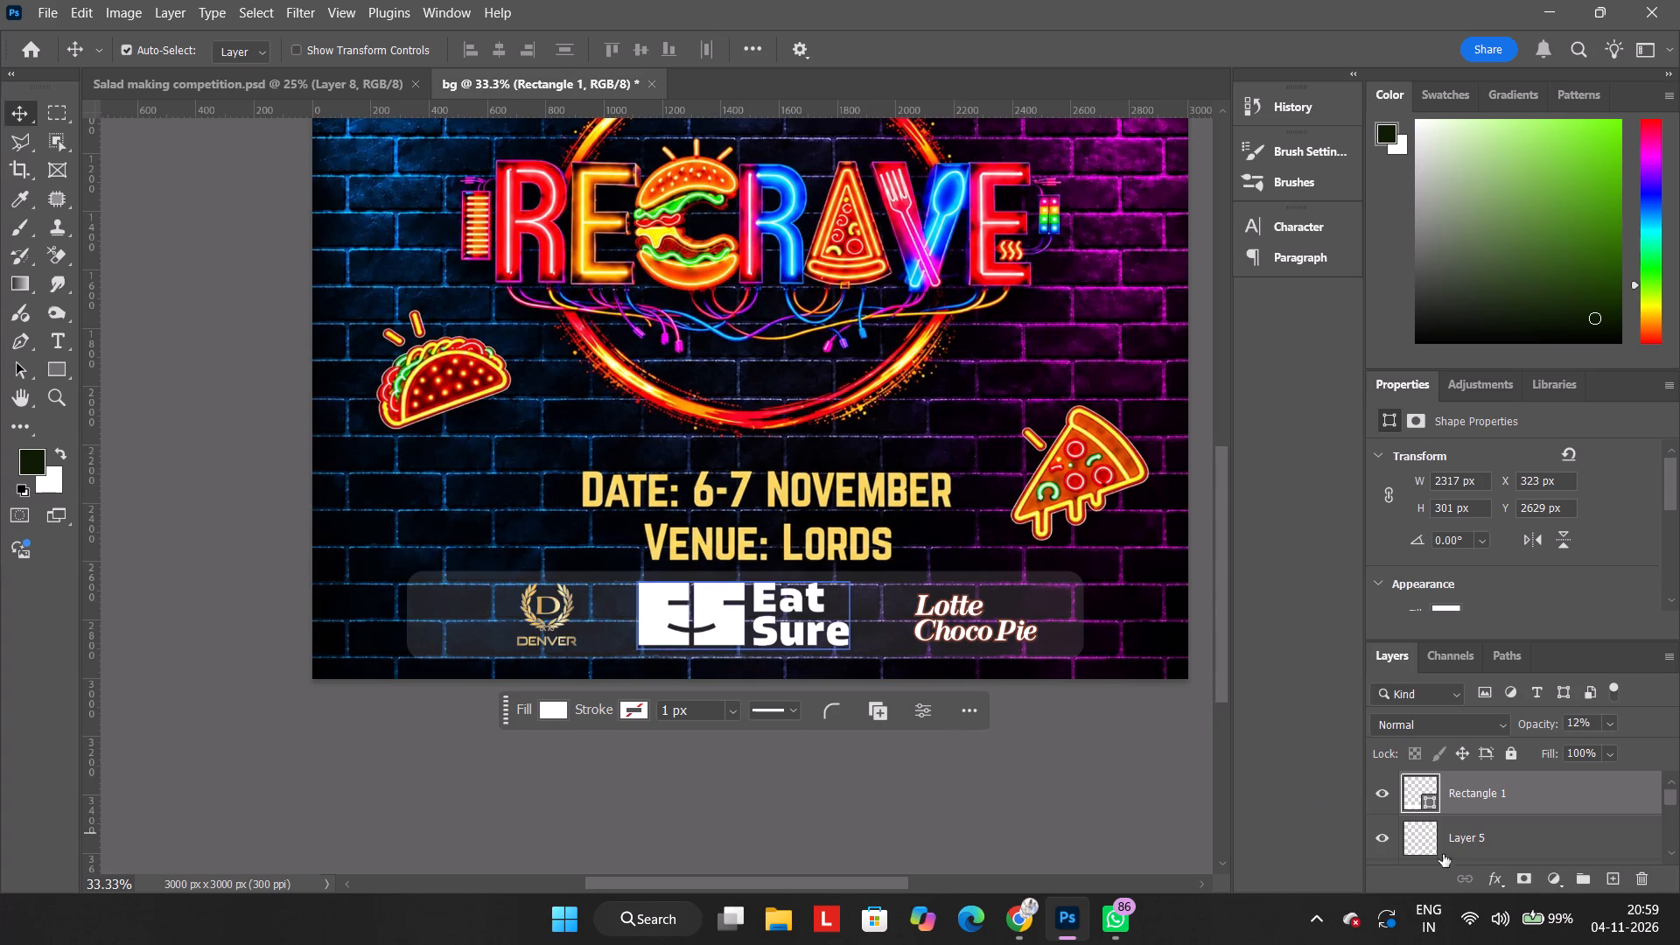
# Scale the Lotte Choco Pie logo up proportionally to about 592 × 264 px and place it at about X 1987, Y 2645 px.
pyautogui.moveTo(1671, 799); pyautogui.dragTo(1670, 813)
pyautogui.click(1564, 808)
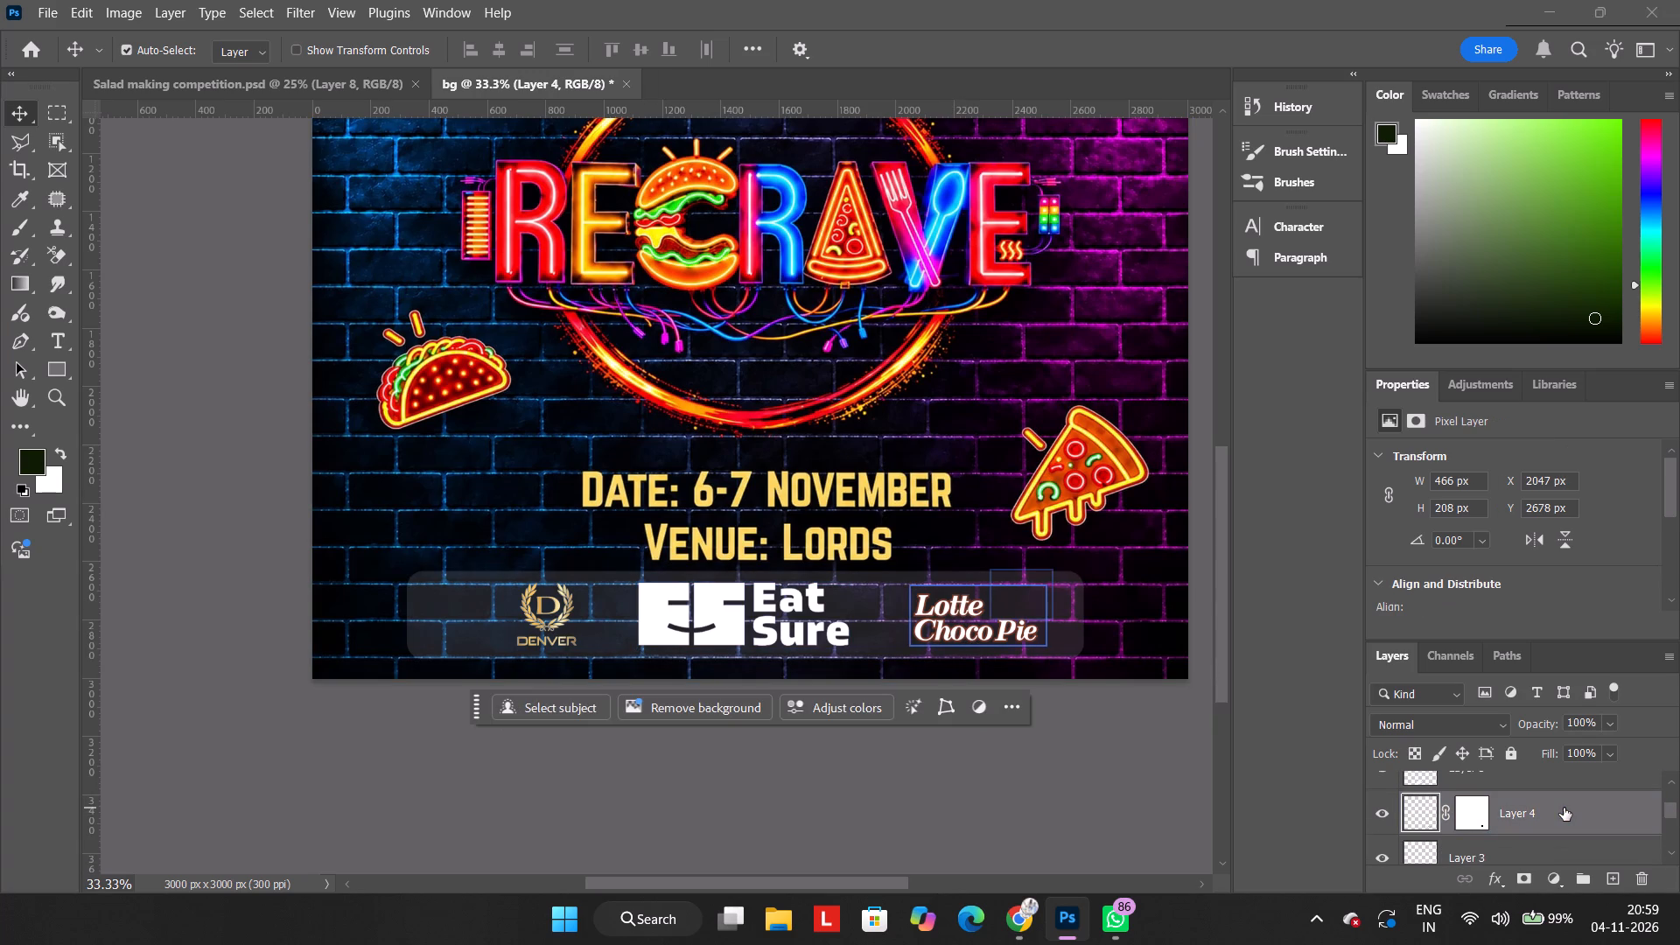
pyautogui.hotkey('ctrl', 't')
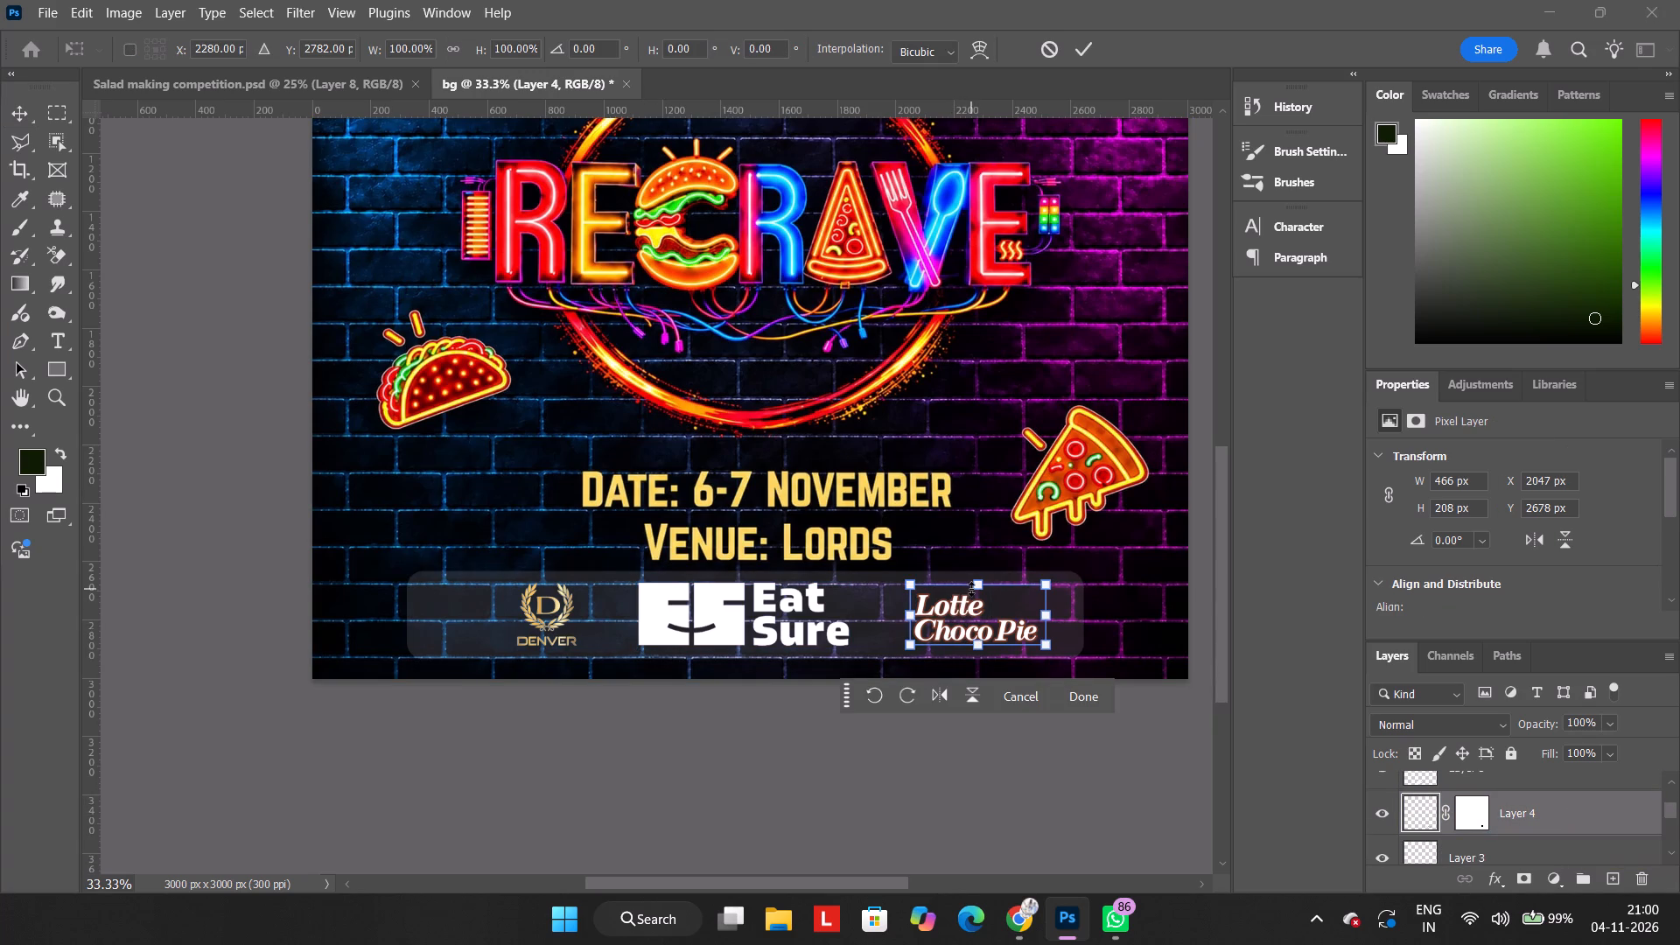
pyautogui.moveTo(979, 591); pyautogui.dragTo(979, 577)
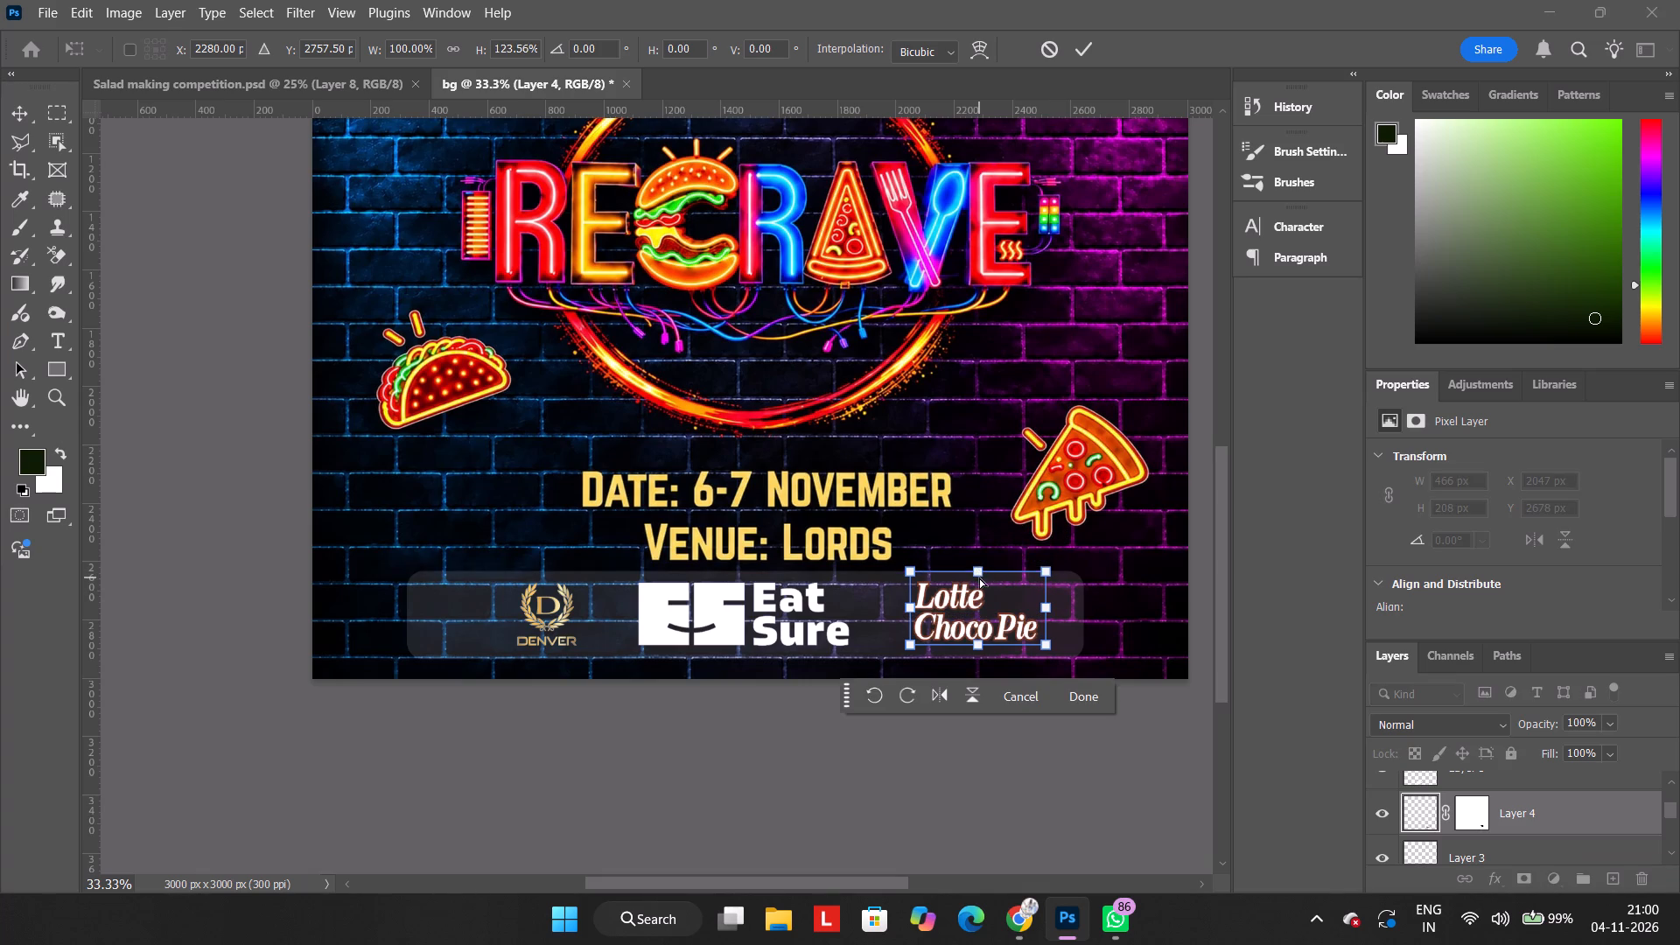
pyautogui.hotkey('ctrl', 'z')
pyautogui.click(448, 61)
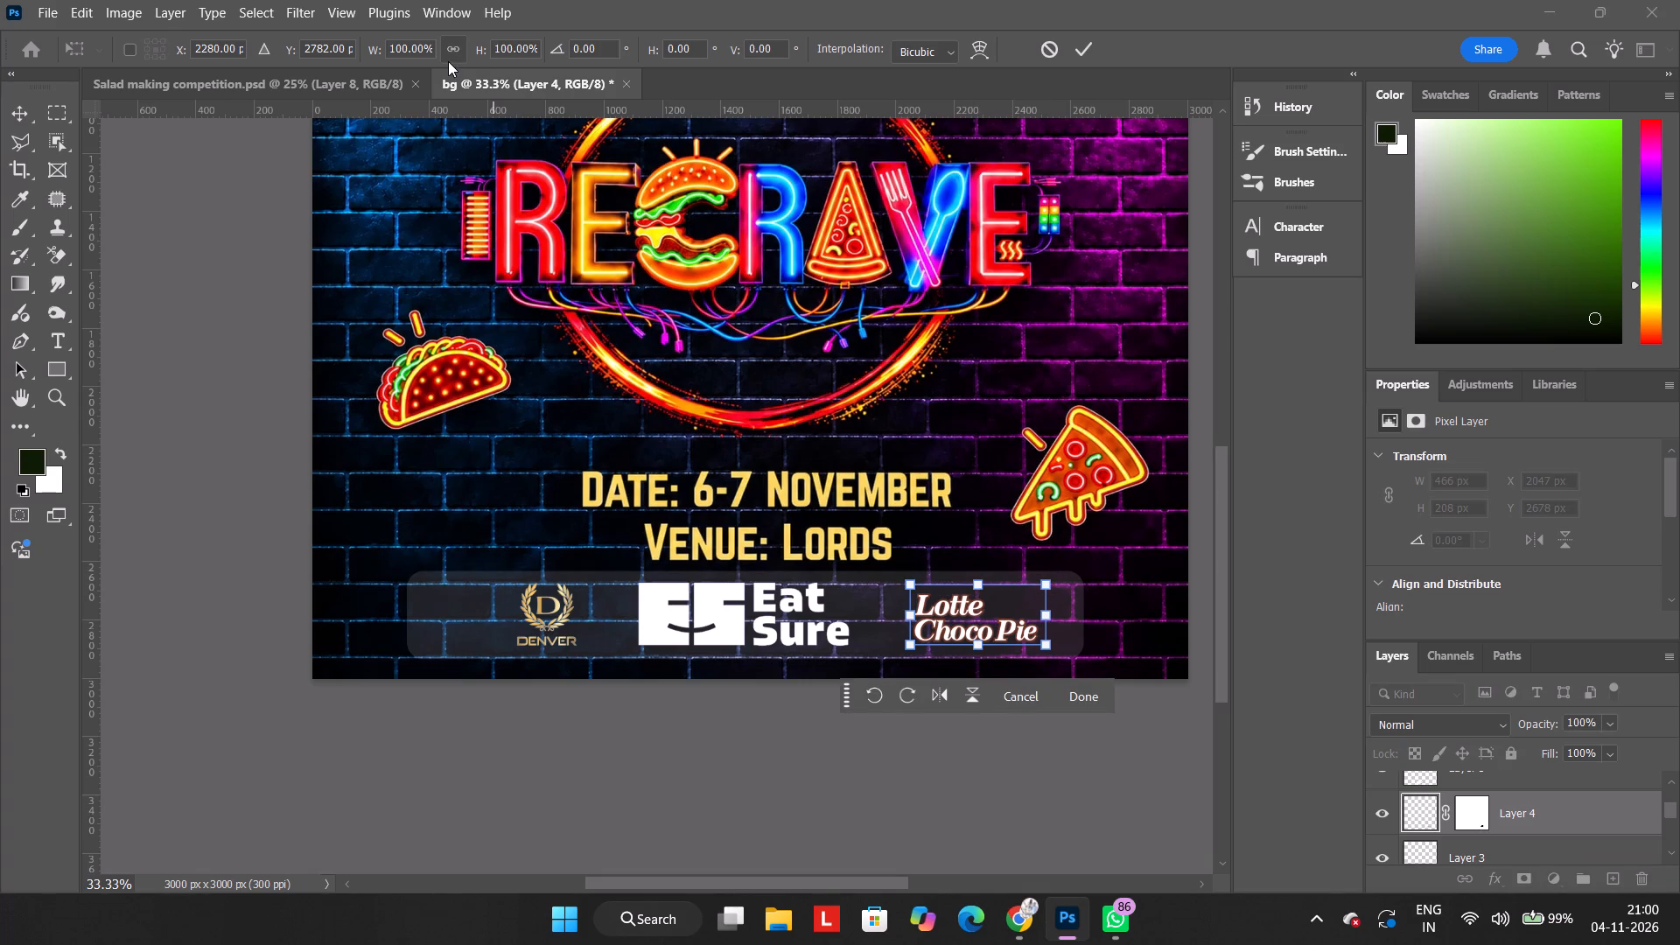
pyautogui.moveTo(1050, 585); pyautogui.dragTo(1067, 576)
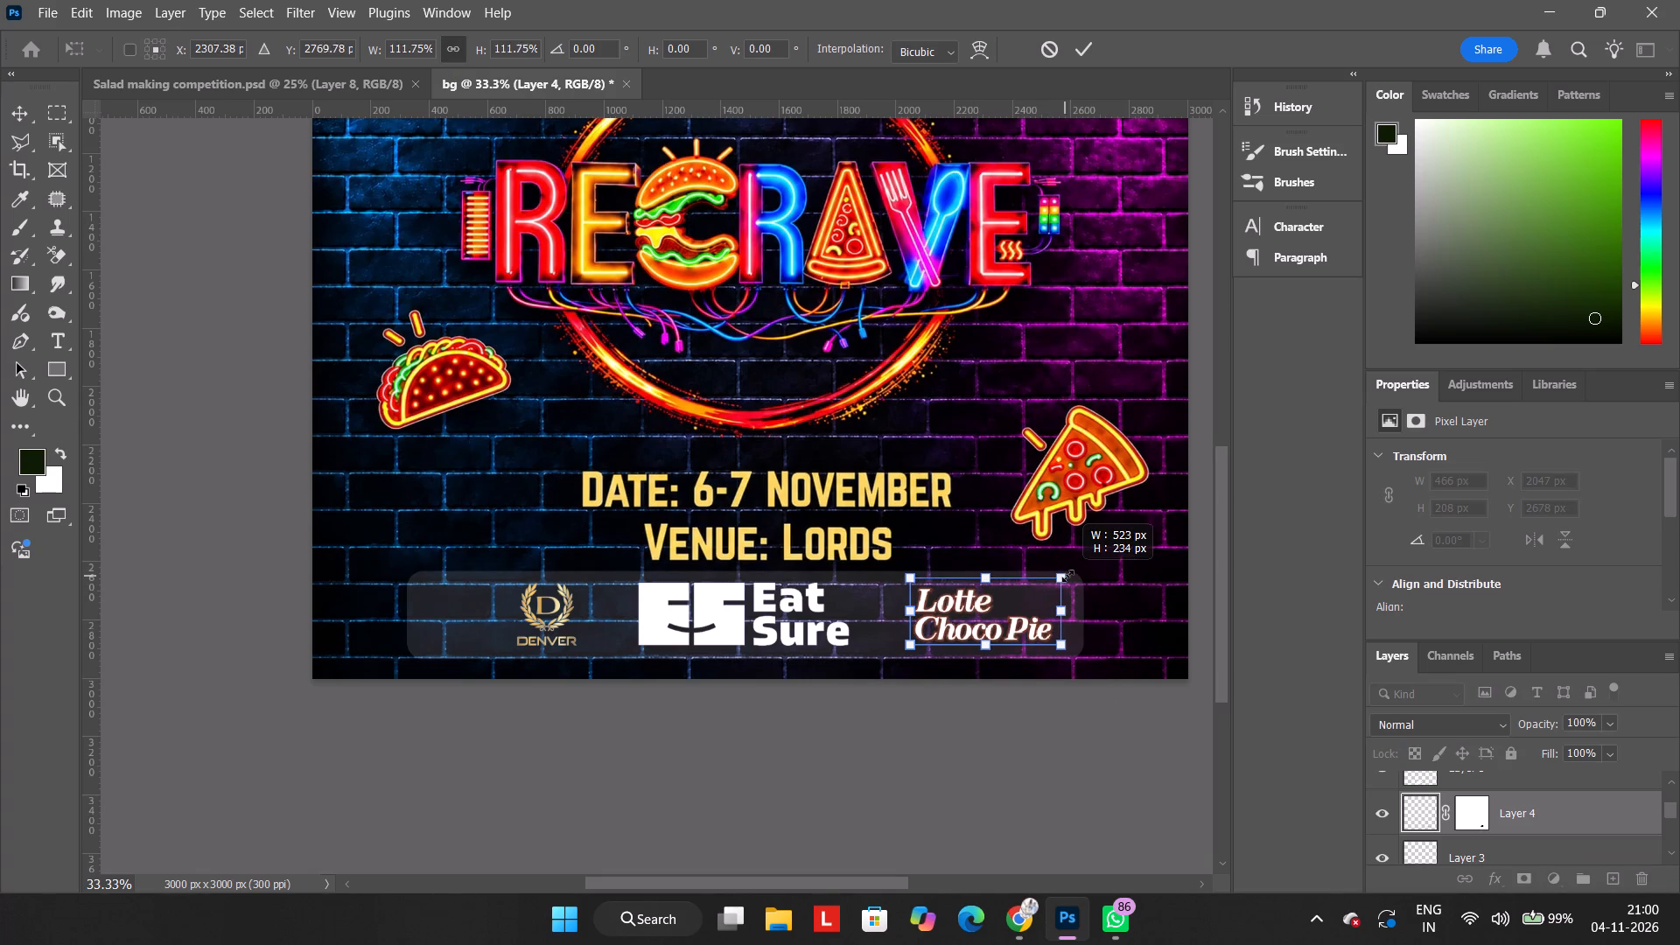
pyautogui.moveTo(1067, 576); pyautogui.dragTo(1073, 576)
pyautogui.moveTo(1073, 576); pyautogui.dragTo(1085, 567)
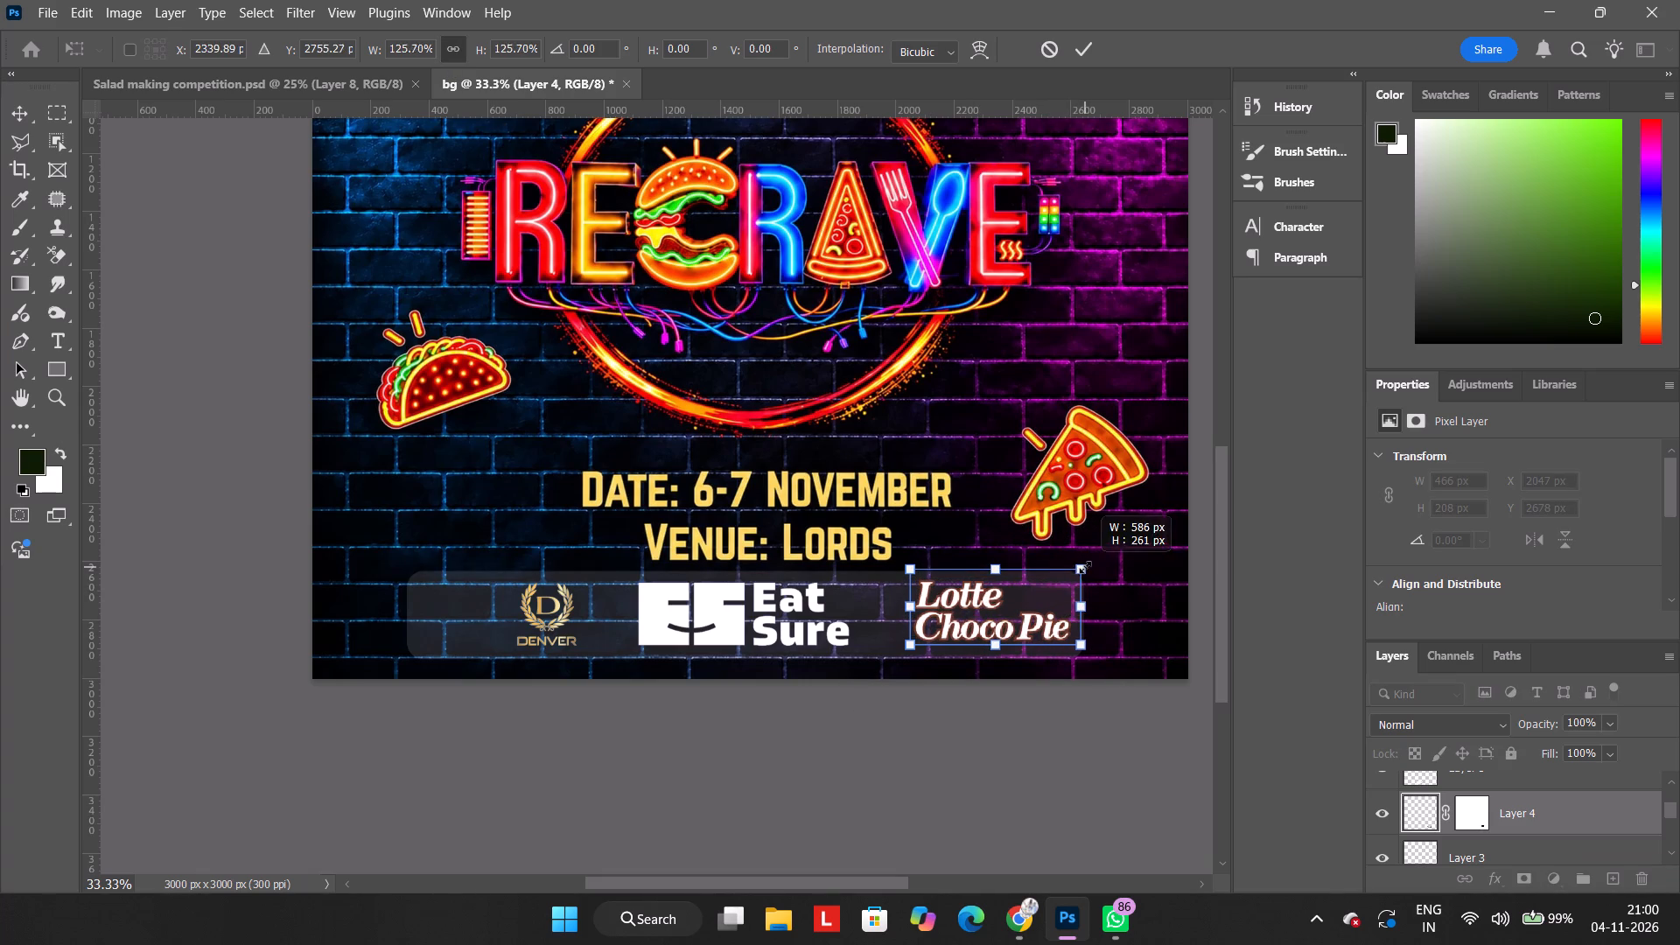
pyautogui.moveTo(1085, 567); pyautogui.dragTo(1086, 567)
pyautogui.moveTo(1039, 593); pyautogui.dragTo(1016, 600)
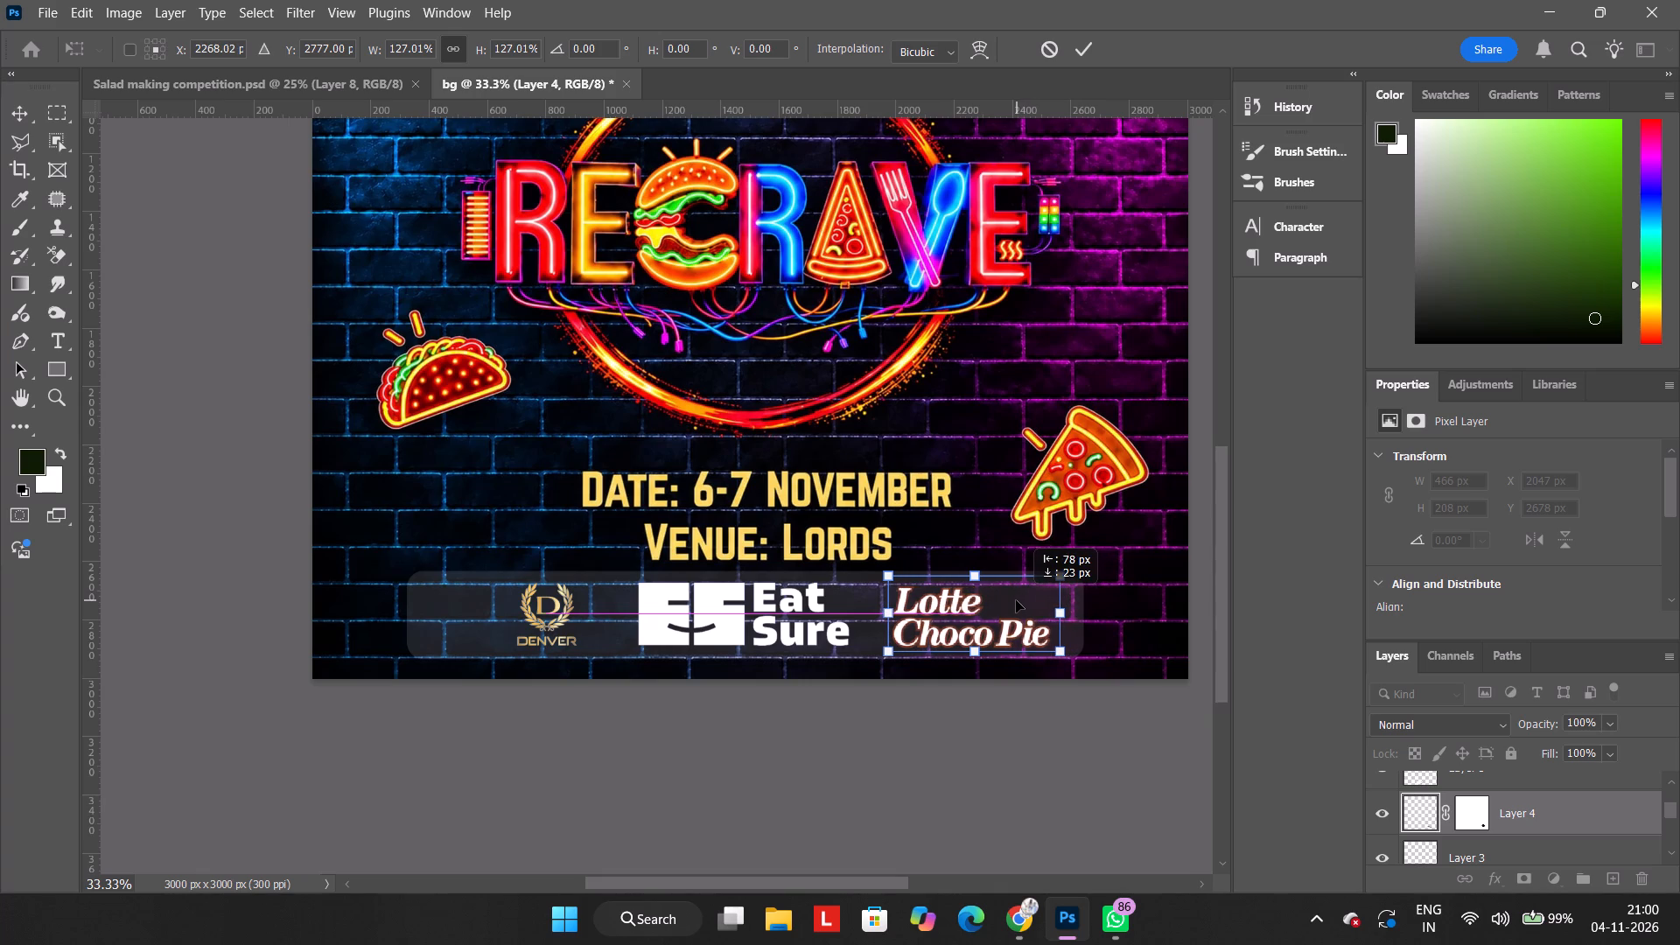
pyautogui.moveTo(1016, 600); pyautogui.dragTo(1021, 600)
pyautogui.click(1095, 696)
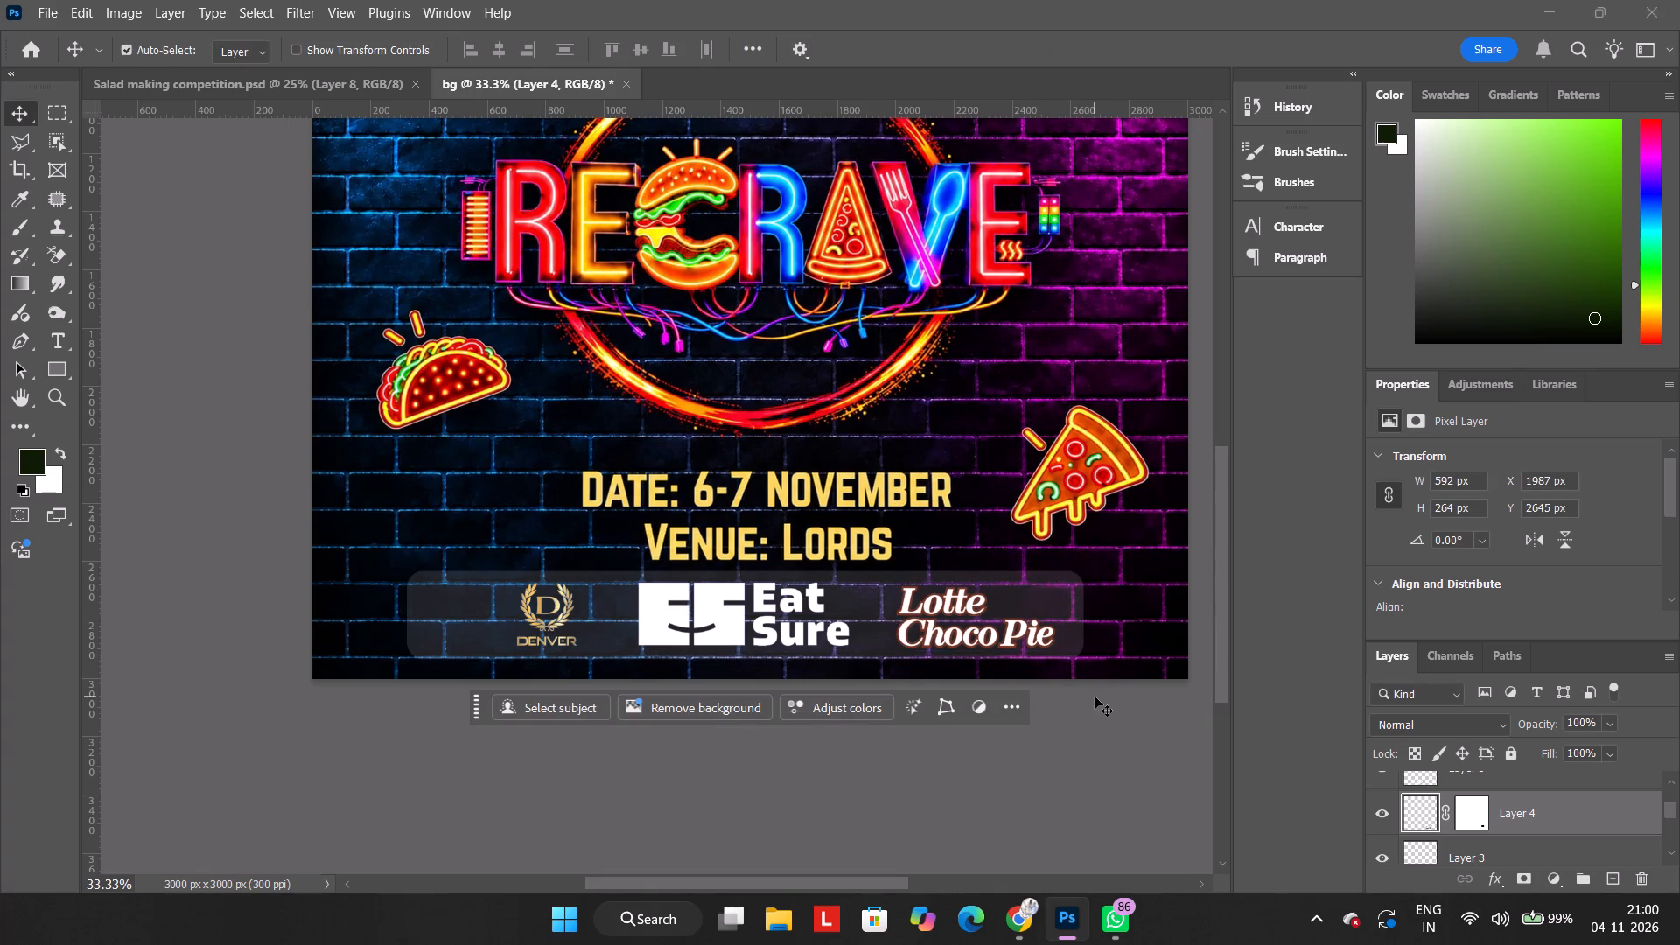
# Scale the Denver logo up proportionally to about 249 × 264 px and place it at about X 655, Y 2645 px.
pyautogui.click(1546, 846)
pyautogui.hotkey('ctrl', 't')
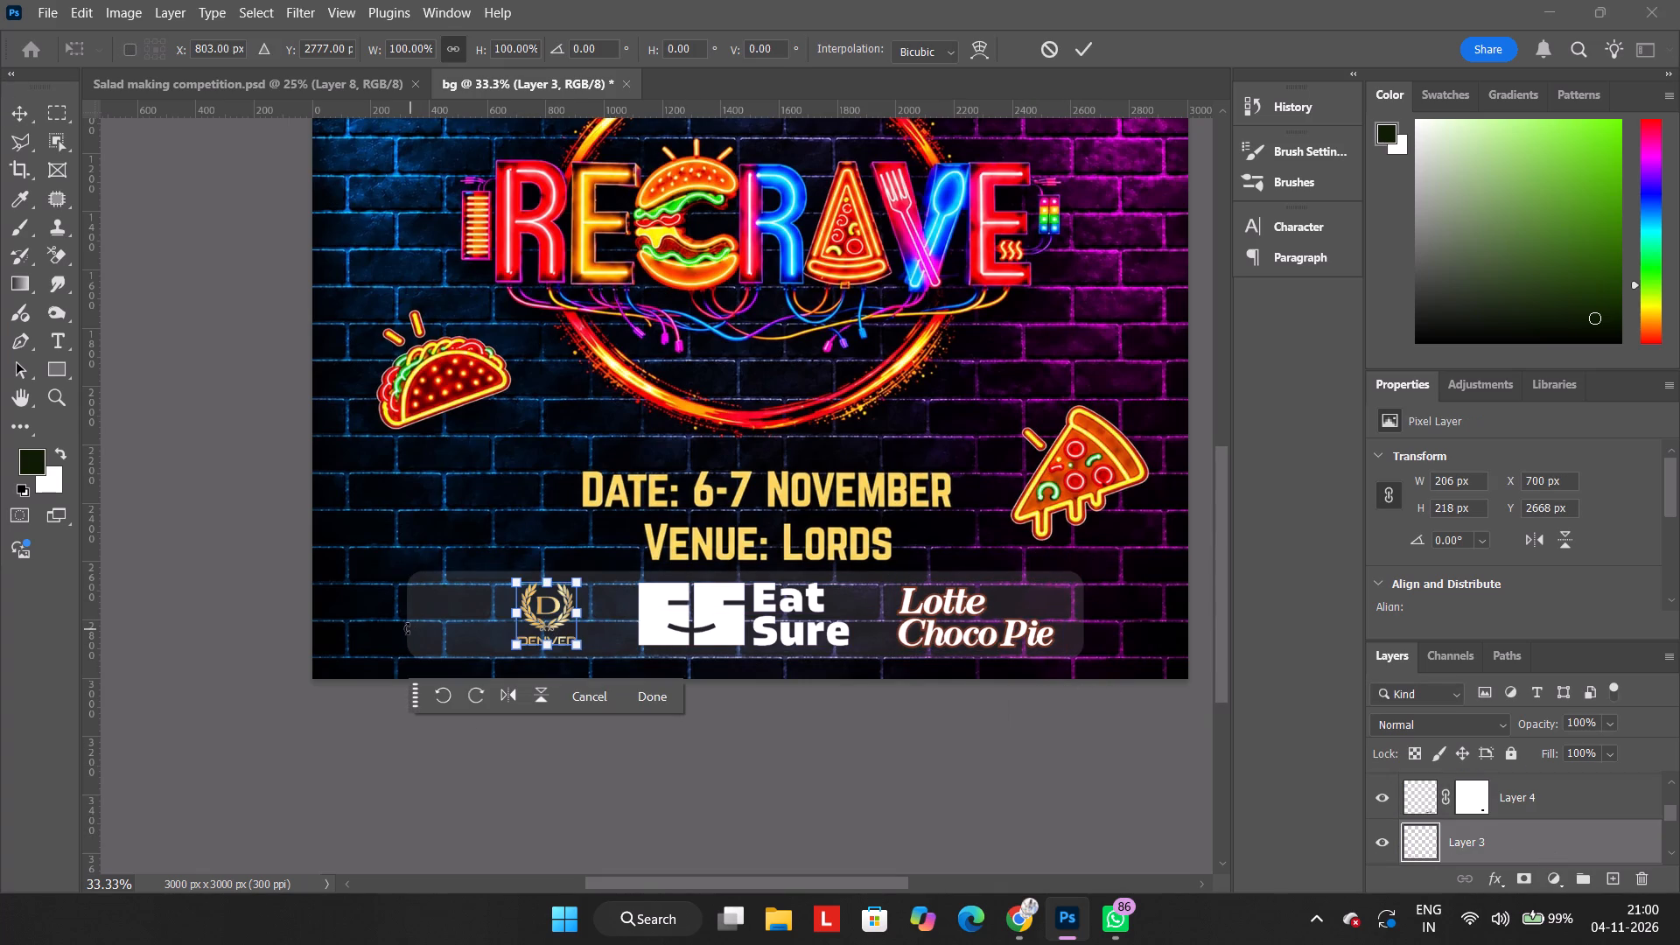
pyautogui.moveTo(516, 578); pyautogui.dragTo(486, 560)
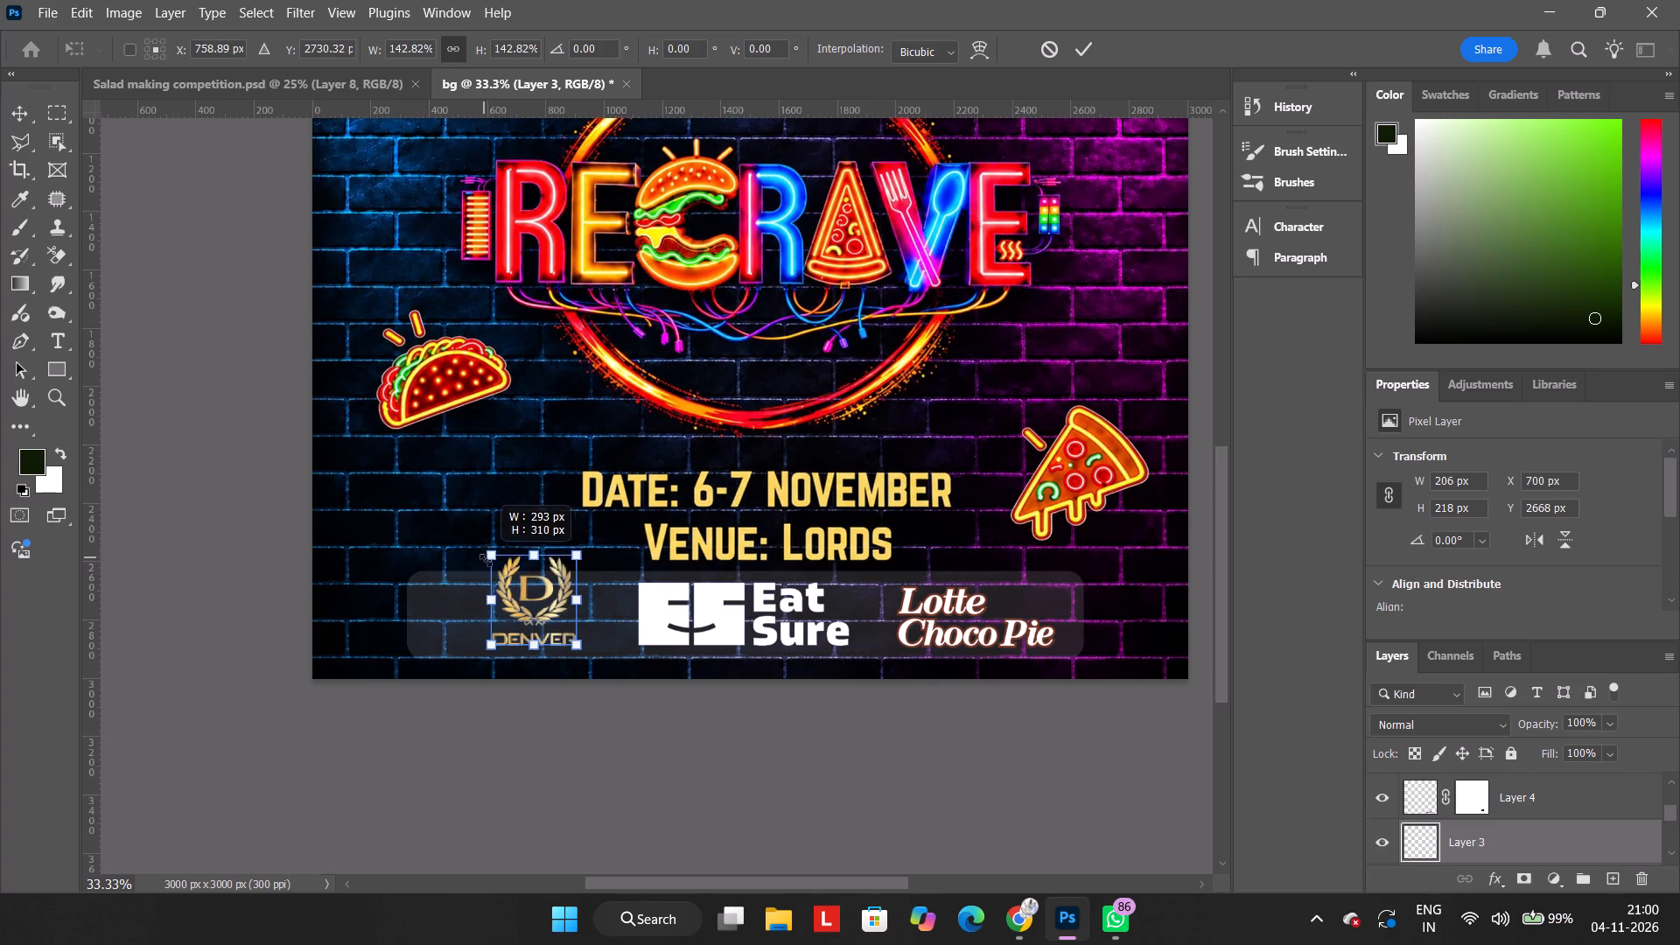
pyautogui.moveTo(486, 560); pyautogui.dragTo(492, 567)
pyautogui.click(531, 602)
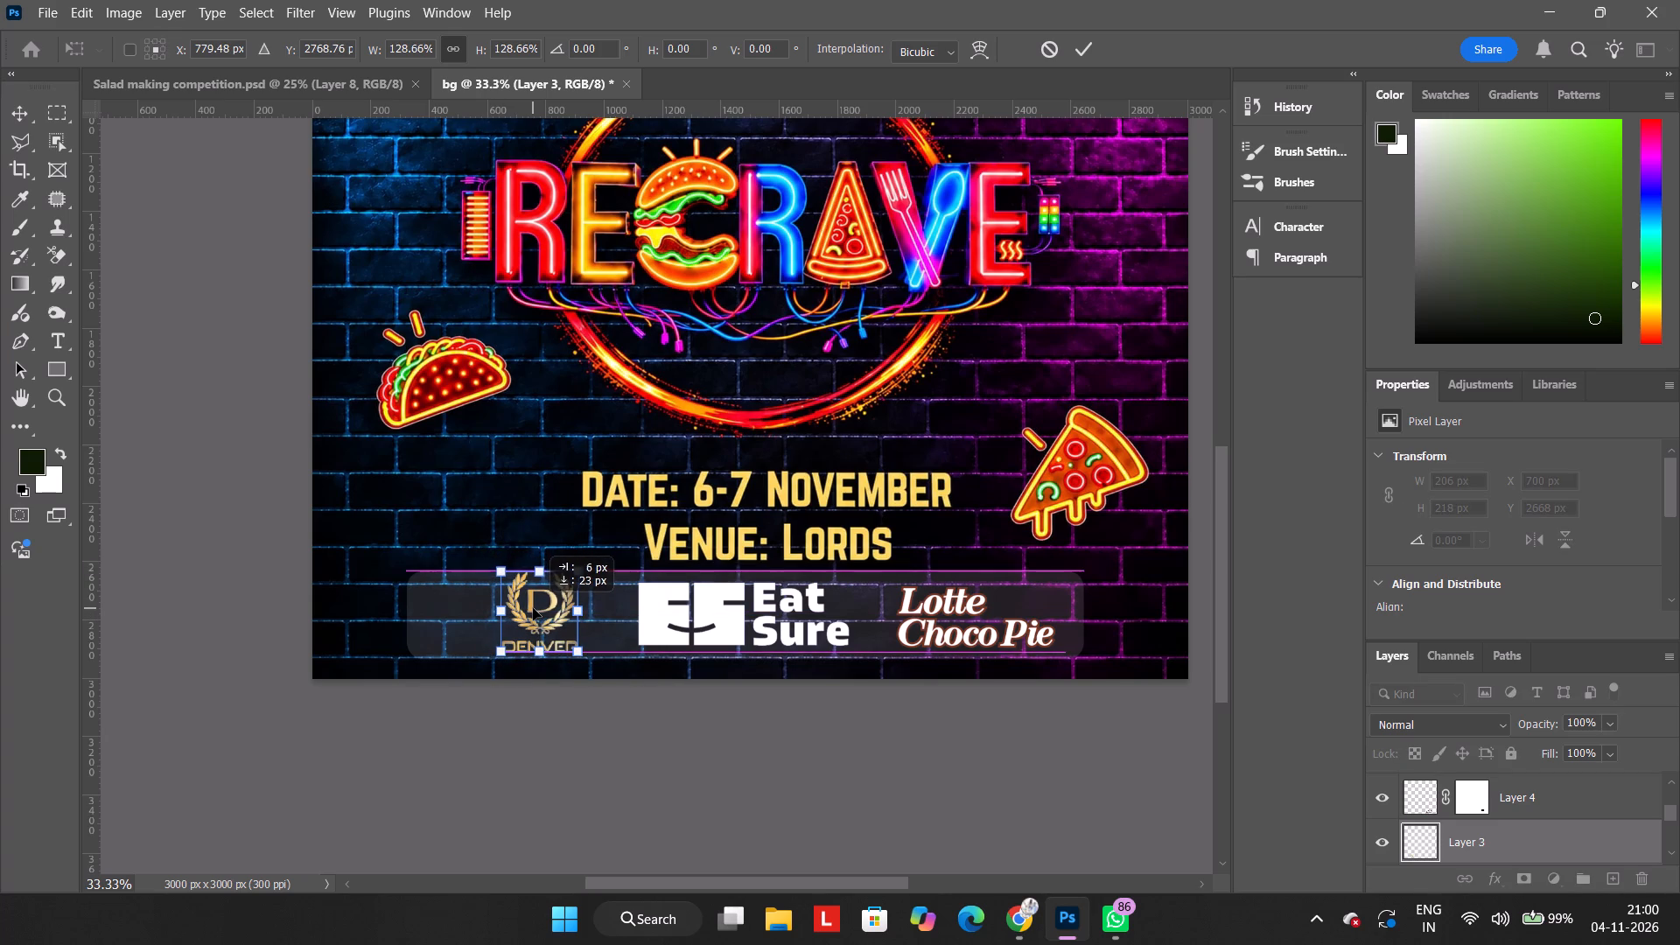
pyautogui.click(543, 573)
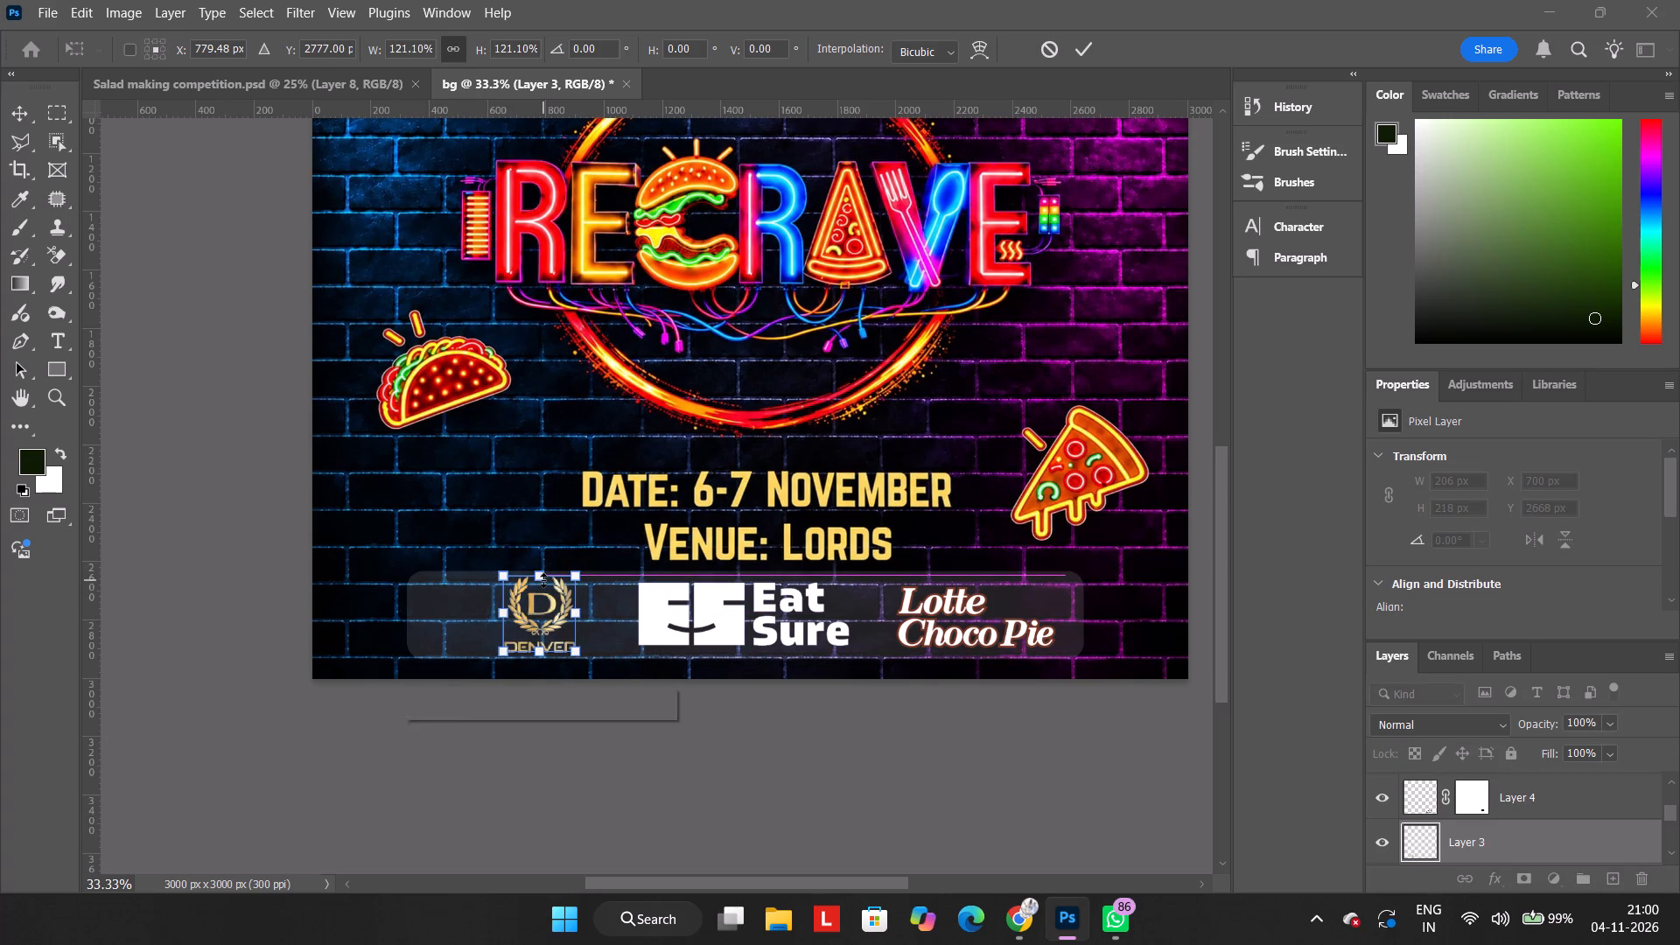
pyautogui.click(642, 709)
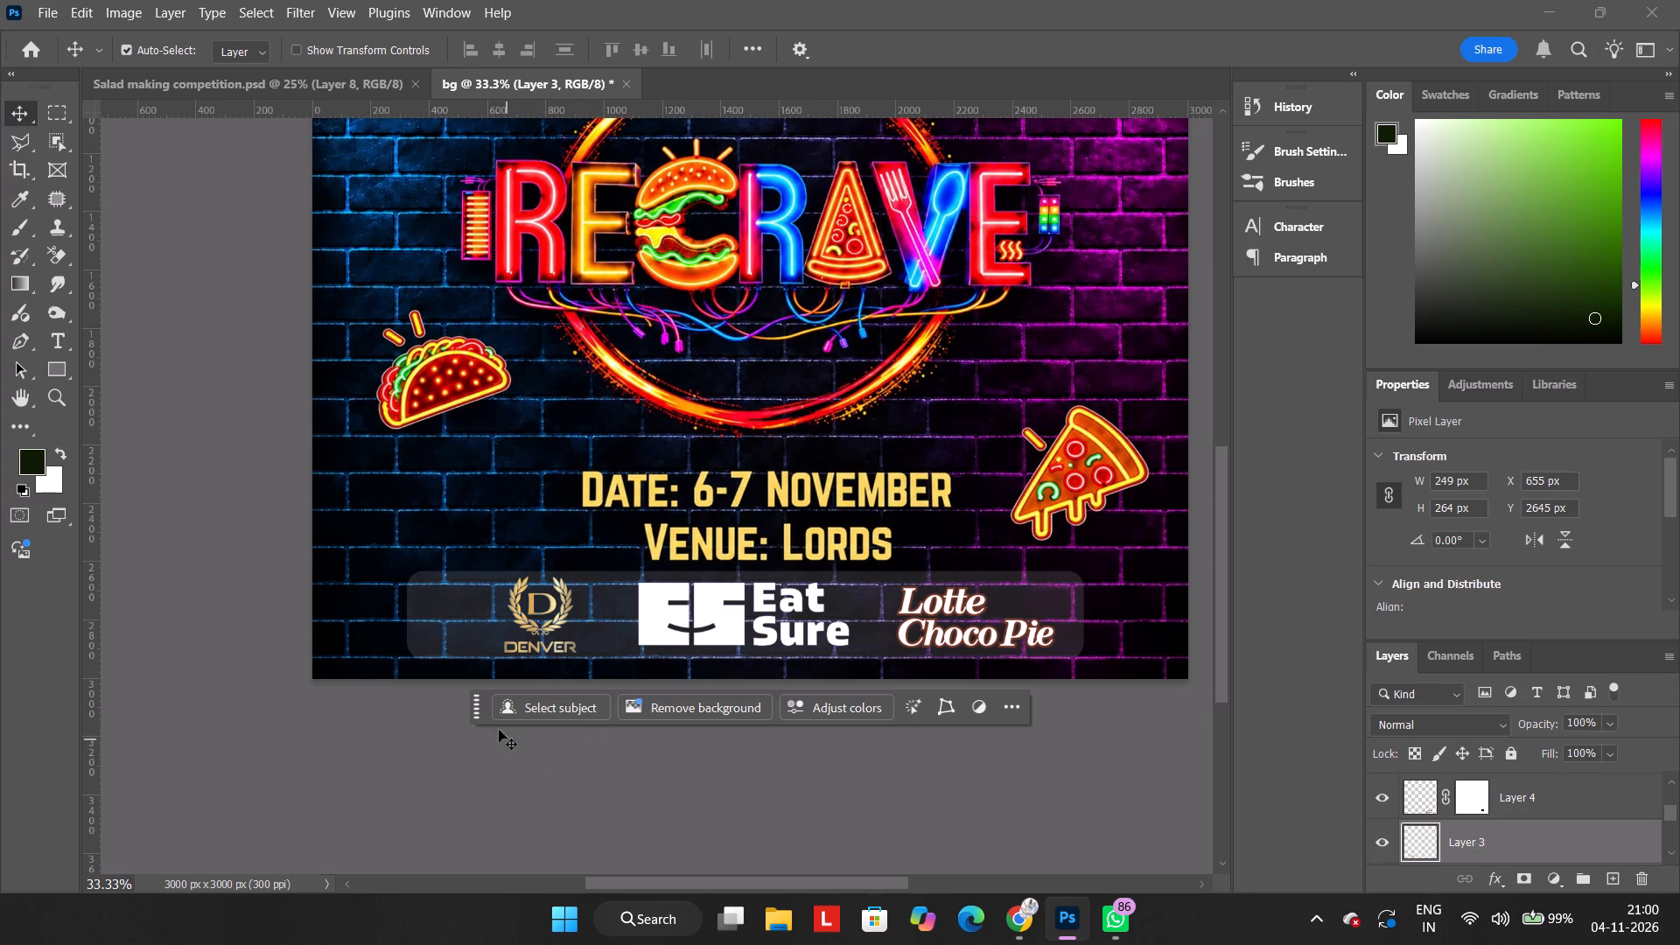
# Move the Denver logo horizontally away from the Eat Sure logo to X 577 px, keeping its size and height.
pyautogui.click(460, 633)
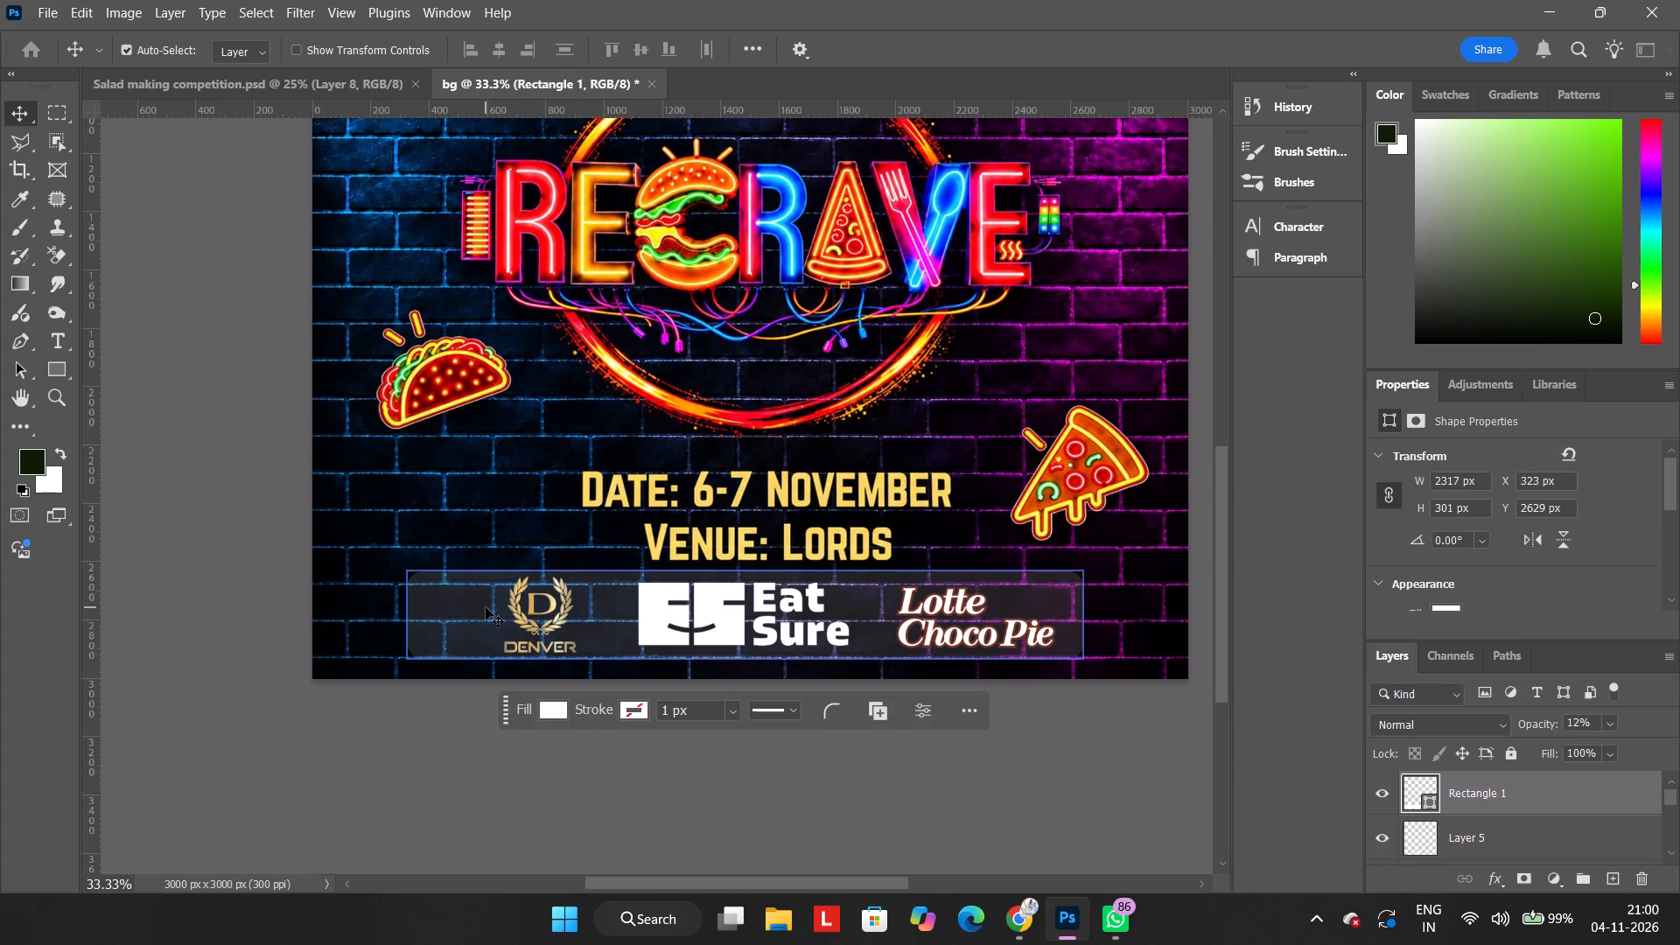
pyautogui.click(486, 607)
pyautogui.moveTo(1669, 793); pyautogui.dragTo(1668, 812)
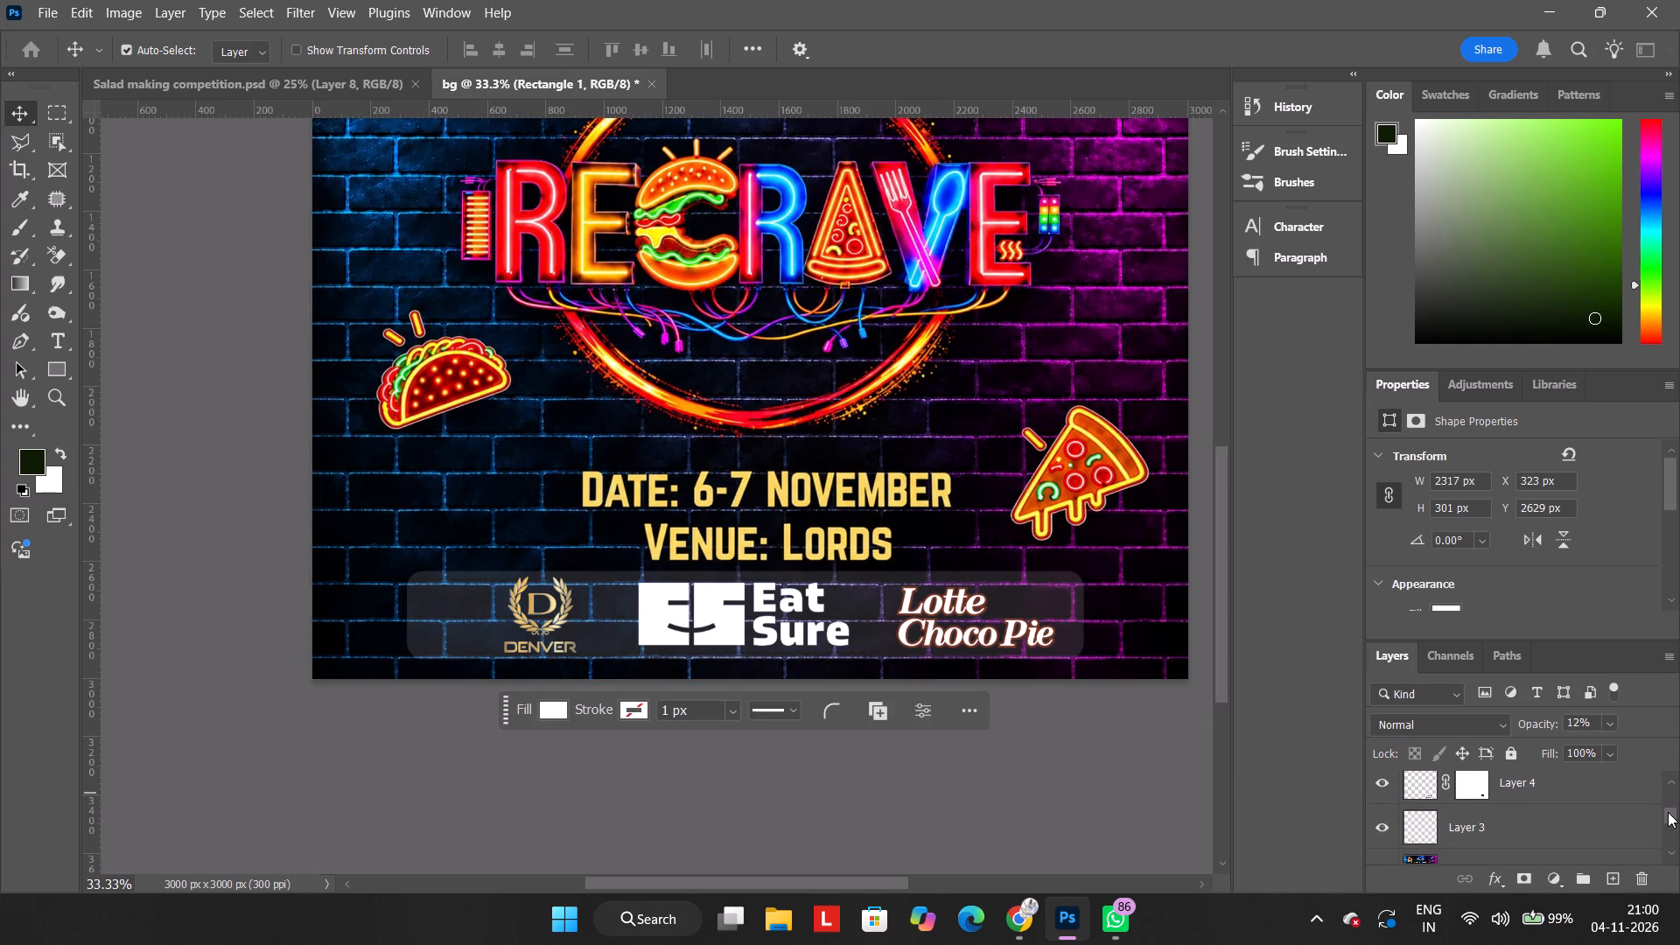
pyautogui.click(1565, 818)
pyautogui.hotkey('ctrl', 't')
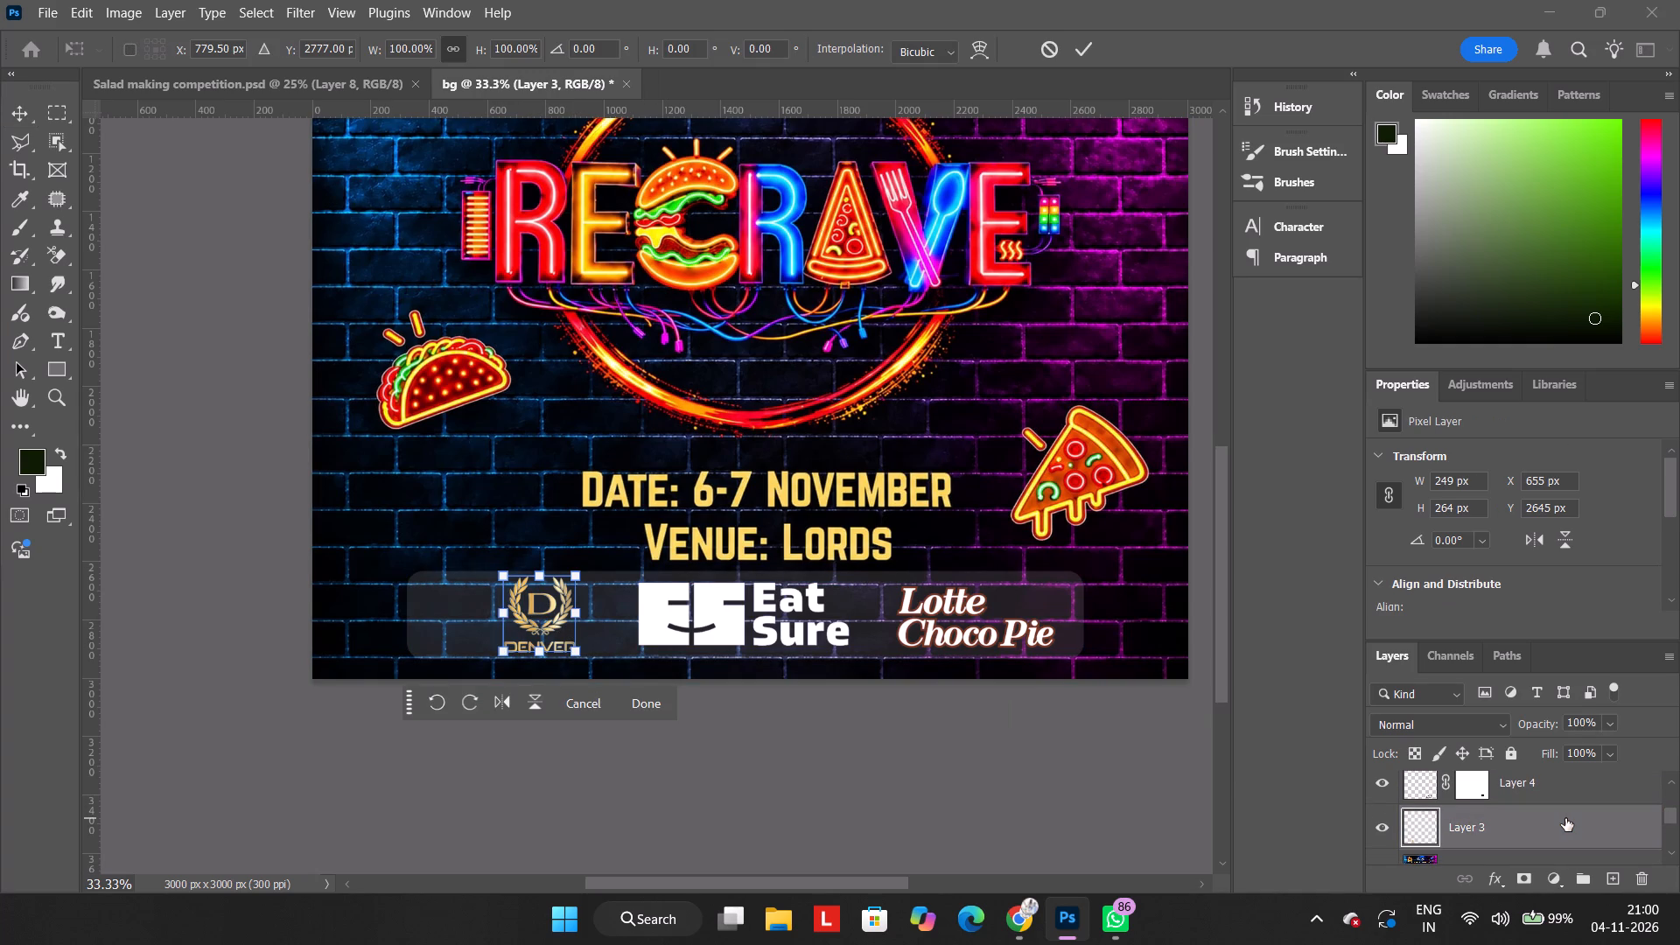
pyautogui.press('Left')
pyautogui.press('Left')
pyautogui.press('Left')
pyautogui.press('Left')
pyautogui.press('Left')
pyautogui.press('Left')
pyautogui.press('Left')
pyautogui.press('Left')
pyautogui.press('Left')
pyautogui.press('Left')
pyautogui.press('Left')
pyautogui.press('Left')
pyautogui.press('Left')
pyautogui.press('Left')
pyautogui.press('Left')
pyautogui.press('Left')
pyautogui.press('Left')
pyautogui.press('Left')
pyautogui.press('Left')
pyautogui.press('Left')
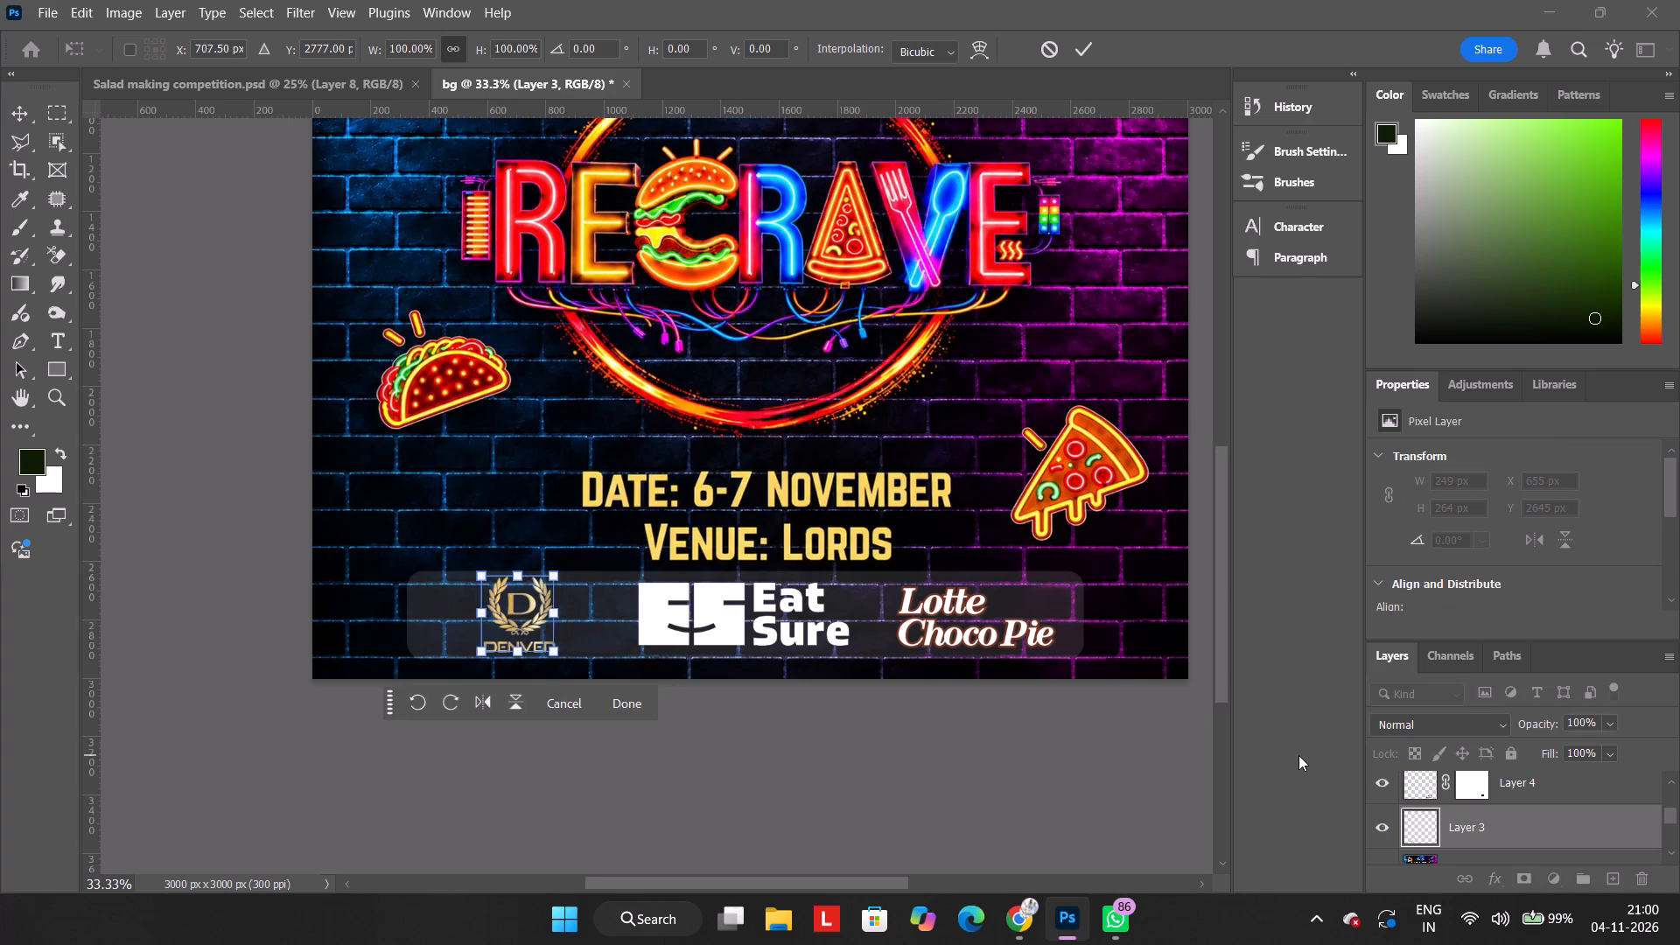
pyautogui.press('Left')
pyautogui.press('Left')
pyautogui.press('Left')
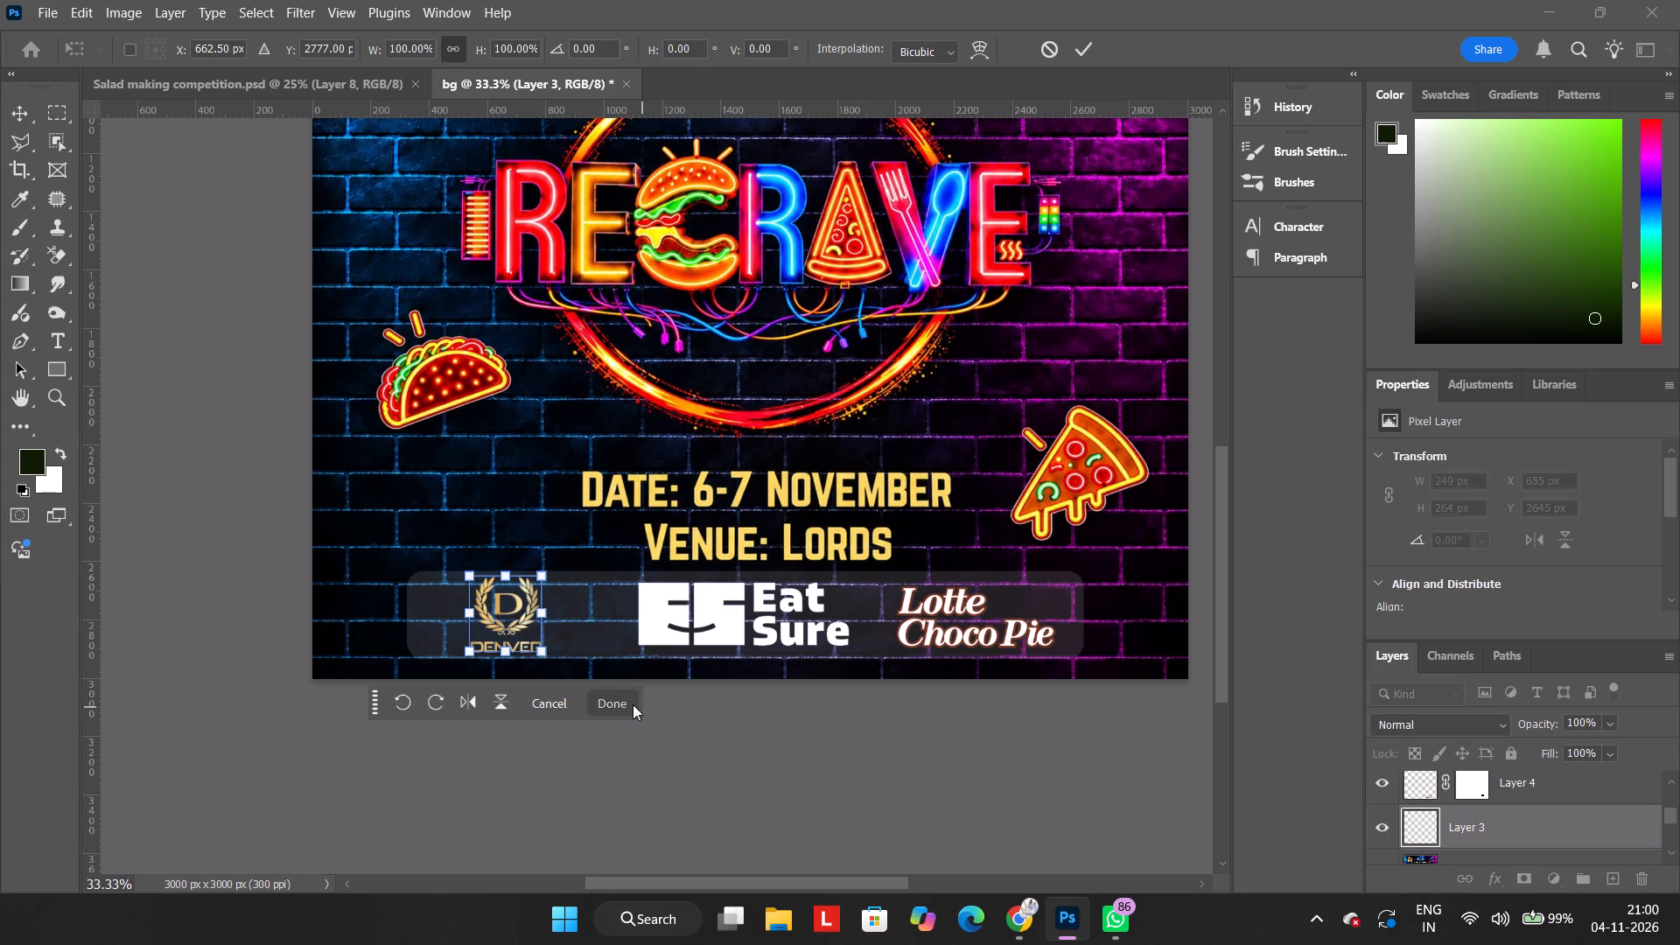
pyautogui.press('Right')
pyautogui.press('Right')
pyautogui.press('Right')
pyautogui.press('Right')
pyautogui.press('Right')
pyautogui.press('Right')
pyautogui.press('Right')
pyautogui.press('Right')
pyautogui.press('Right')
pyautogui.press('Right')
pyautogui.press('Right')
pyautogui.press('Right')
pyautogui.press('Right')
pyautogui.press('Right')
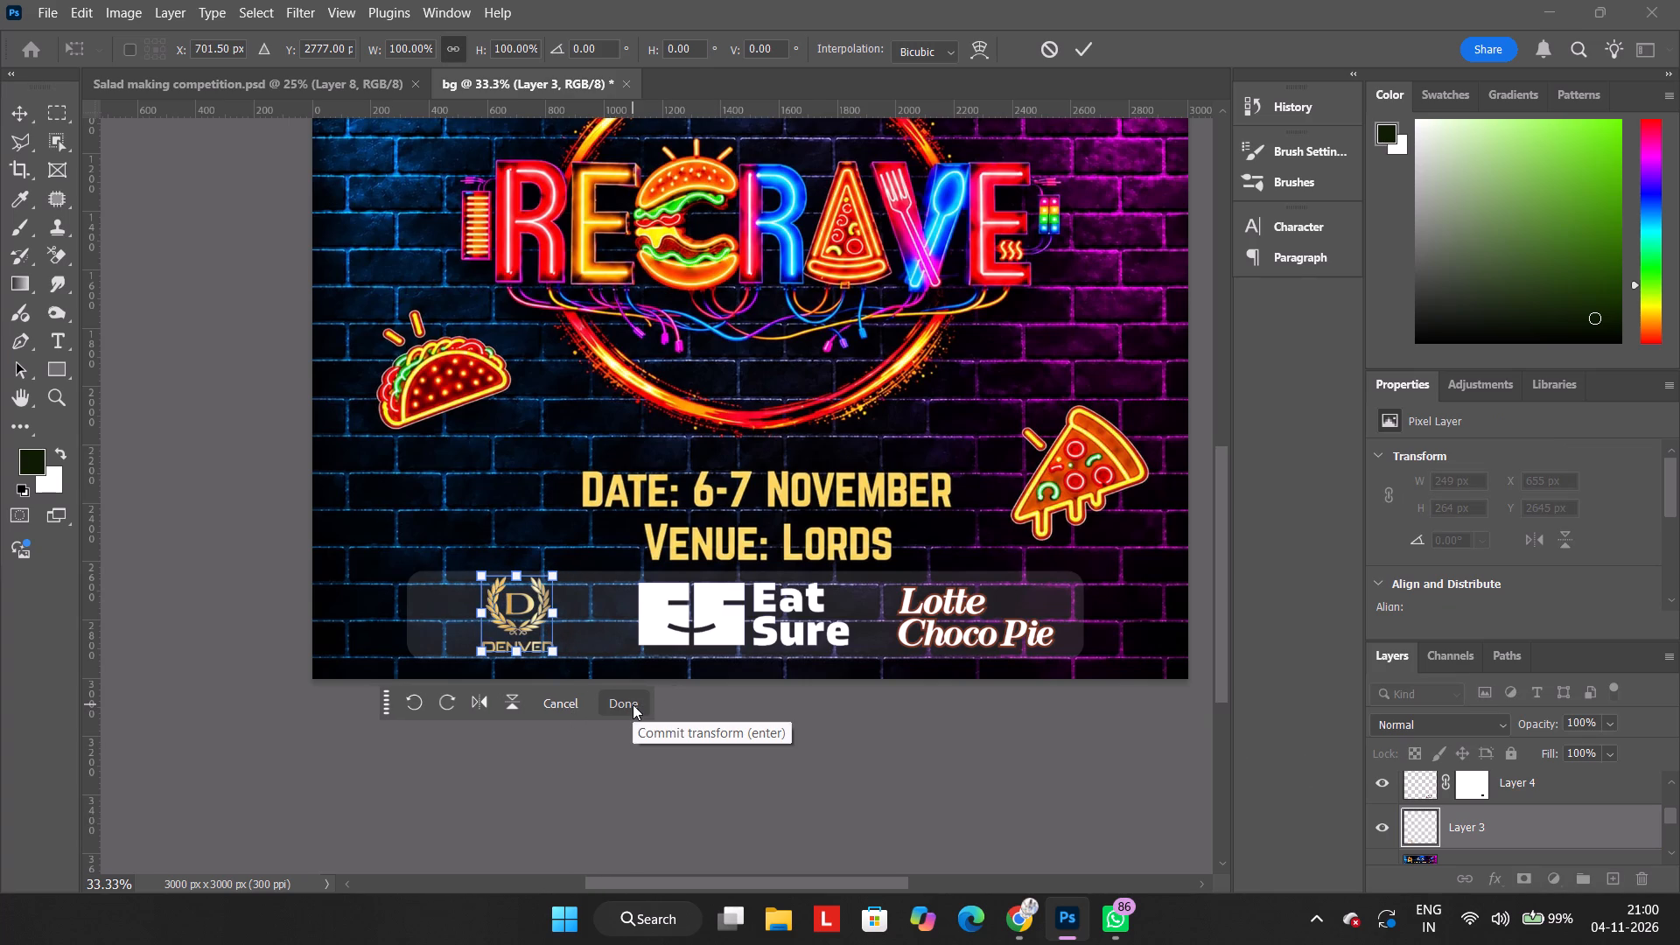
pyautogui.click(633, 704)
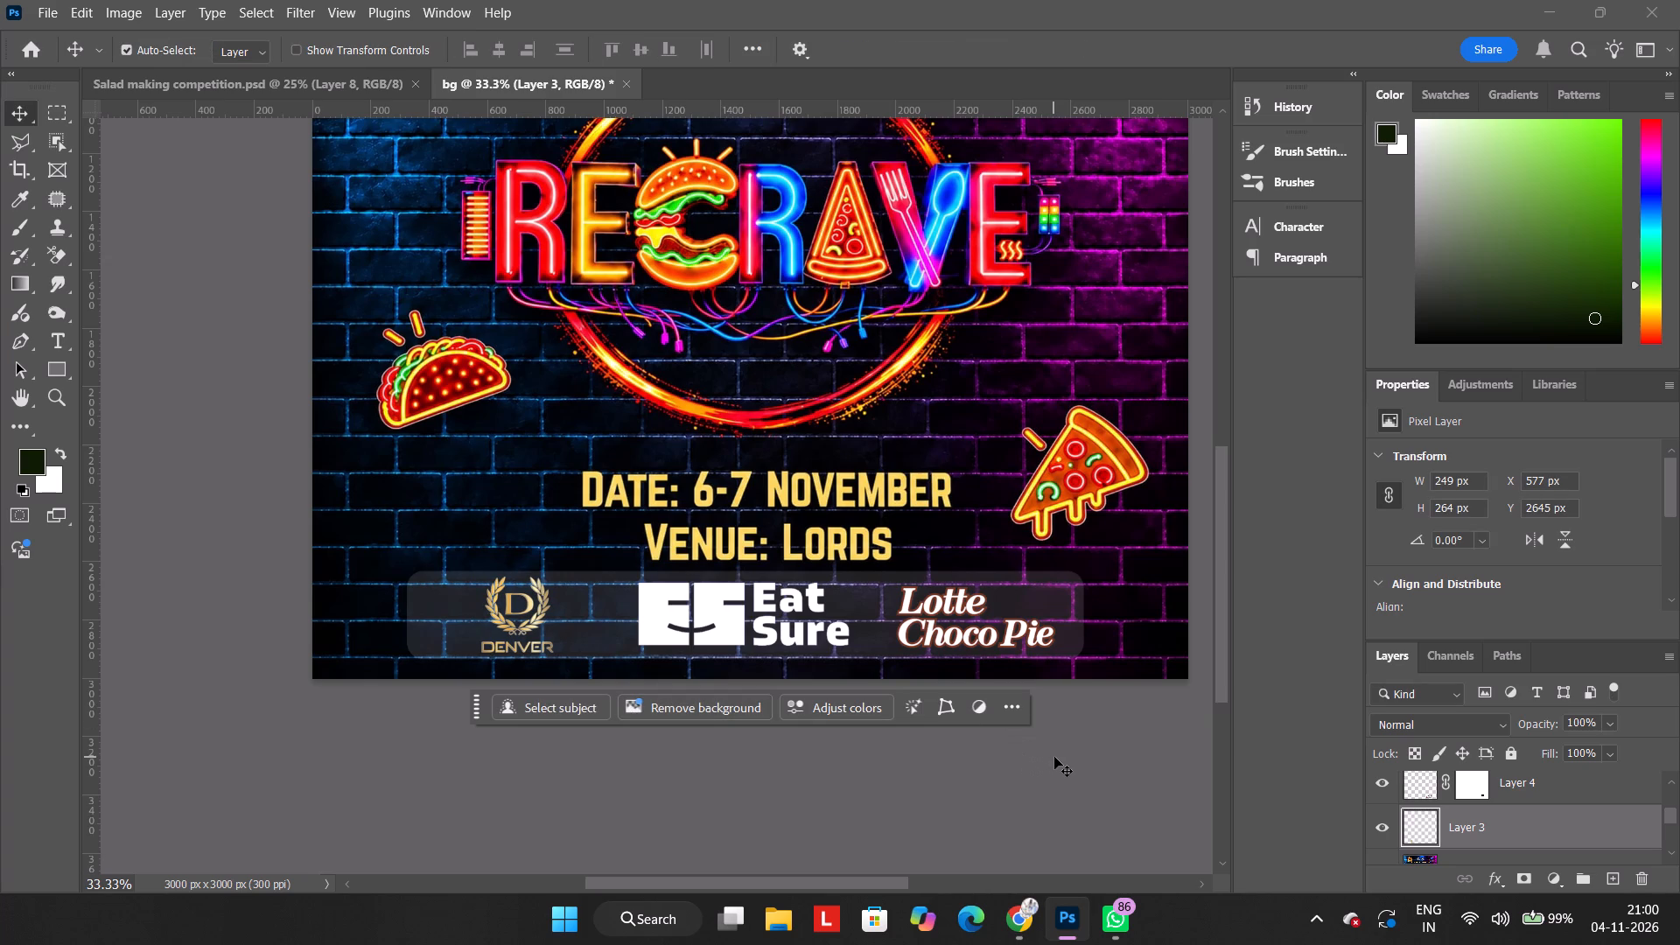
pyautogui.click(1054, 757)
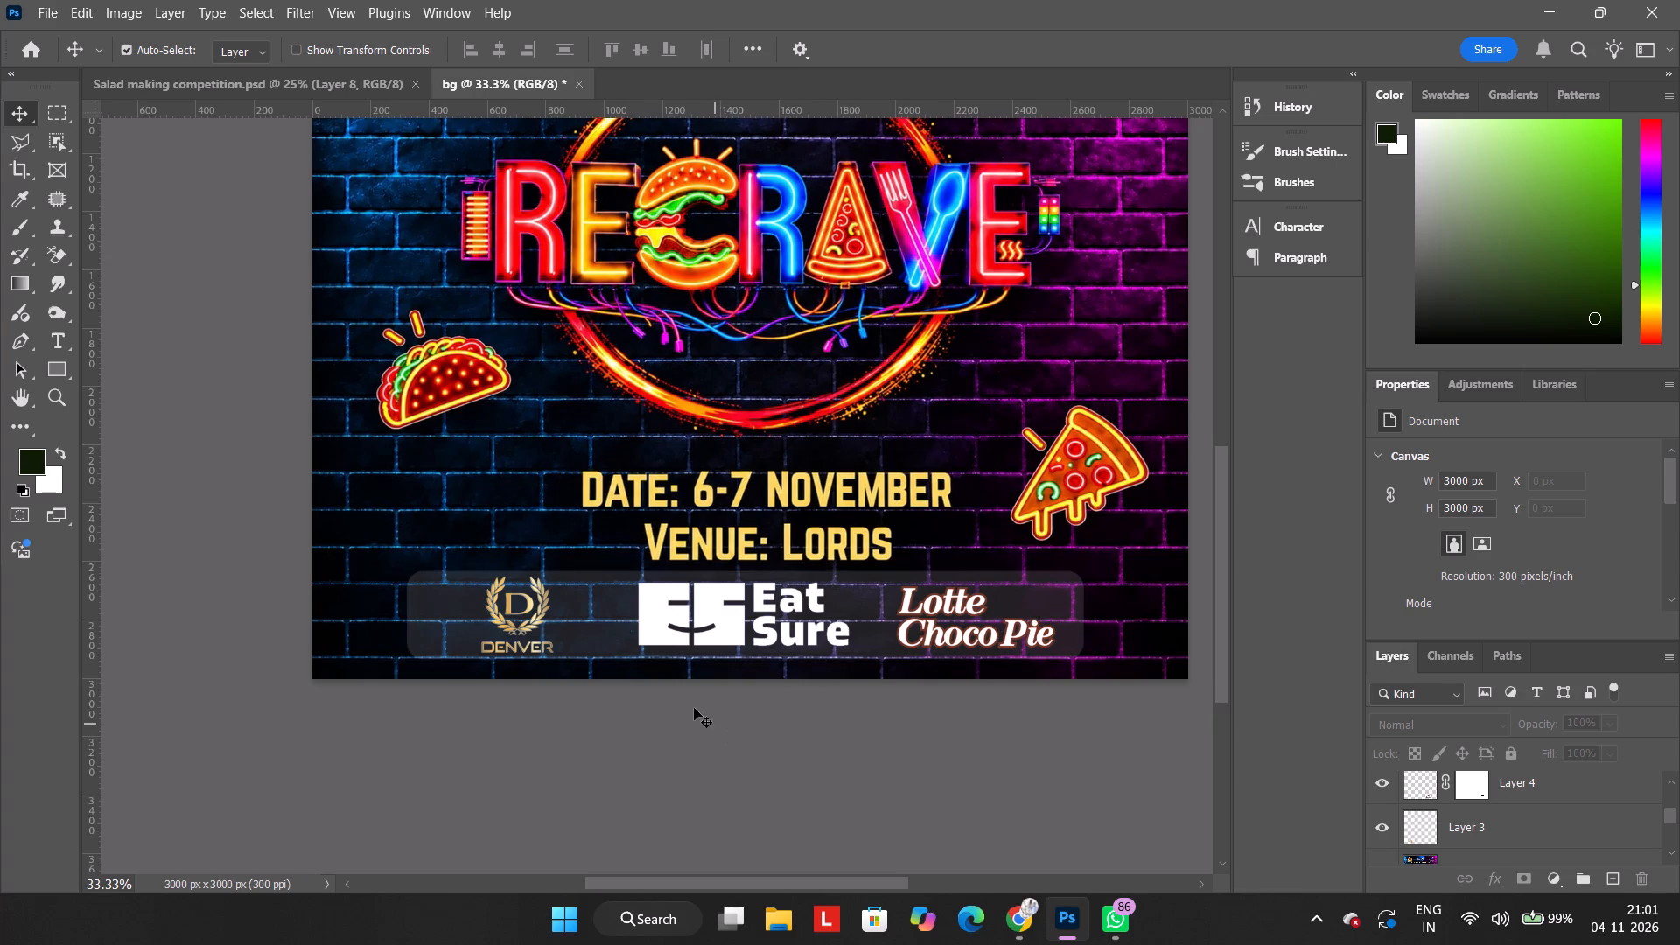
# Examine the whole poster at reduced and closer magnification to judge the sponsor logos' size and spacing.
pyautogui.hotkey('ctrl', '-')
pyautogui.hotkey('ctrl', '-')
pyautogui.hotkey('ctrl', '-')
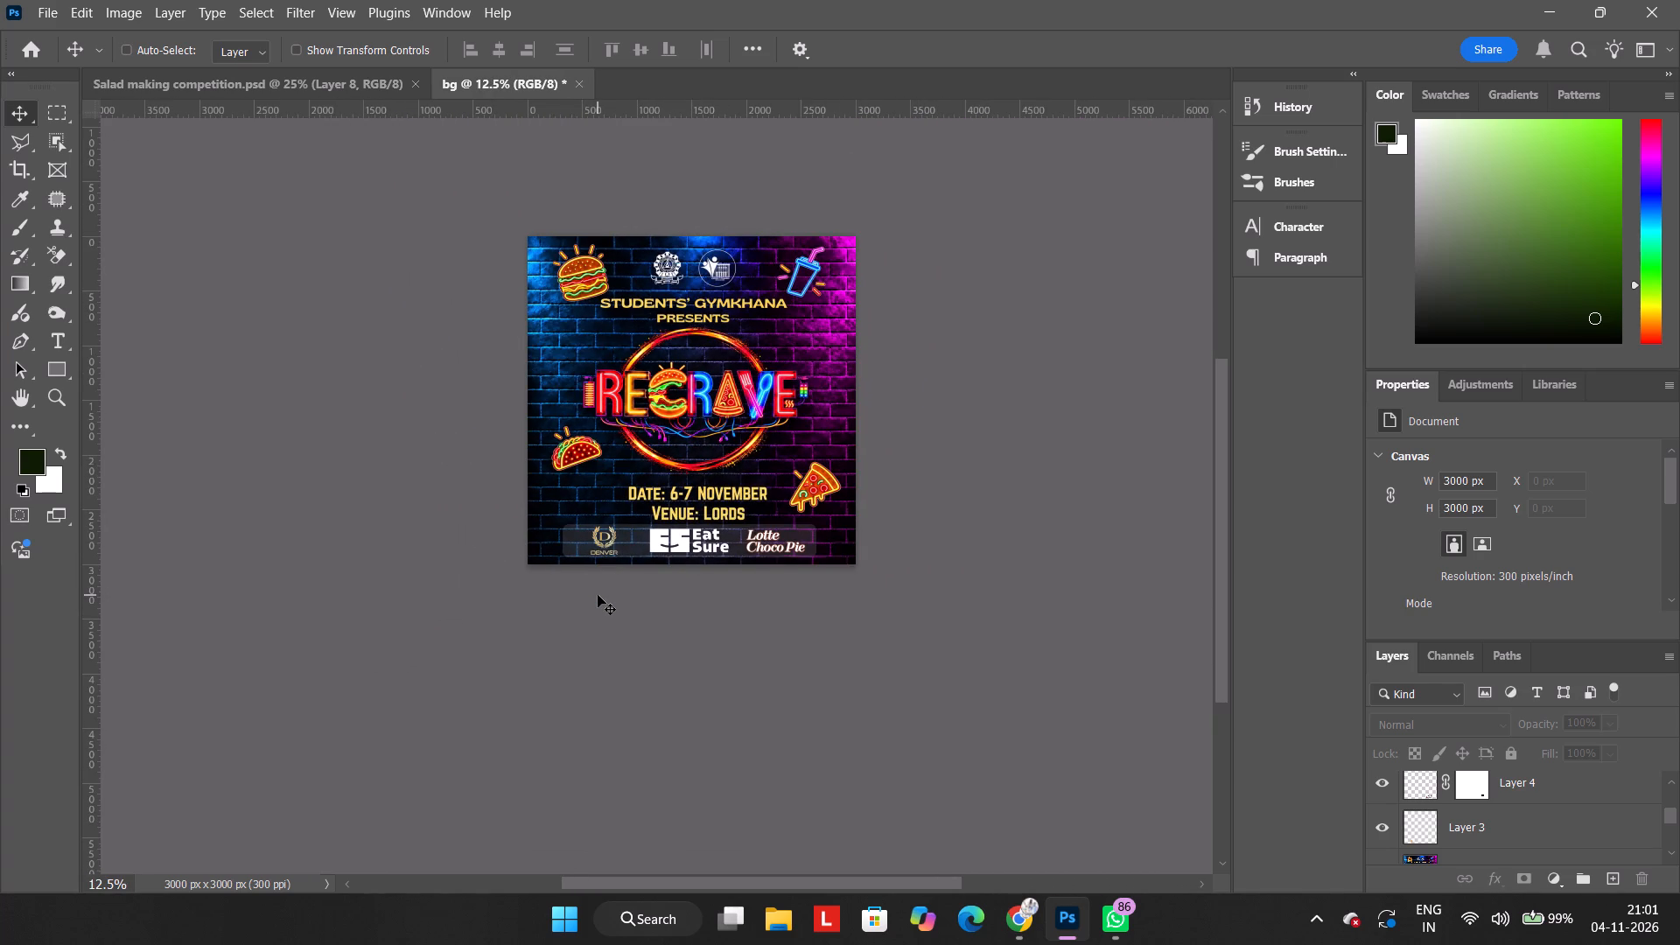
pyautogui.hotkey('ctrl', '+')
pyautogui.hotkey('ctrl', '+')
pyautogui.hotkey('ctrl', '+')
pyautogui.hotkey('ctrl', '-')
pyautogui.hotkey('ctrl', '-')
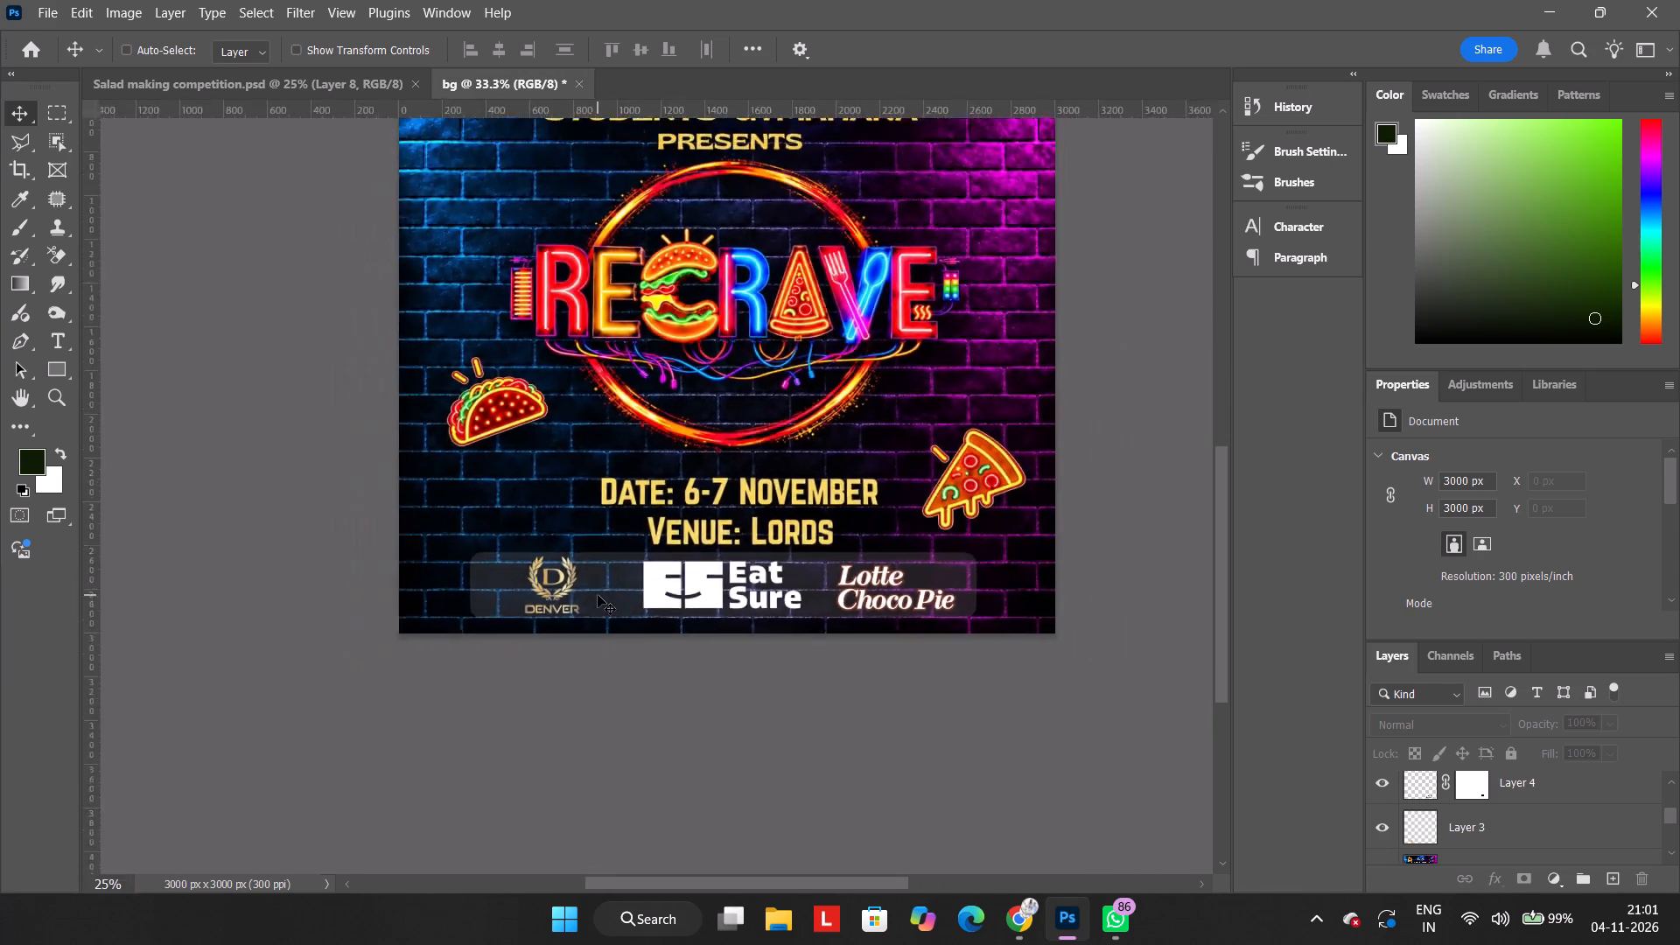
pyautogui.hotkey('ctrl', '-')
pyautogui.hotkey('ctrl', '-')
pyautogui.hotkey('ctrl', '+')
pyautogui.hotkey('ctrl', '+')
pyautogui.hotkey('ctrl', '+')
pyautogui.hotkey('ctrl', '+')
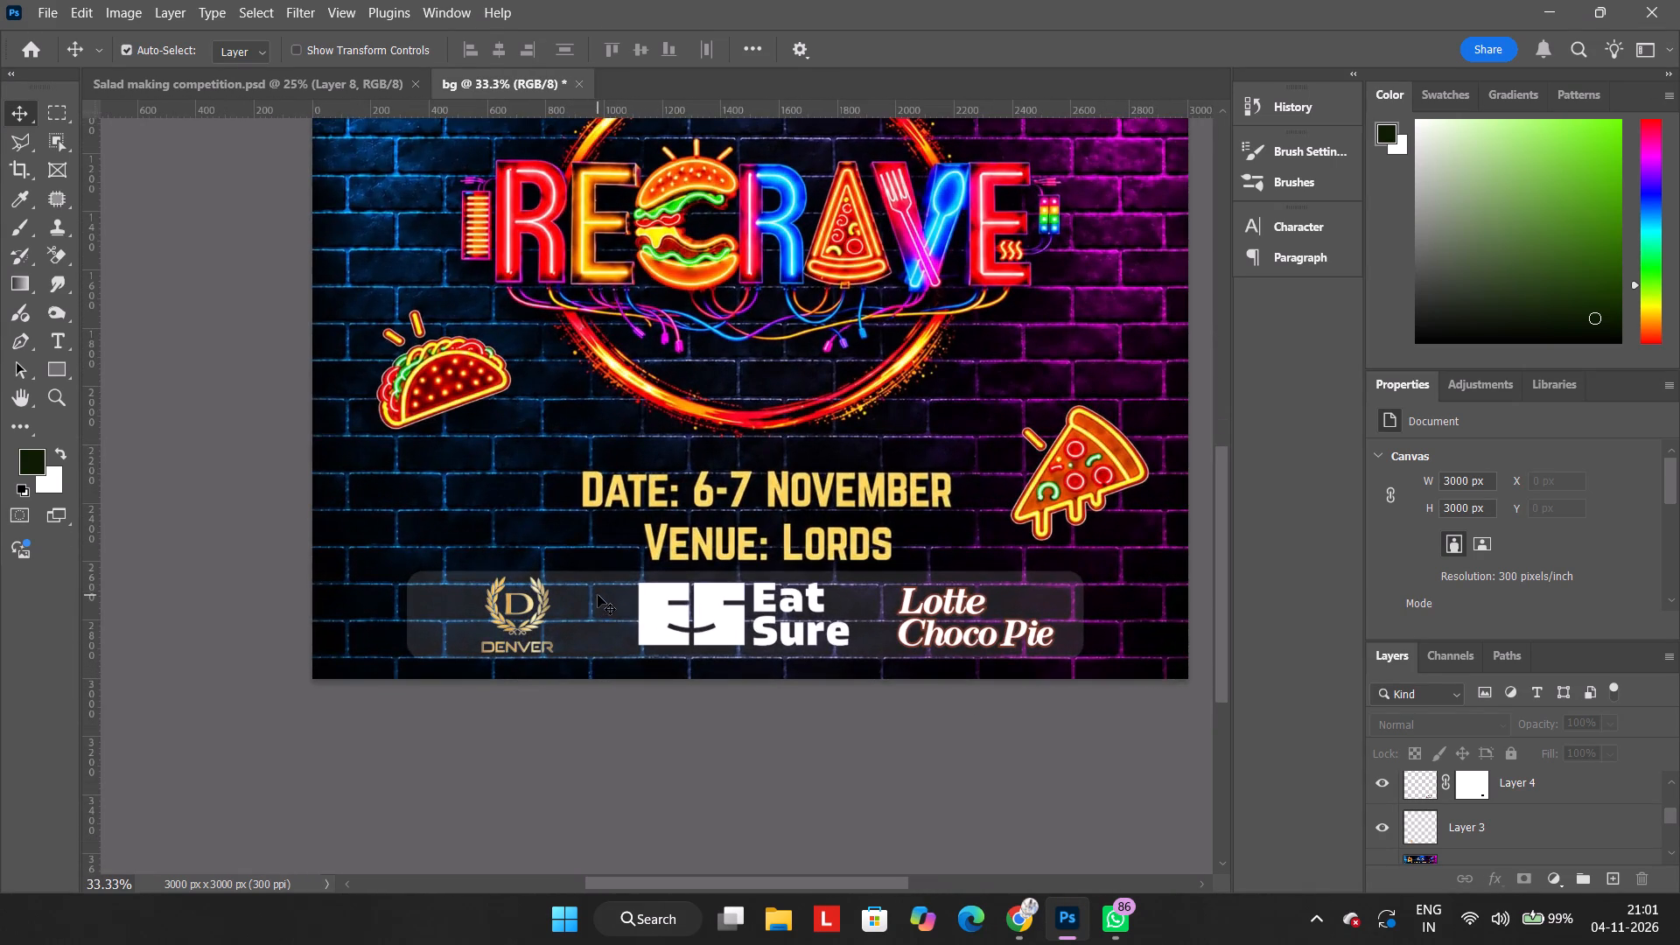
# Export the poster as a PNG named bg in the Downloads folder, replacing the existing file.
pyautogui.click(41, 0)
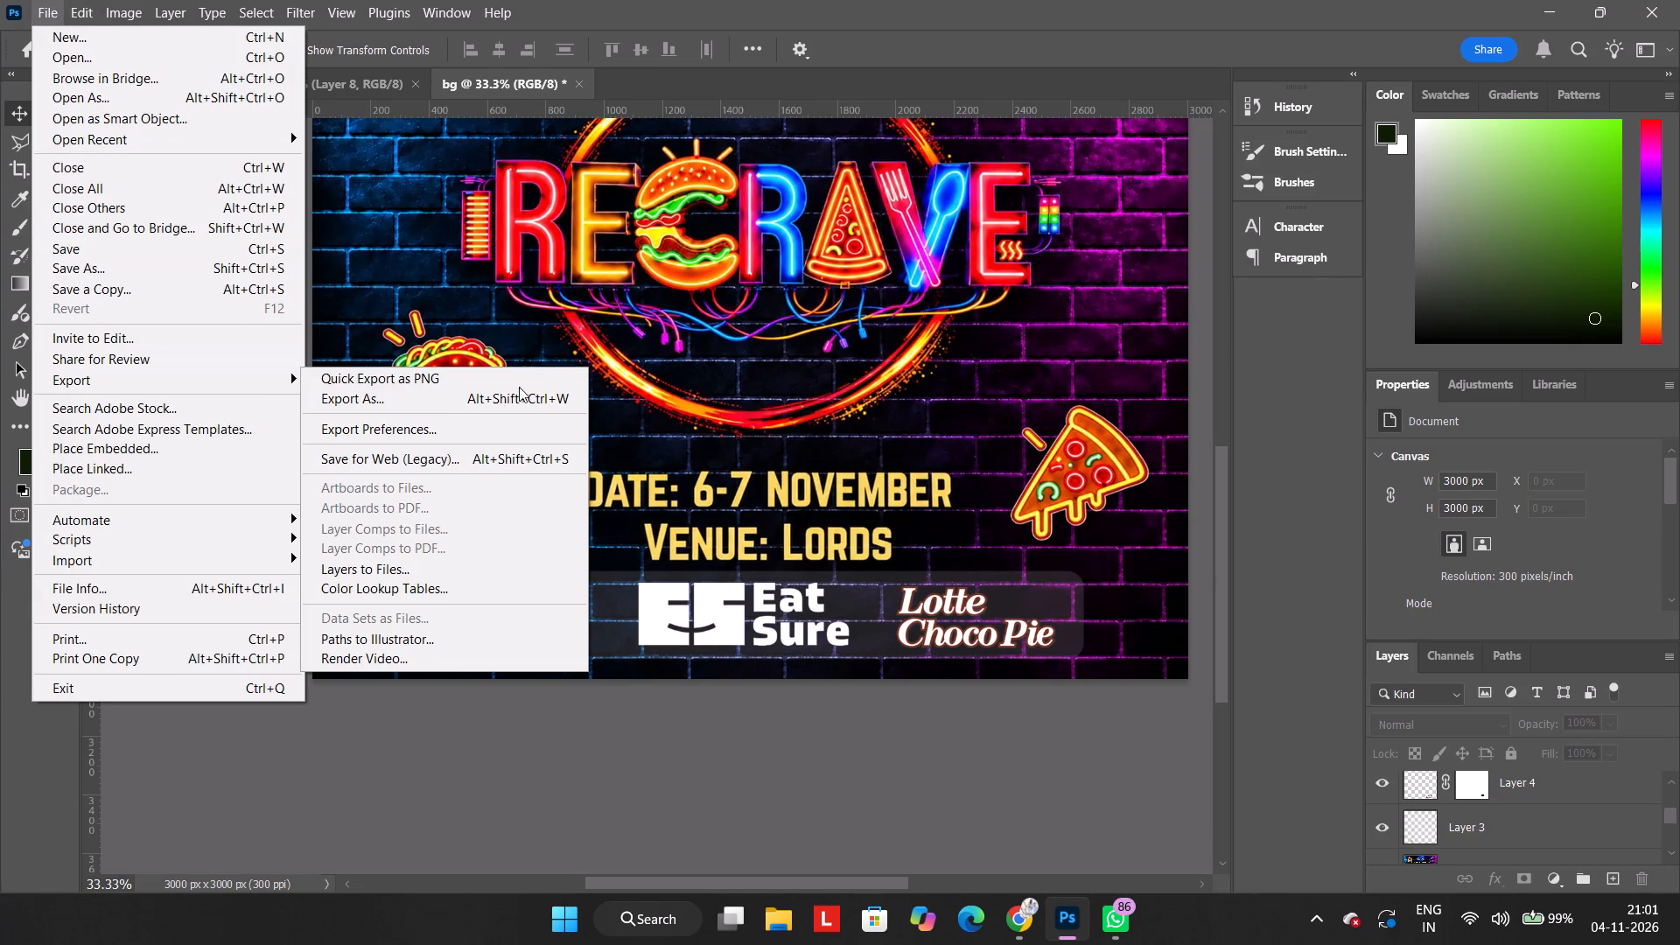
pyautogui.click(527, 382)
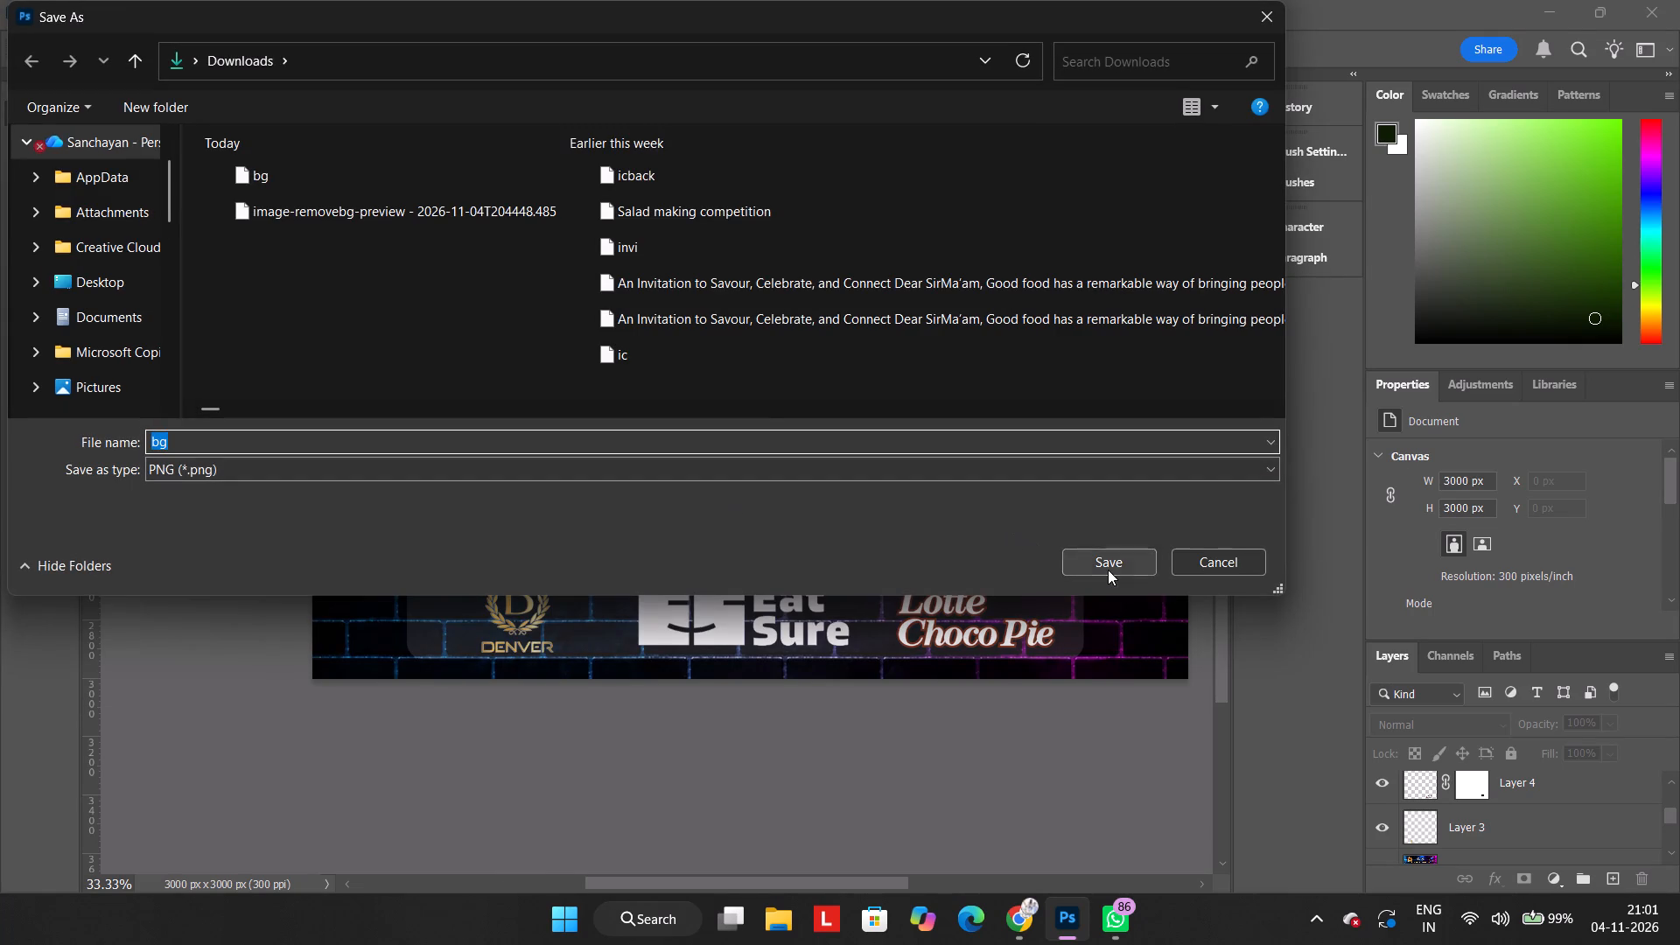
pyautogui.click(1108, 570)
pyautogui.click(899, 469)
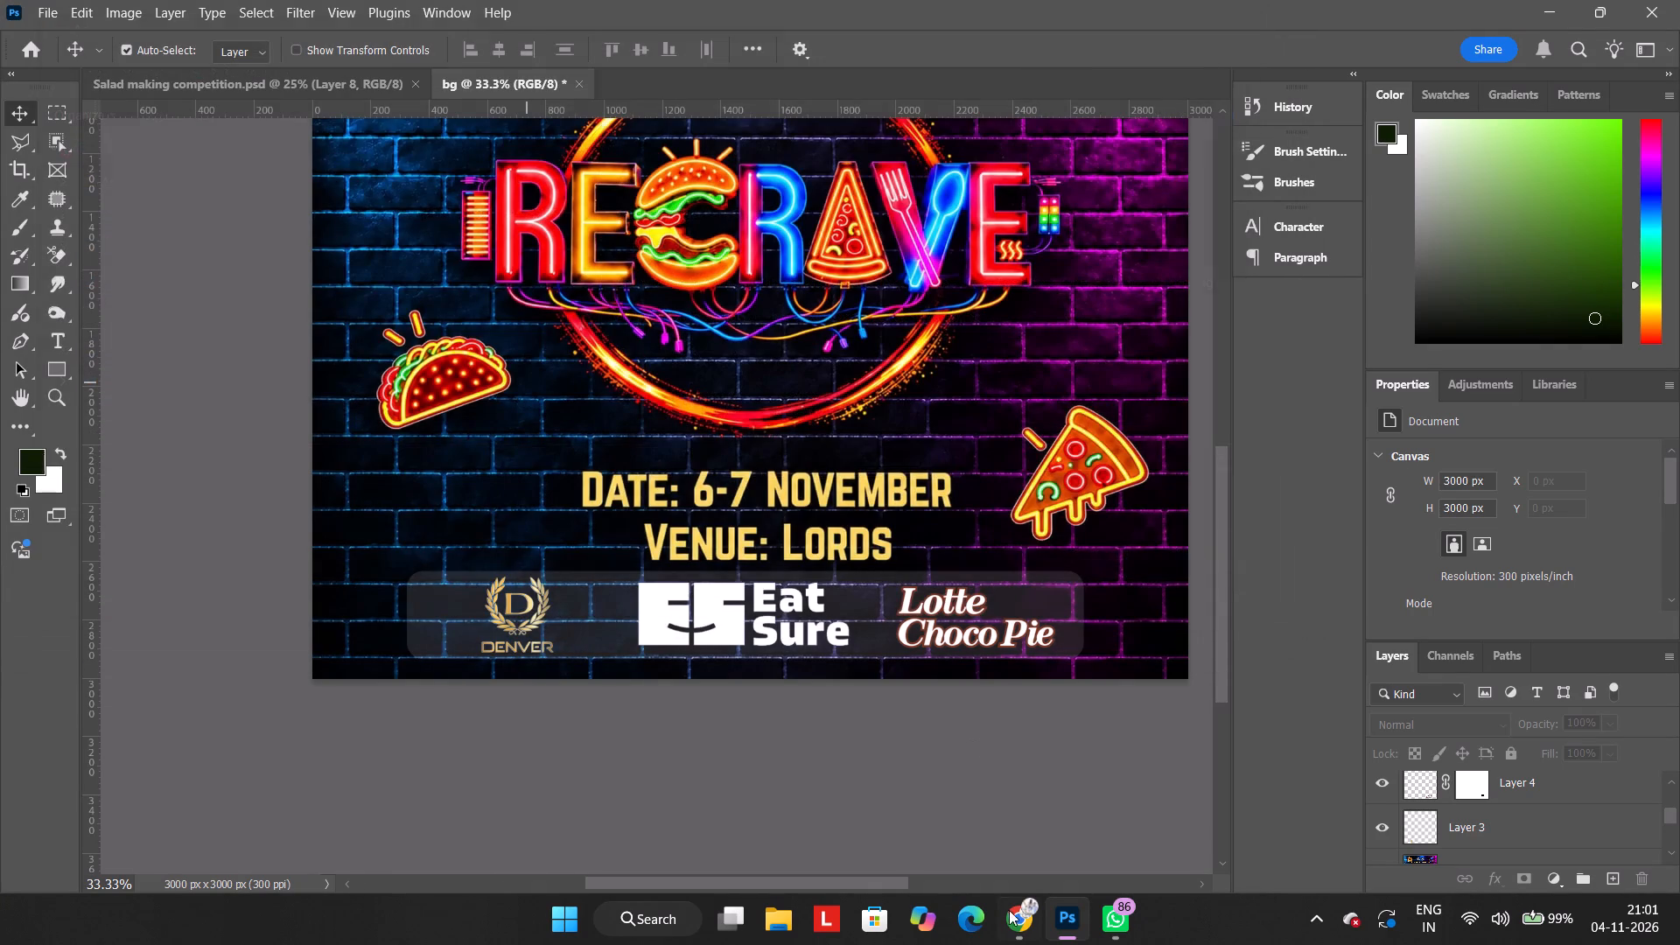
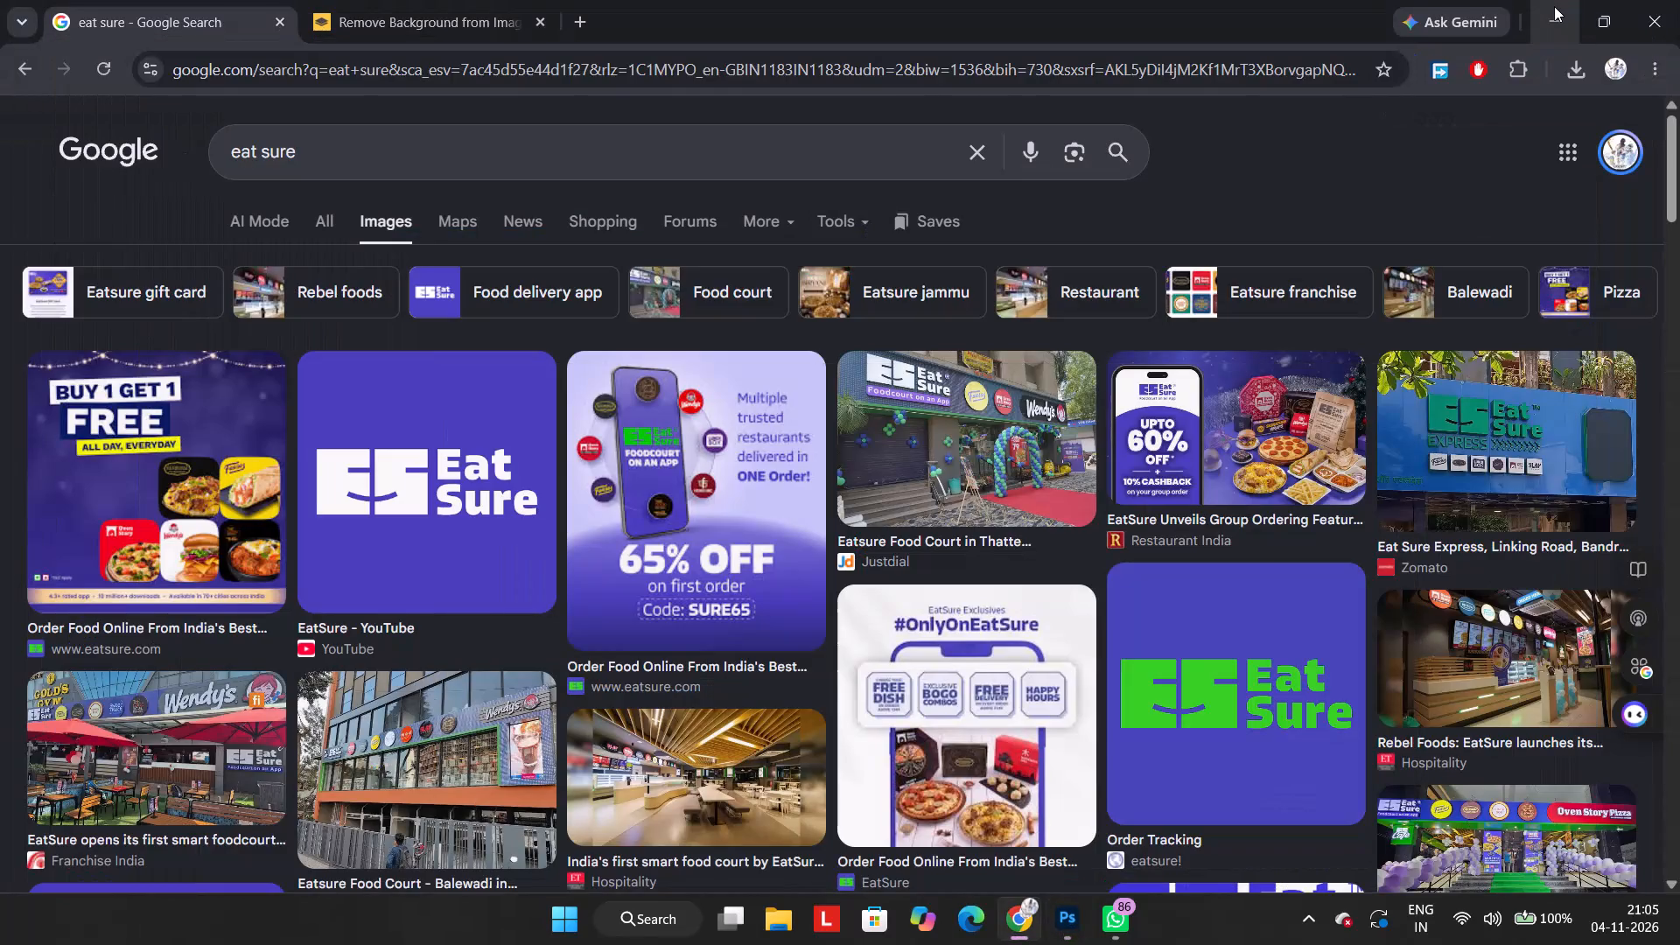
# Minimize the browser window to the desktop and dismiss the Creative Cloud repair dialog without repairing.
pyautogui.click(1554, 6)
pyautogui.click(1047, 366)
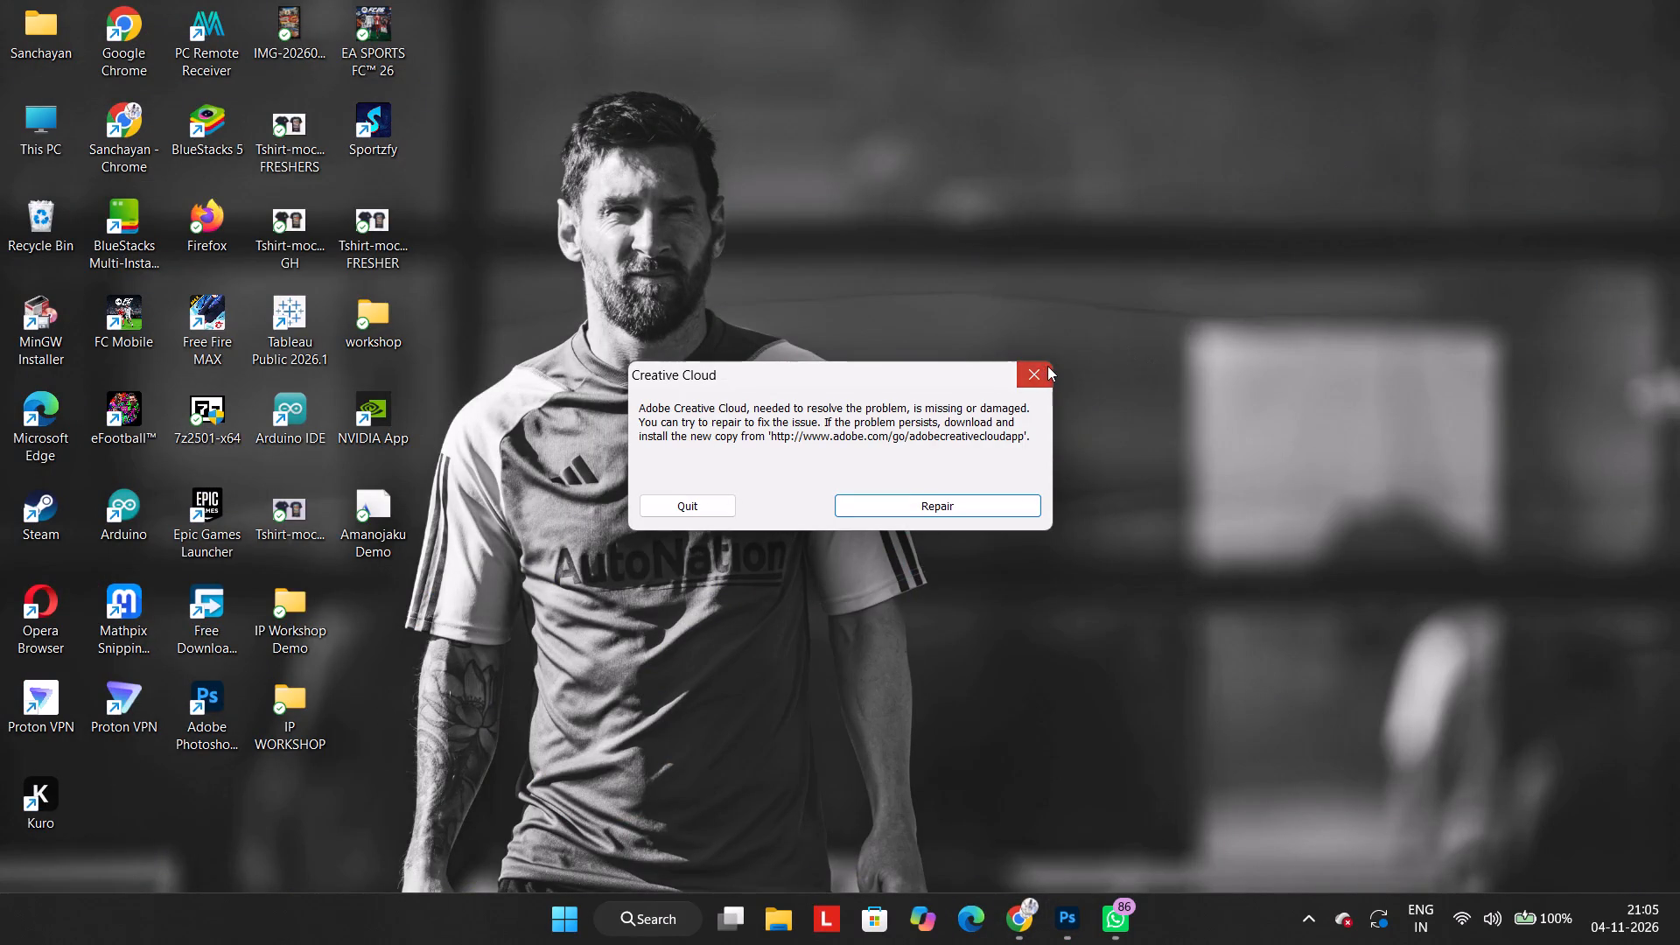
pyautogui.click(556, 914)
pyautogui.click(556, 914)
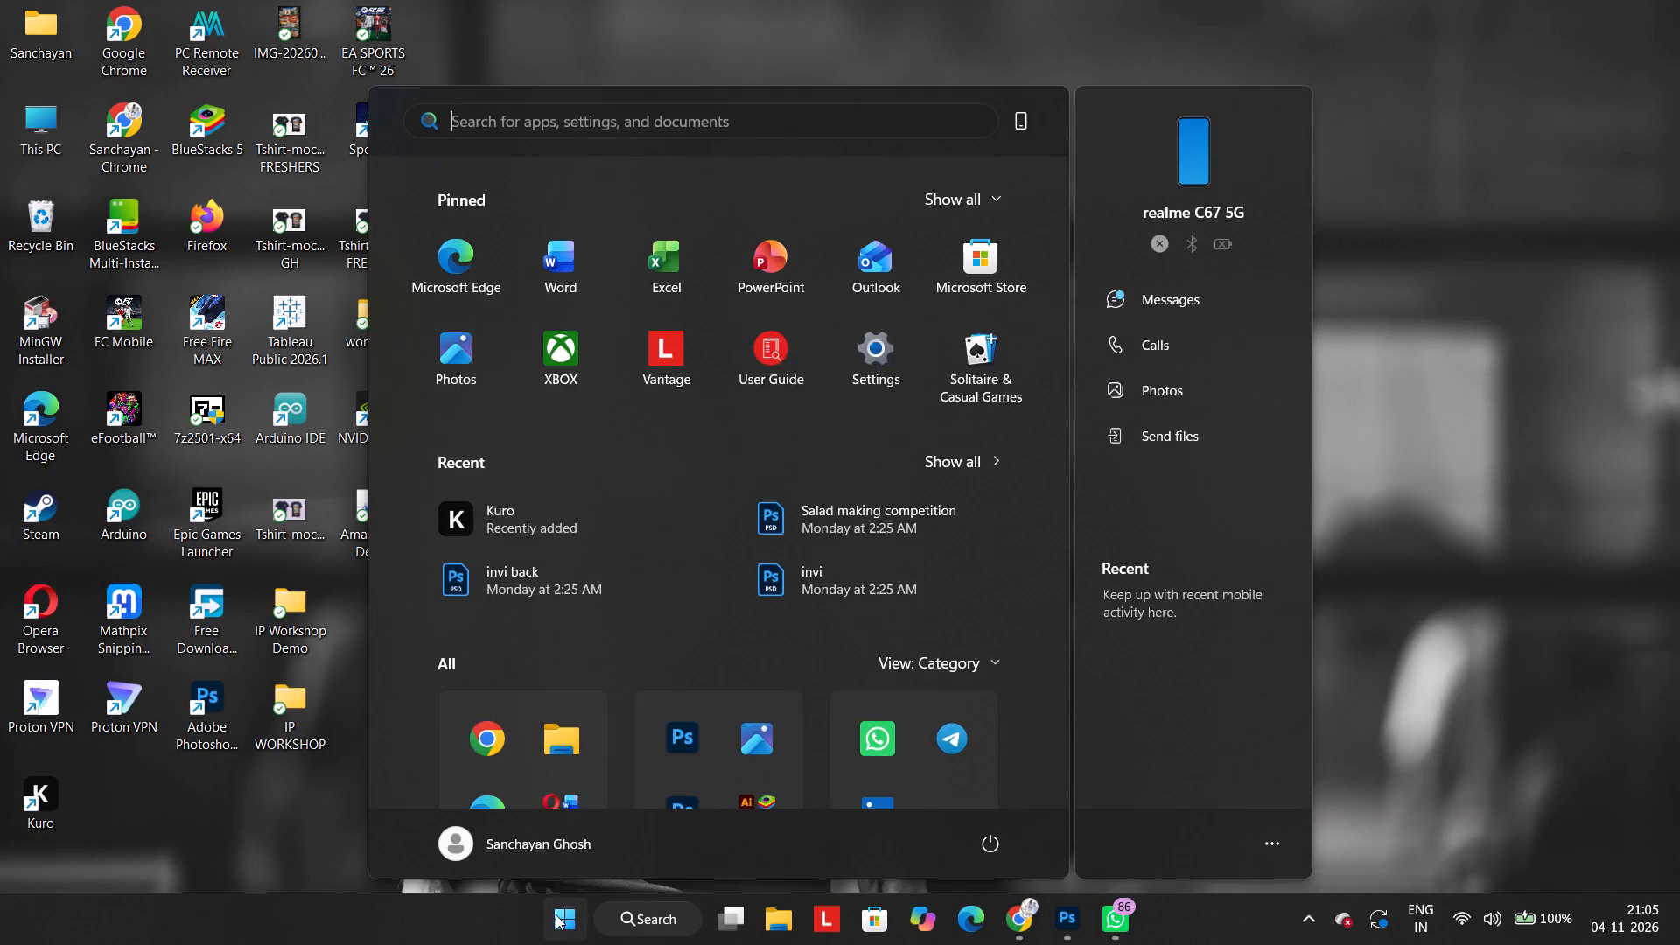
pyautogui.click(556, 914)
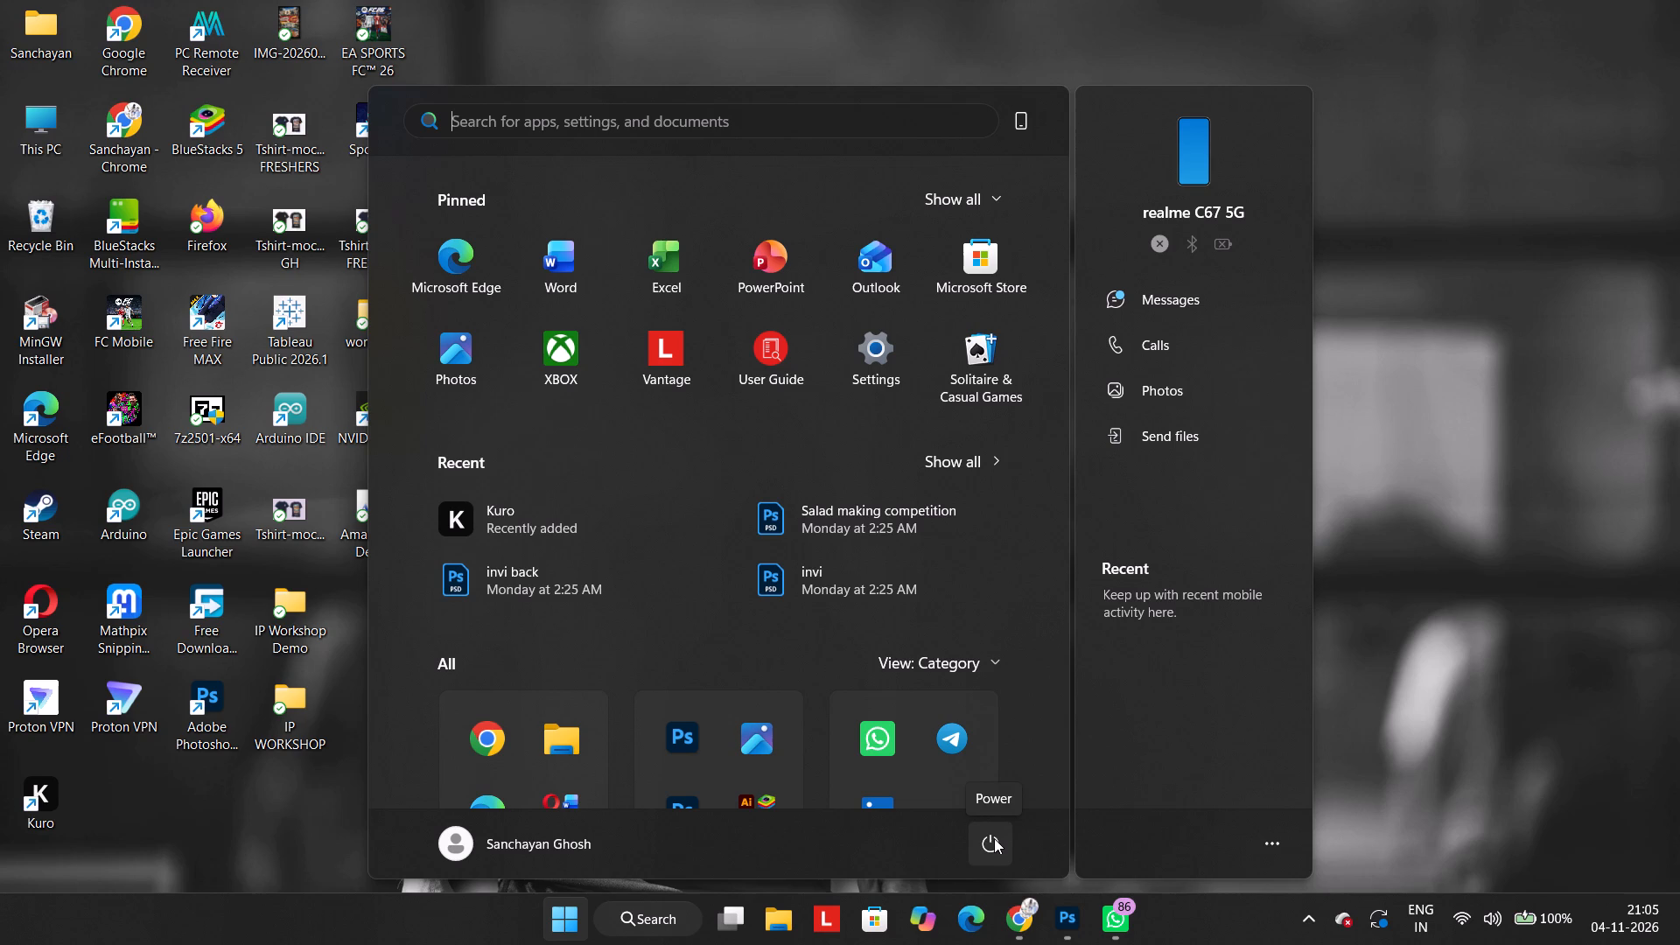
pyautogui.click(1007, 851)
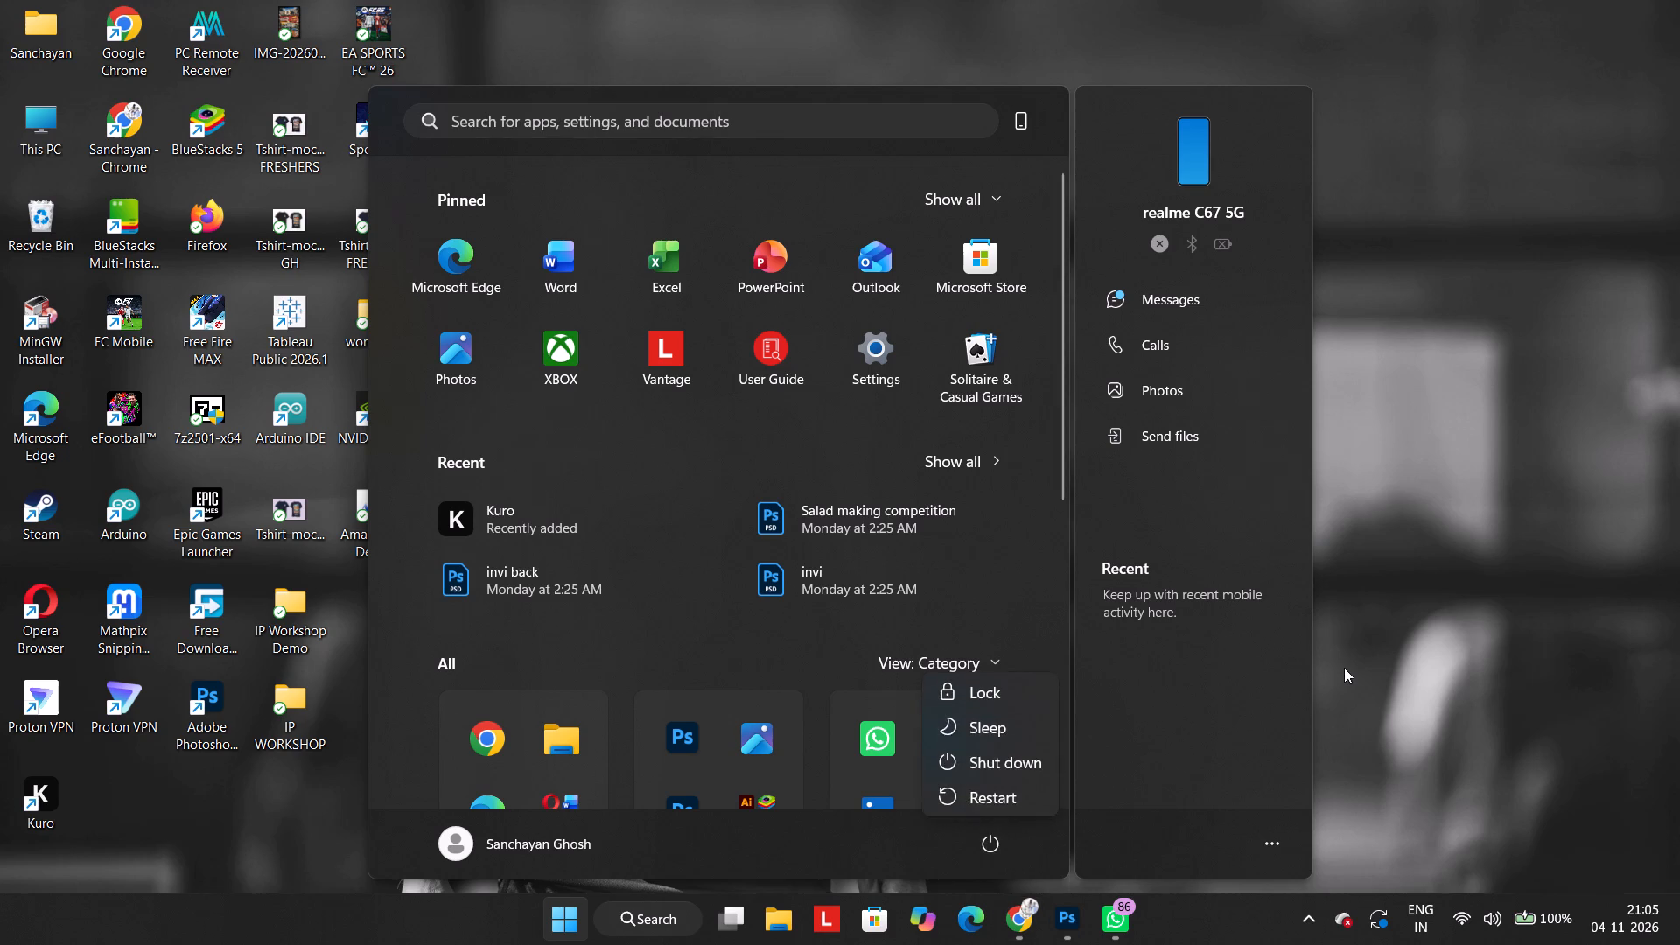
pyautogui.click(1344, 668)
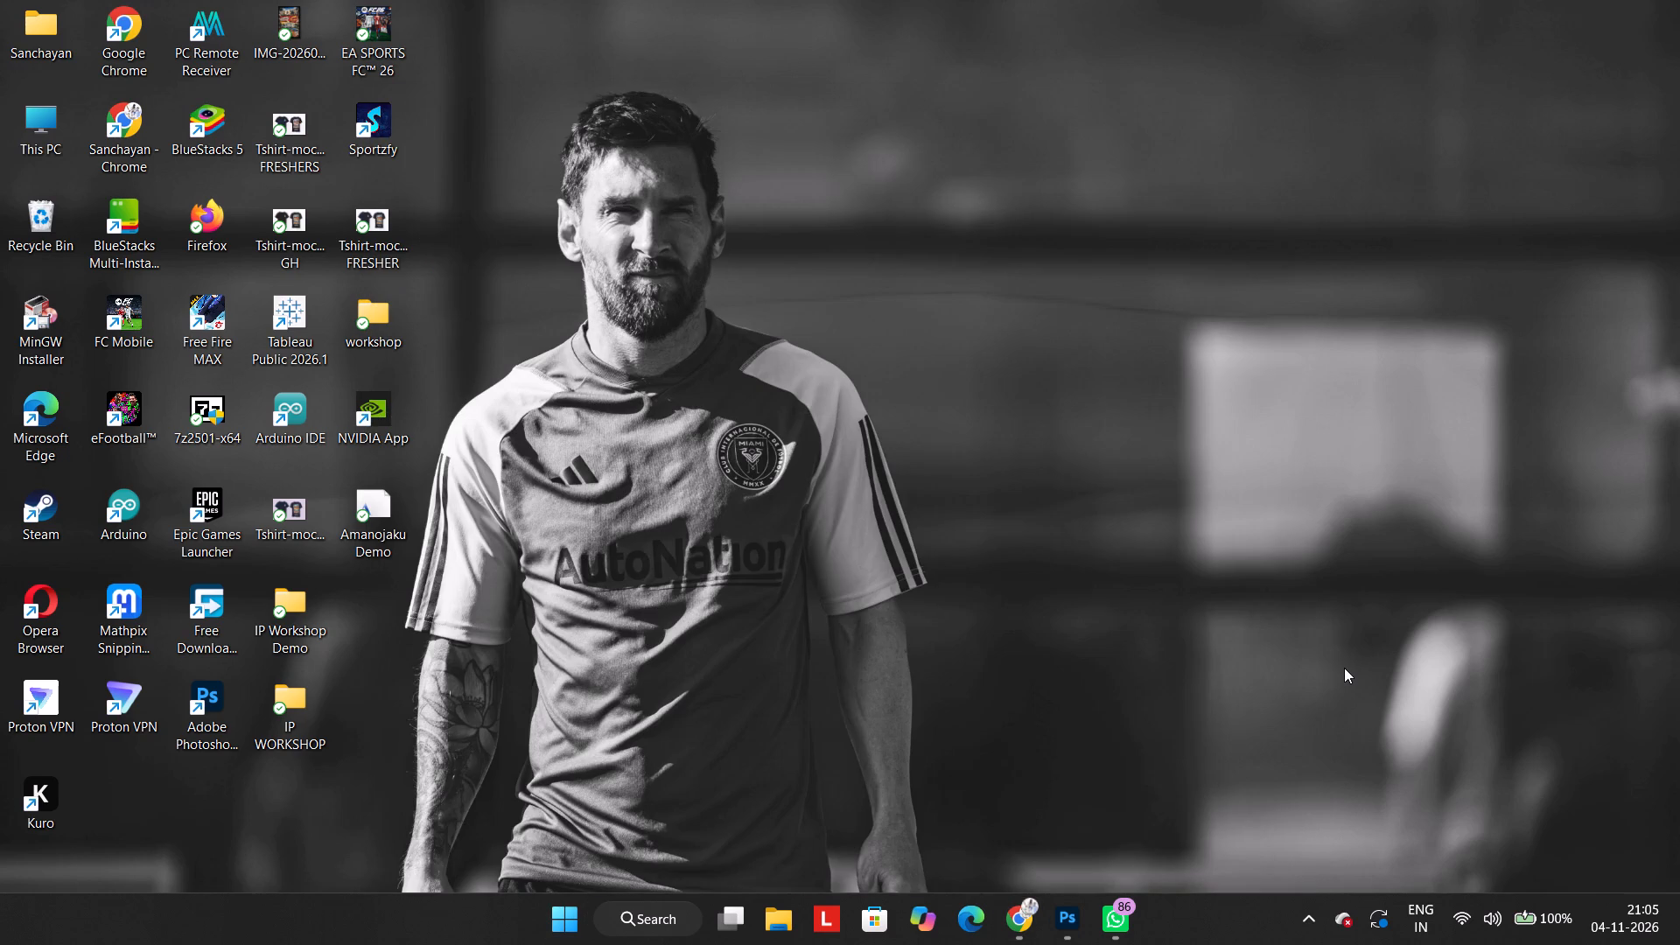